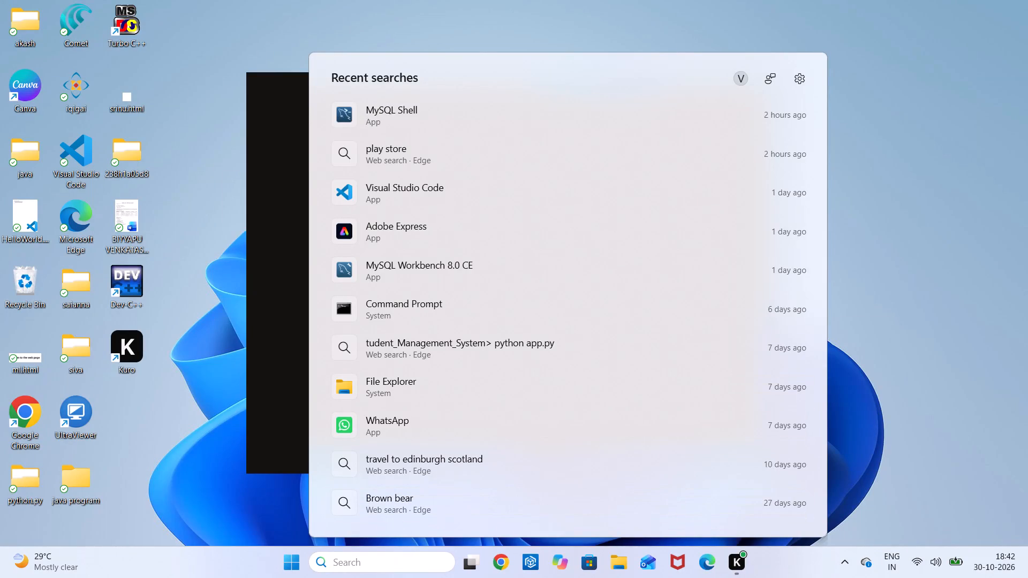
# Search the computer for Canva and open the app.
pyautogui.press('c')
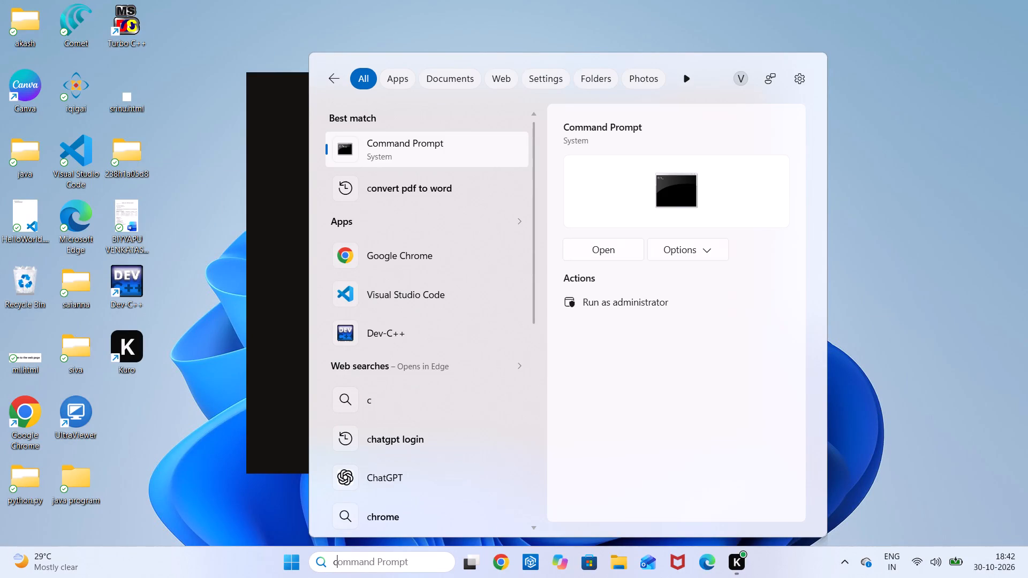
pyautogui.press('a')
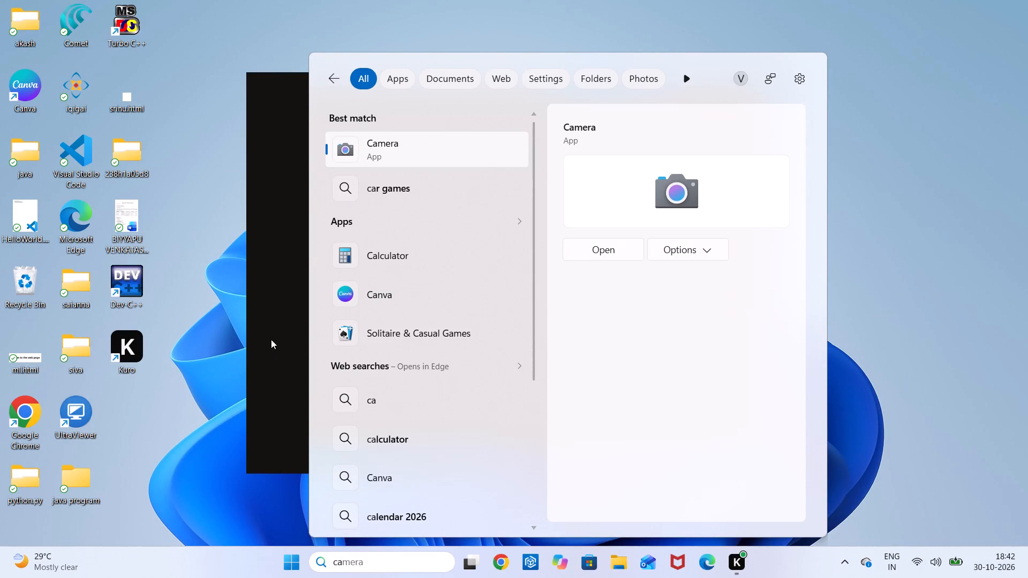
pyautogui.click(378, 288)
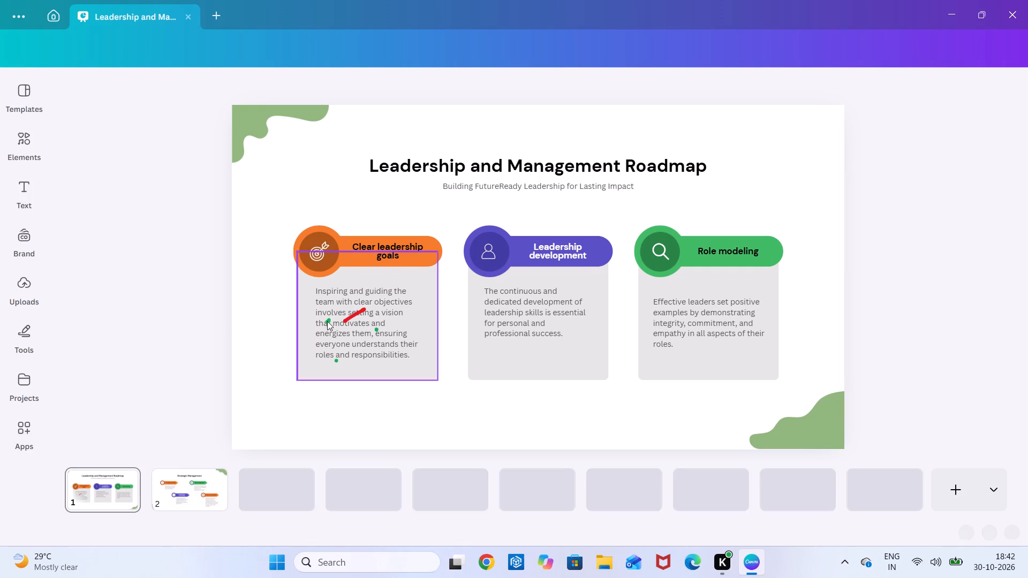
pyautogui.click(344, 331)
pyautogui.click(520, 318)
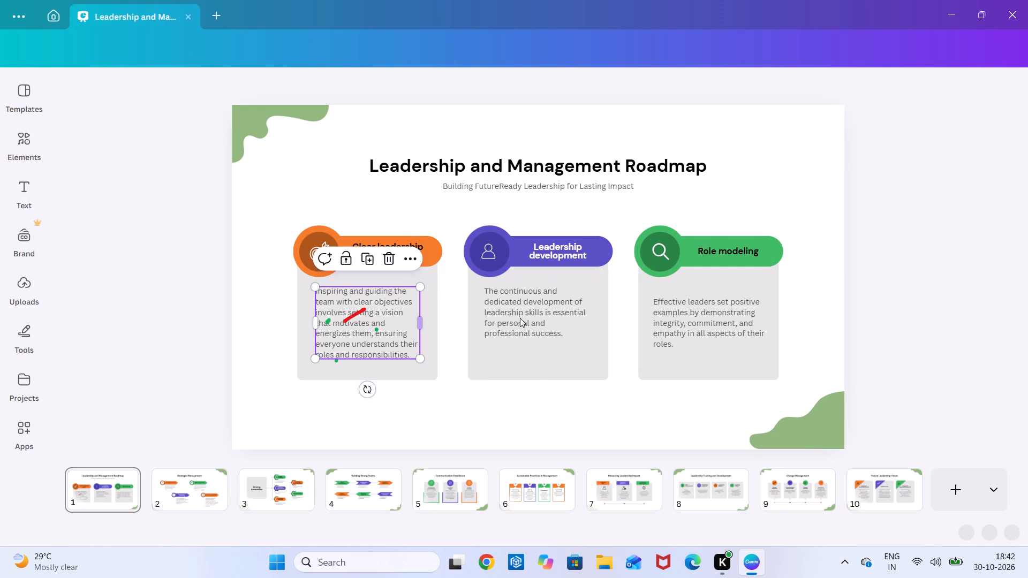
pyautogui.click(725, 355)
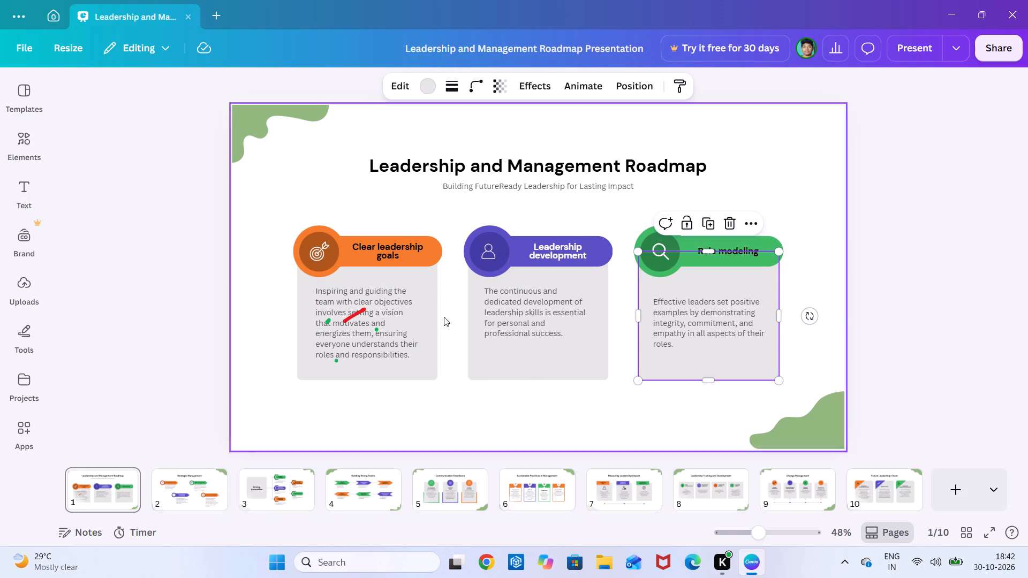
# Preview several of the design's colours on the "Leadership and Management Roadmap" title of slide 1 and settle on vivid red #e7191f.
pyautogui.click(503, 164)
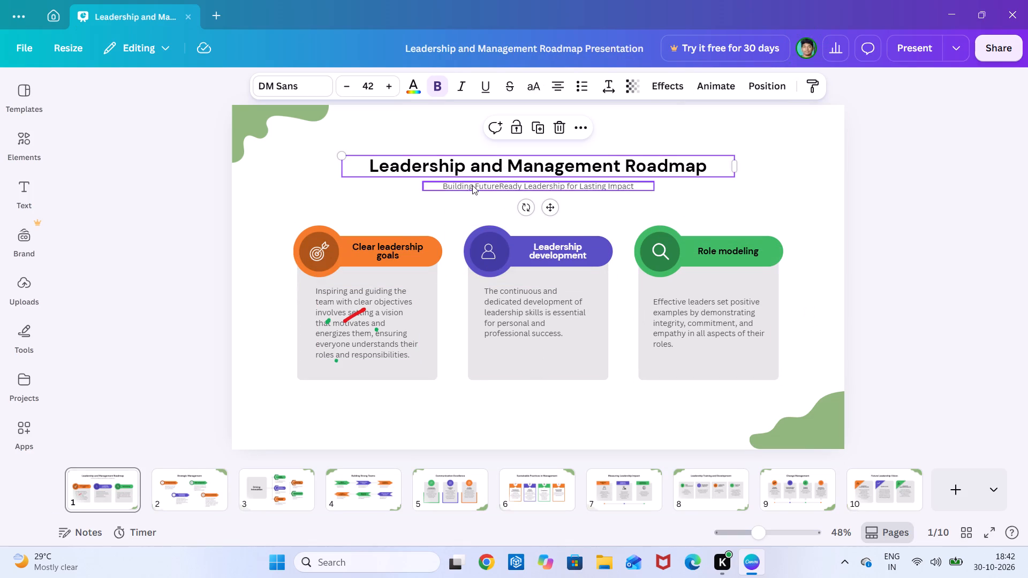
pyautogui.click(415, 89)
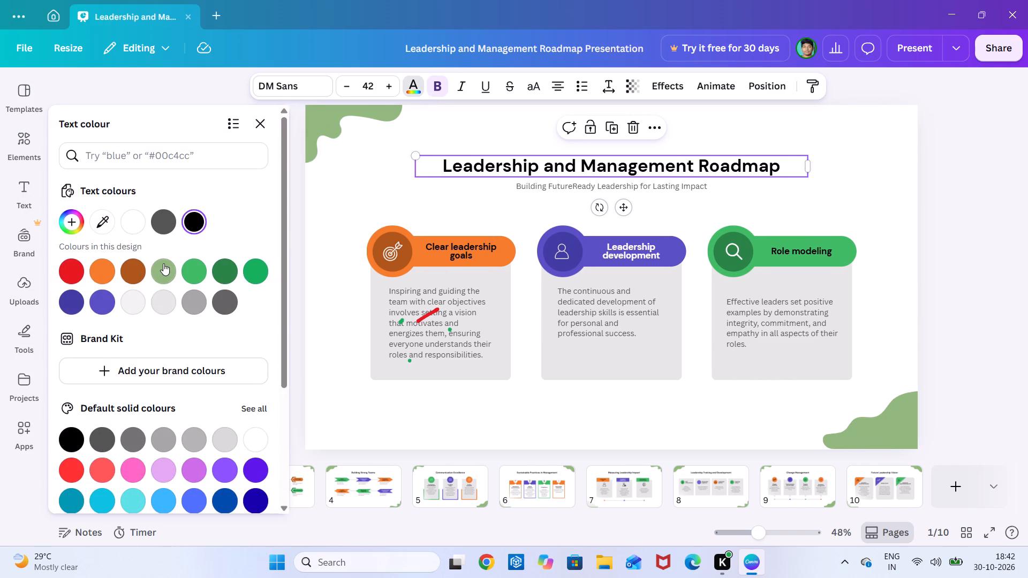
pyautogui.click(163, 263)
pyautogui.click(63, 269)
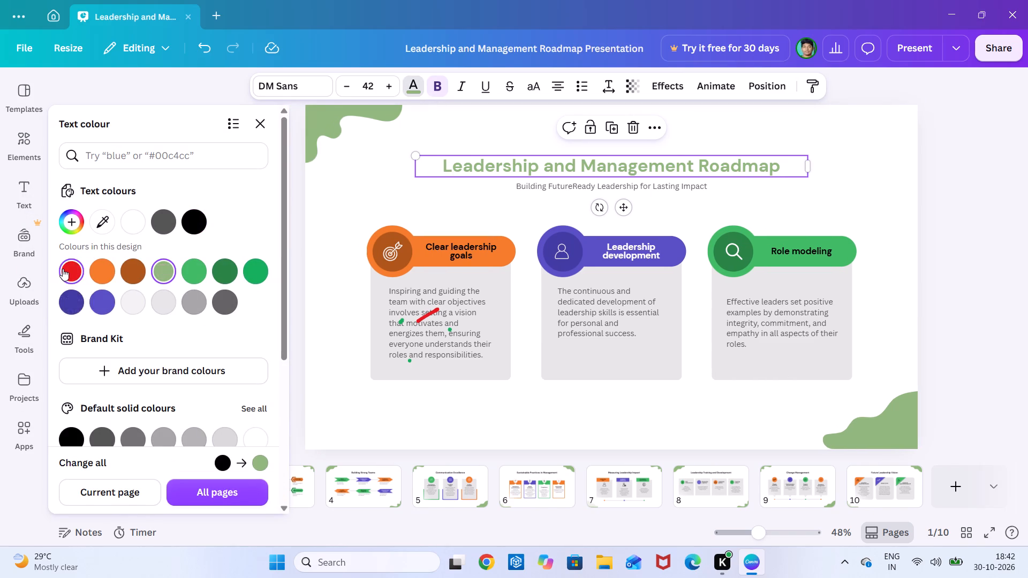
pyautogui.click(104, 279)
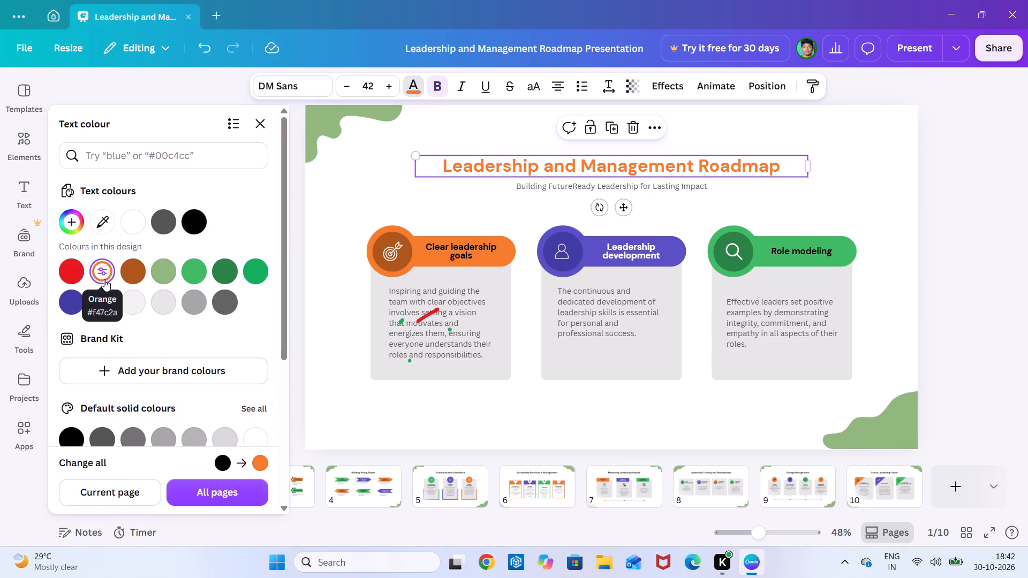
pyautogui.click(171, 271)
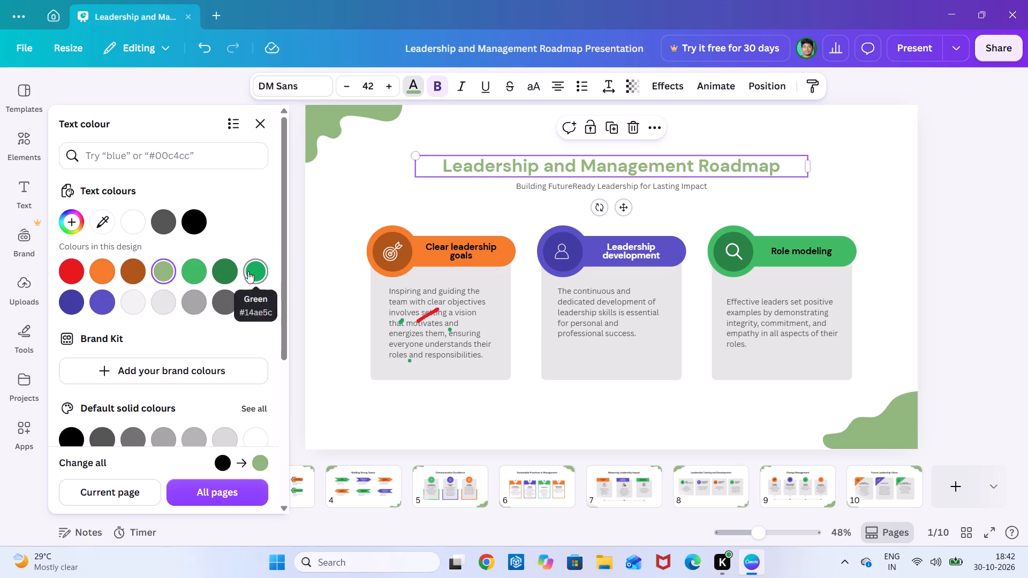
pyautogui.click(248, 271)
pyautogui.click(108, 302)
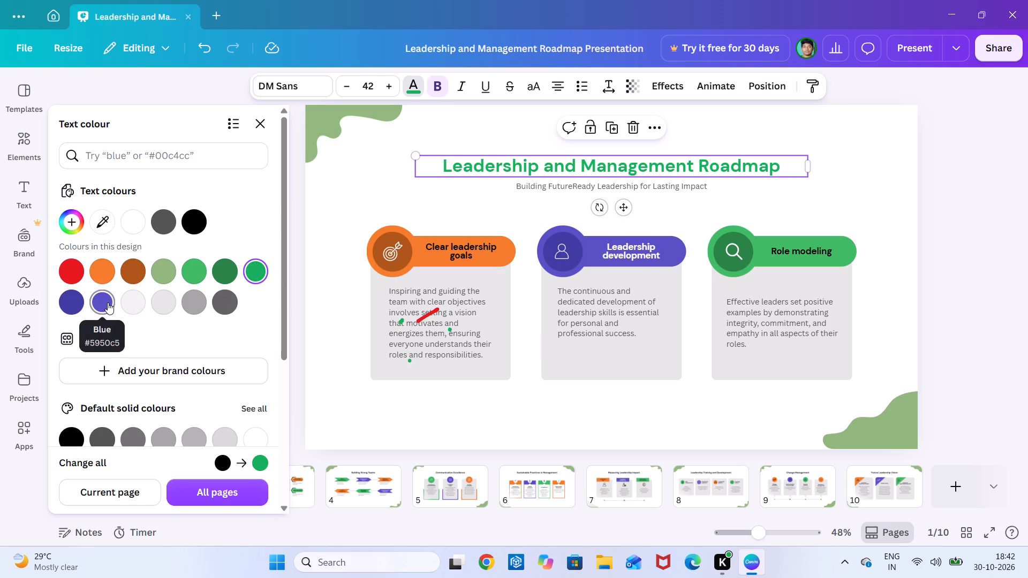
pyautogui.click(71, 302)
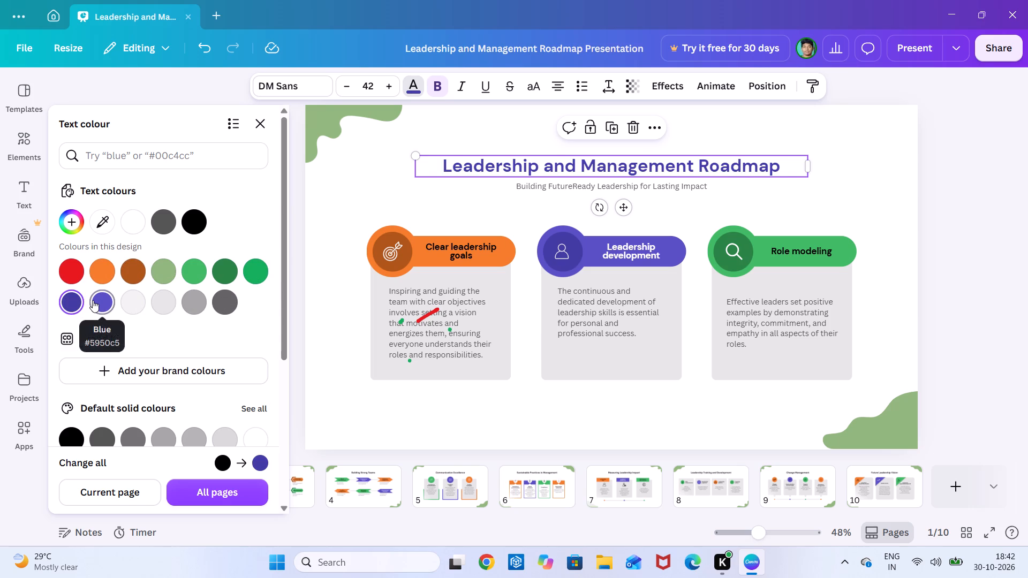
pyautogui.click(139, 299)
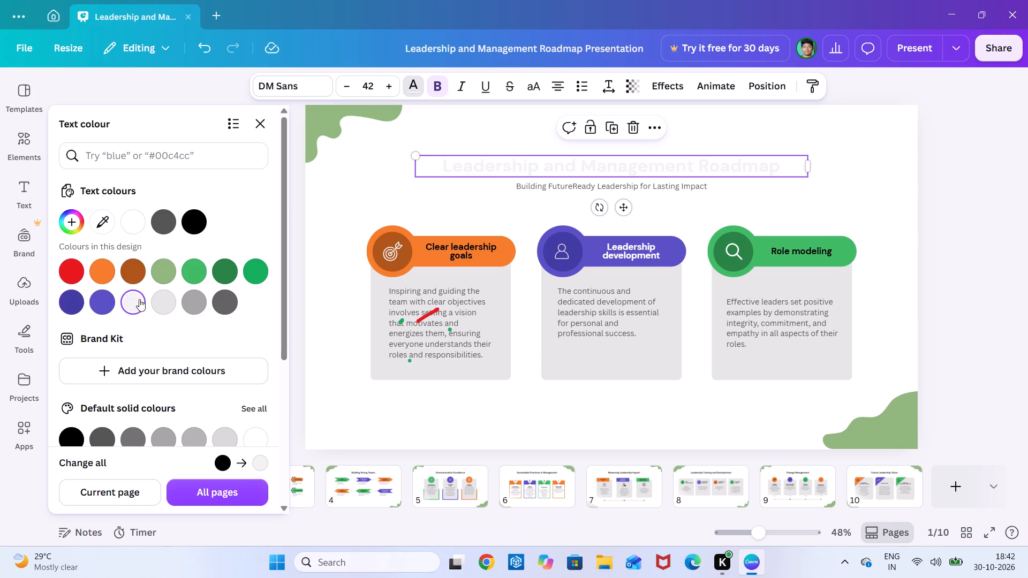
pyautogui.click(189, 293)
pyautogui.click(218, 298)
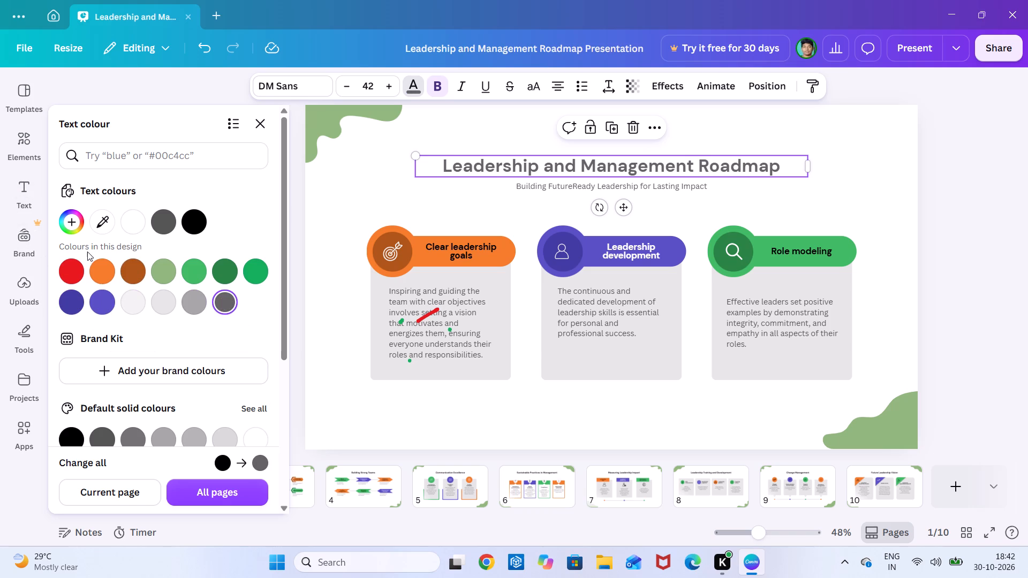
pyautogui.click(72, 271)
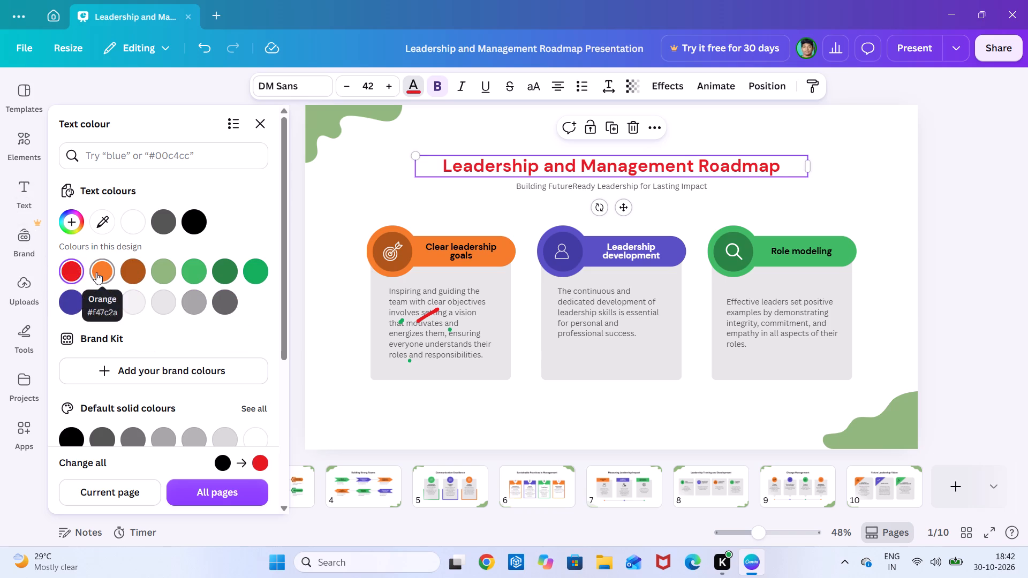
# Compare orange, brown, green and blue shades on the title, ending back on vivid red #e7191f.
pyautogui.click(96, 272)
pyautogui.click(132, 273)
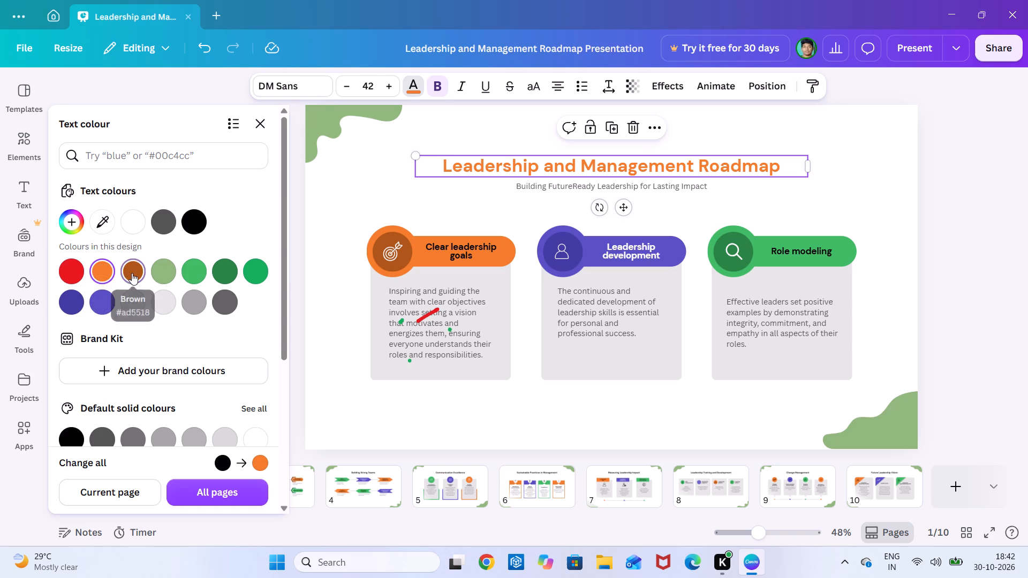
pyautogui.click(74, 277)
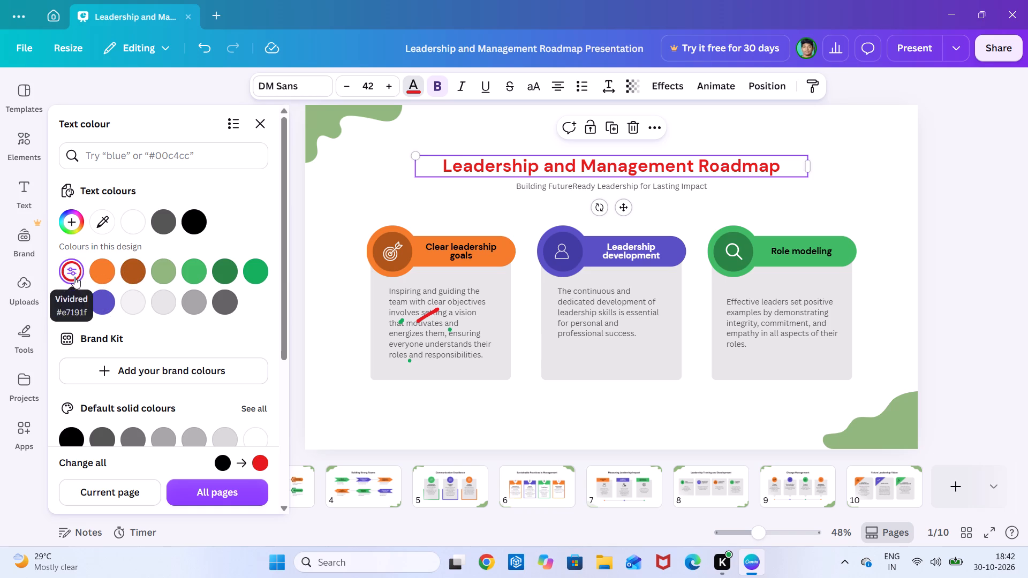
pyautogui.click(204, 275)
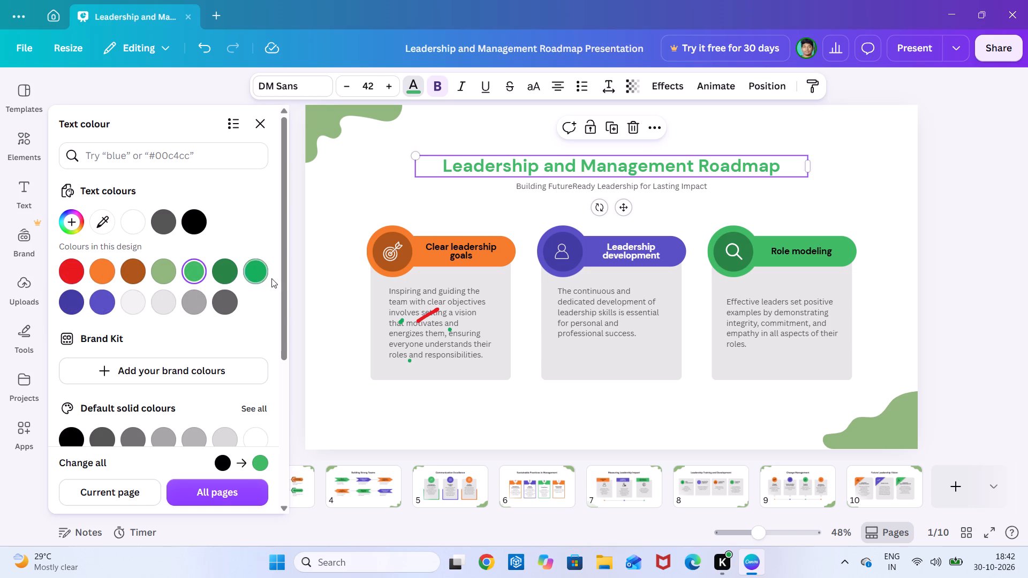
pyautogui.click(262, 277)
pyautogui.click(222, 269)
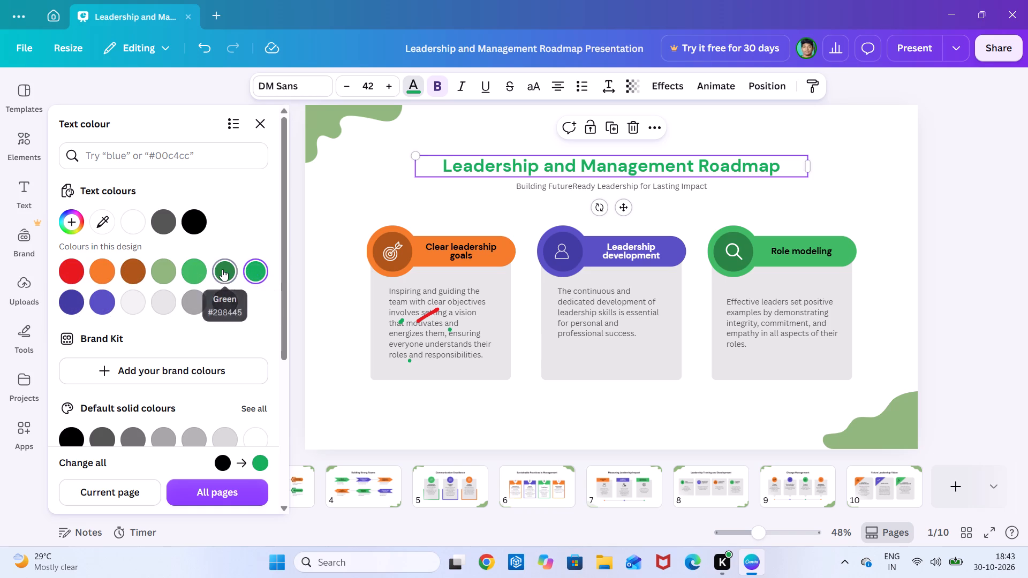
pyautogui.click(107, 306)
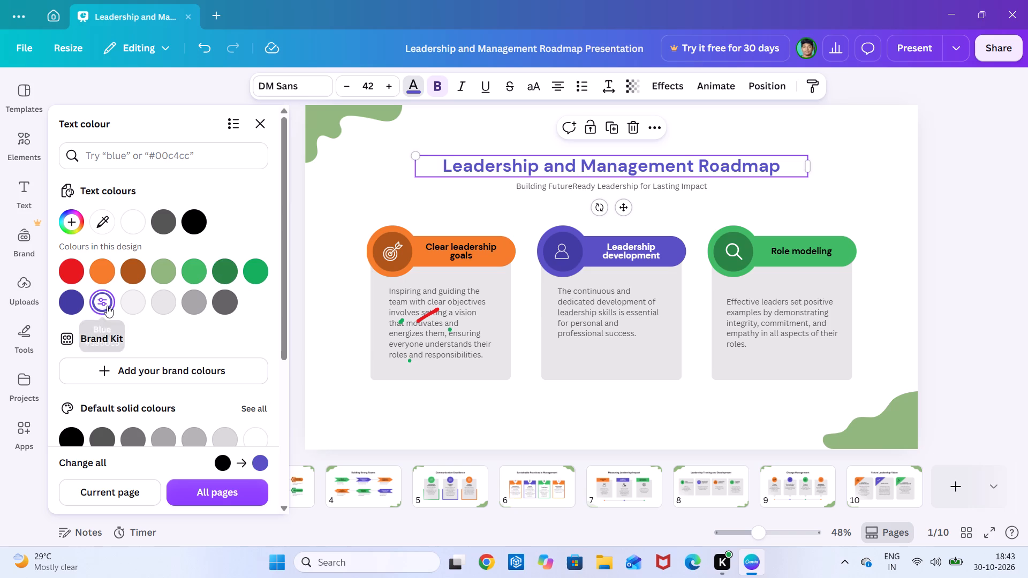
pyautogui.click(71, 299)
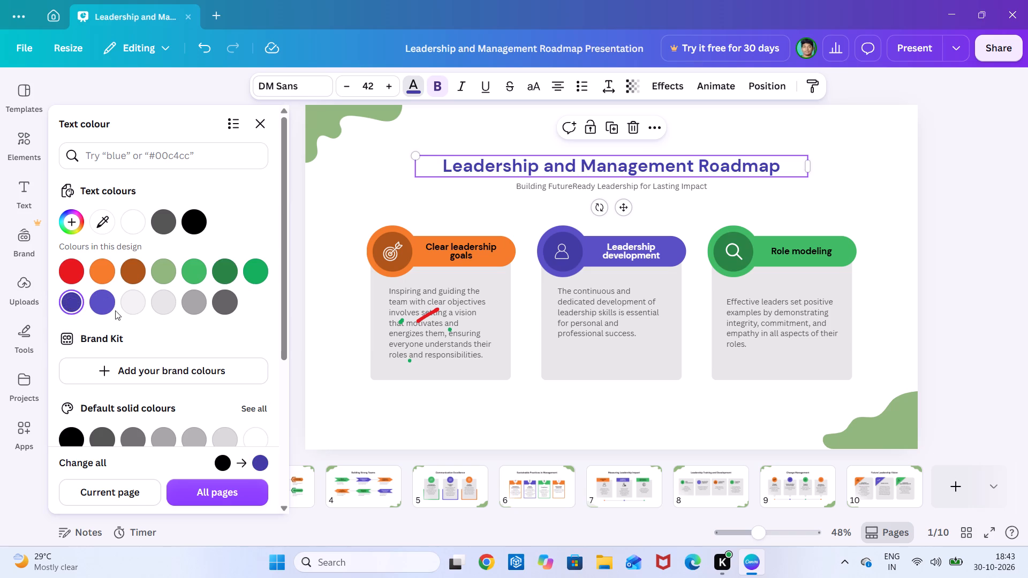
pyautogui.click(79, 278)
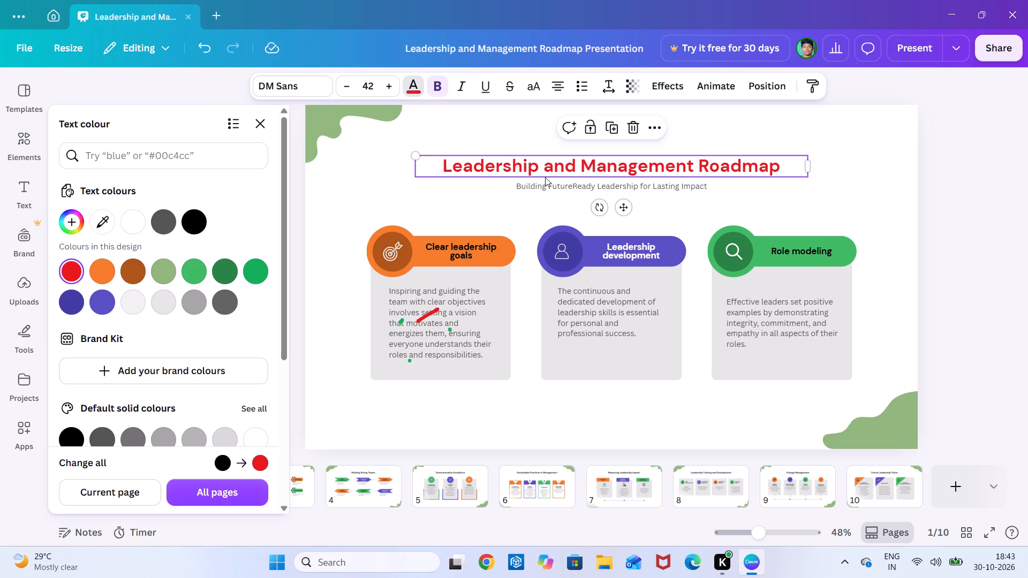
# Try pink, grey and blue shades on the subtitle below the title and settle on blue #5950c5.
pyautogui.click(544, 191)
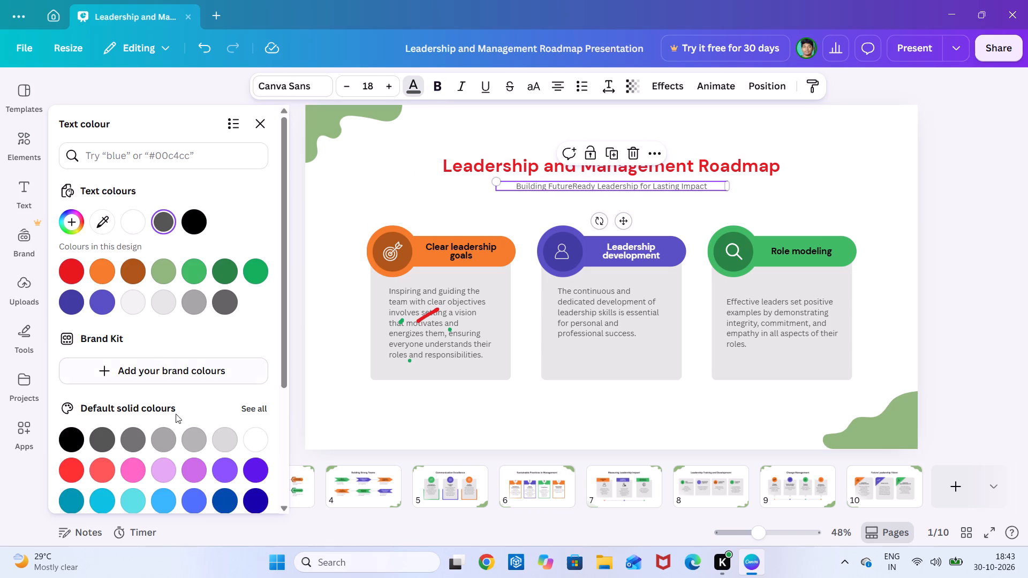
pyautogui.click(146, 477)
pyautogui.click(147, 477)
pyautogui.click(130, 480)
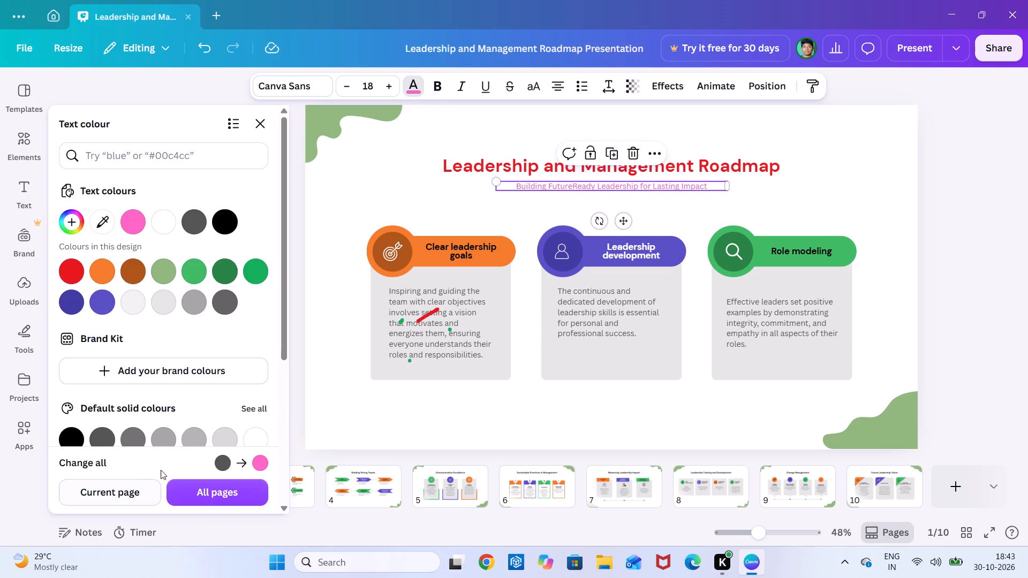
pyautogui.click(202, 295)
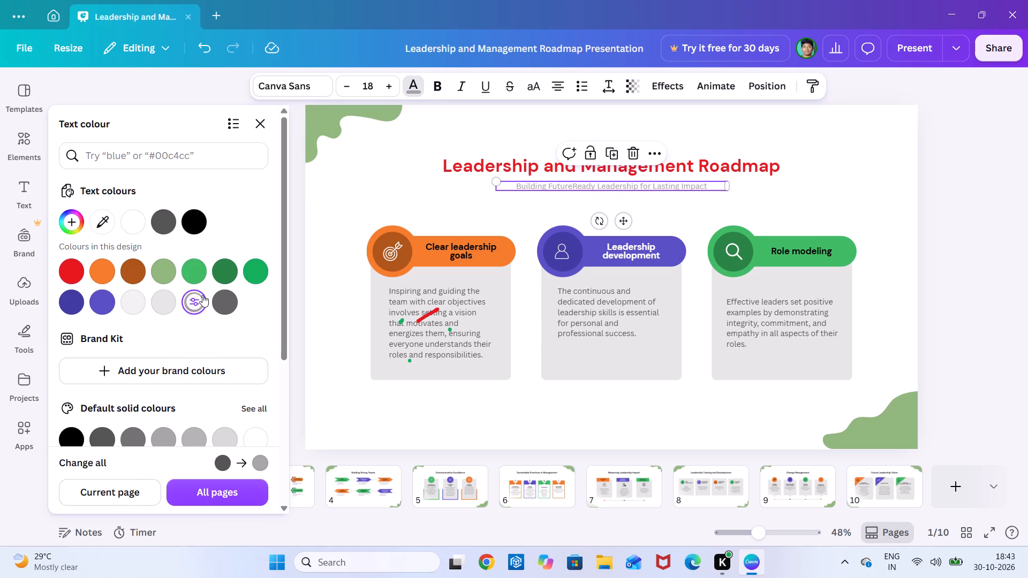
pyautogui.click(228, 295)
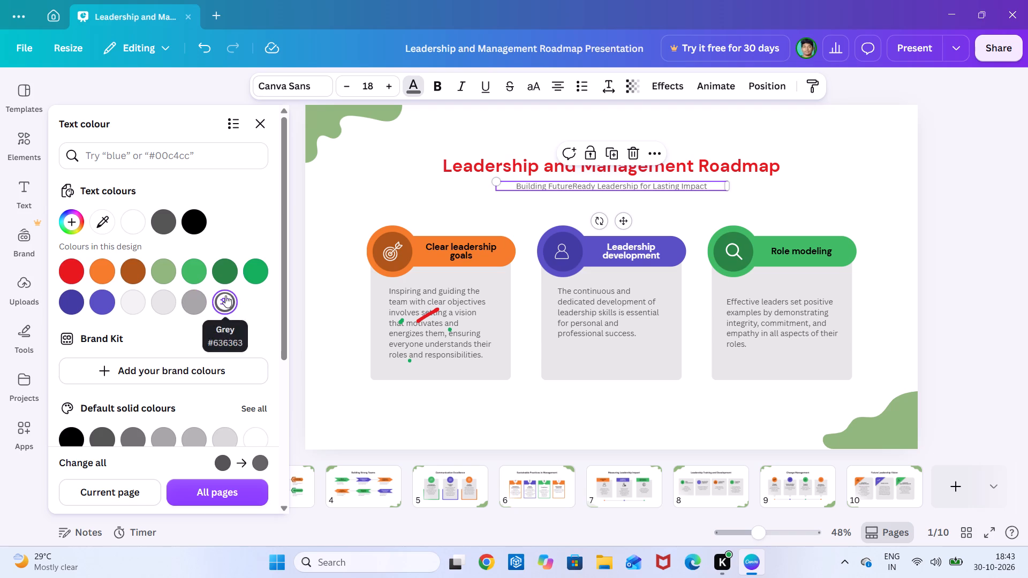
pyautogui.click(103, 315)
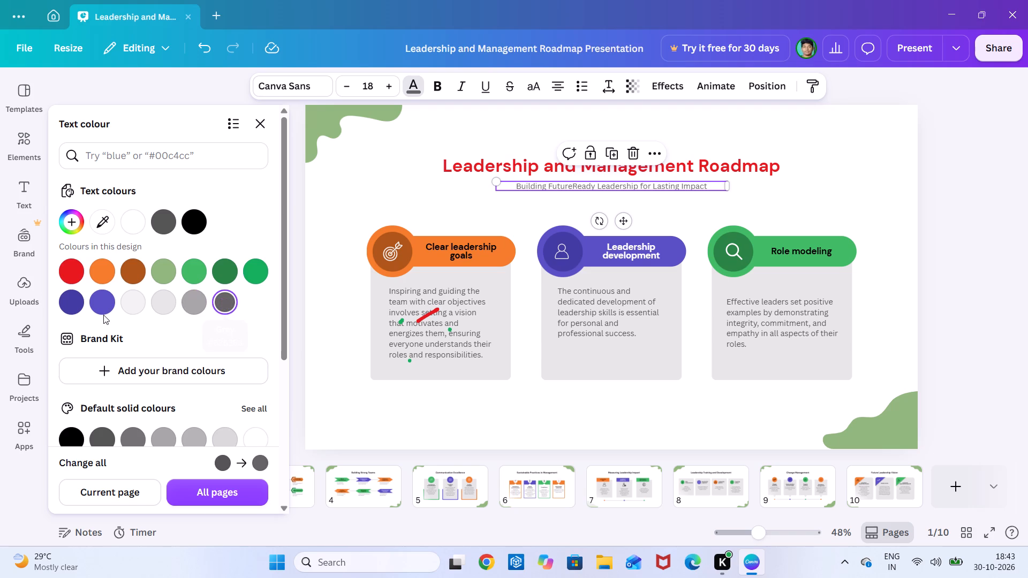
pyautogui.click(101, 306)
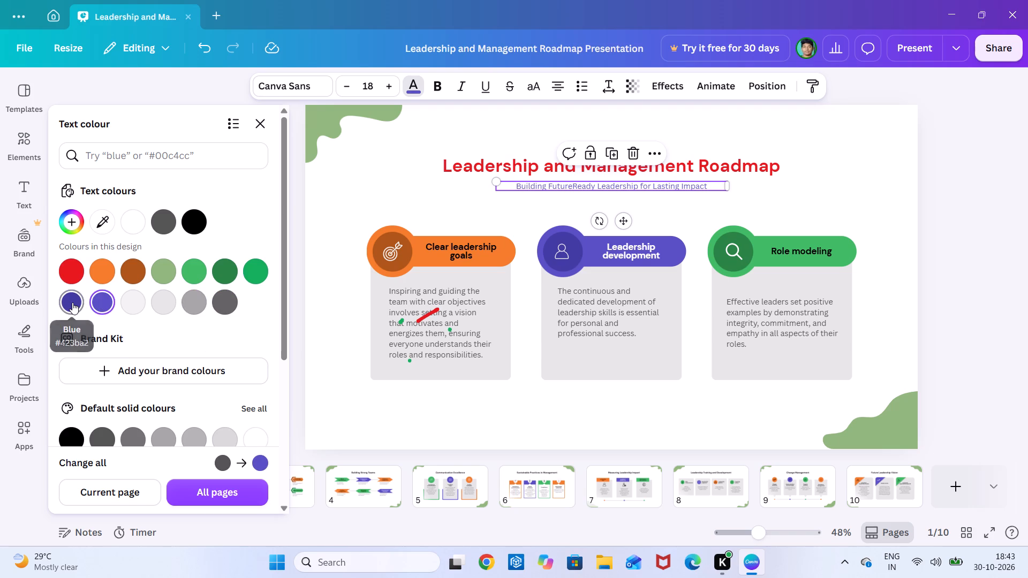
pyautogui.click(72, 302)
pyautogui.click(102, 302)
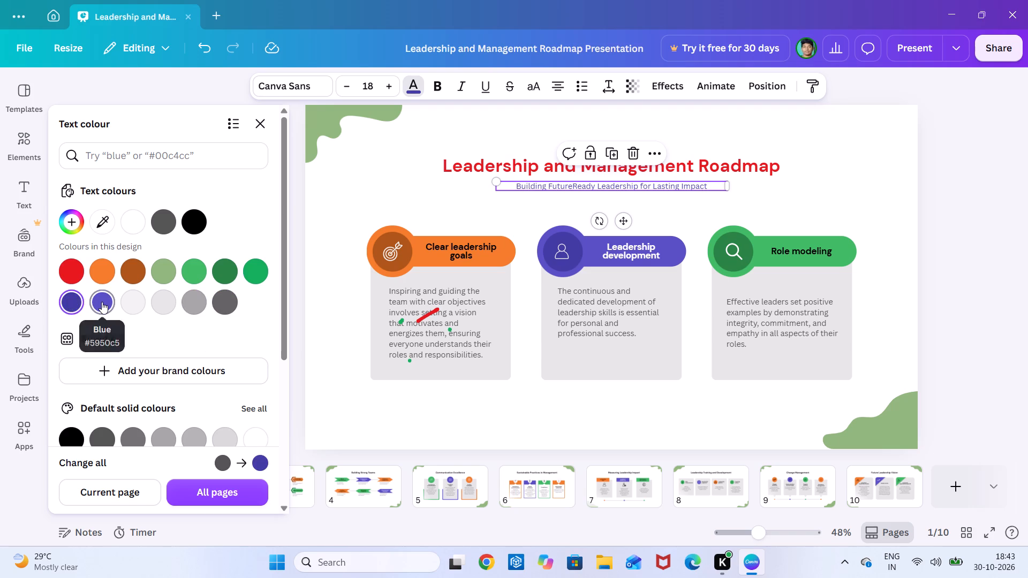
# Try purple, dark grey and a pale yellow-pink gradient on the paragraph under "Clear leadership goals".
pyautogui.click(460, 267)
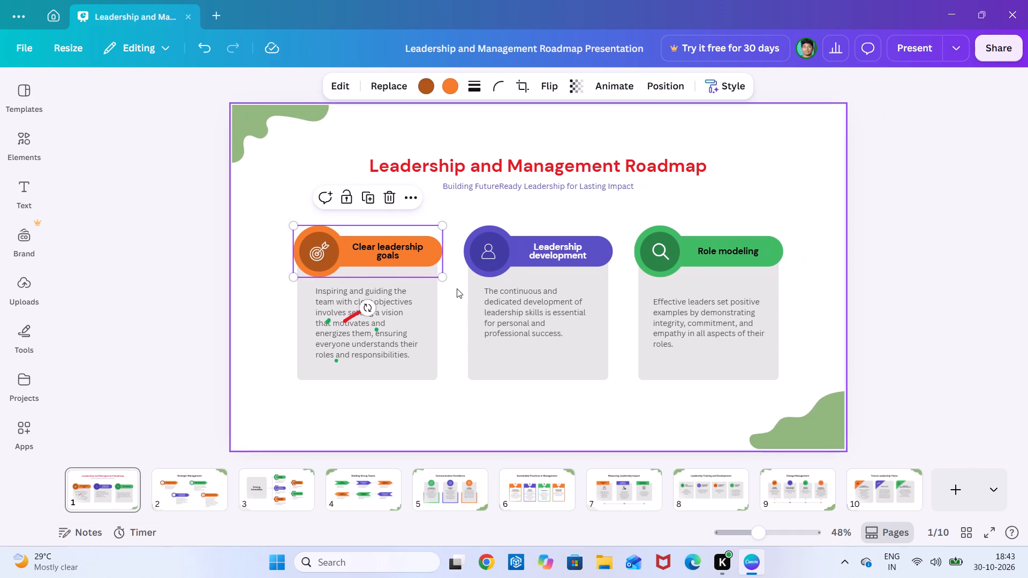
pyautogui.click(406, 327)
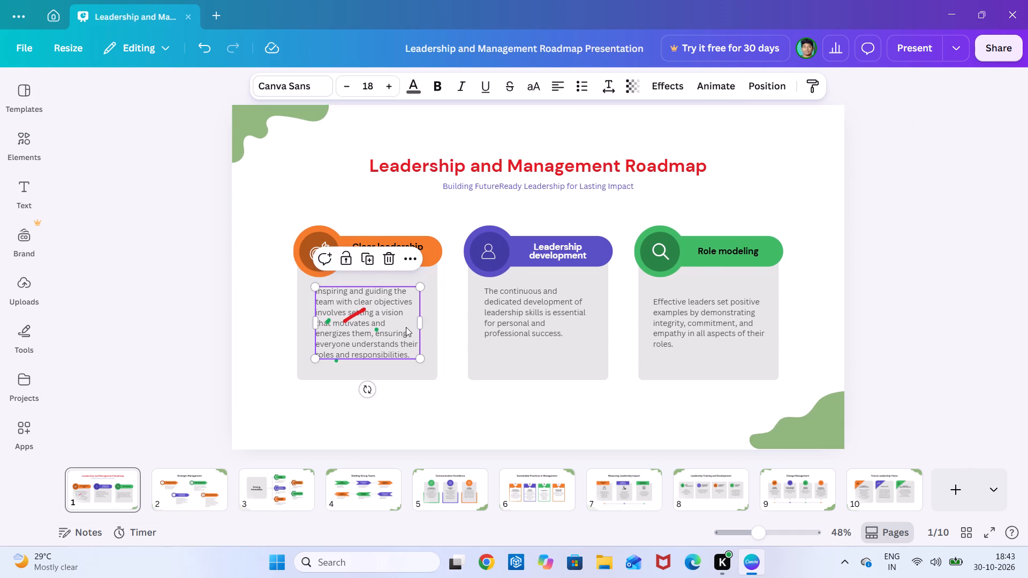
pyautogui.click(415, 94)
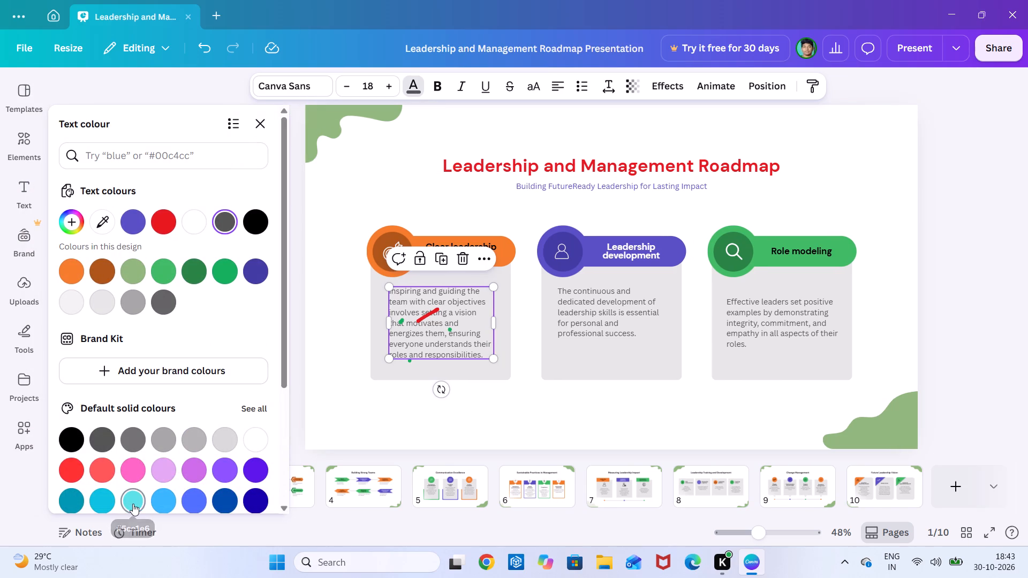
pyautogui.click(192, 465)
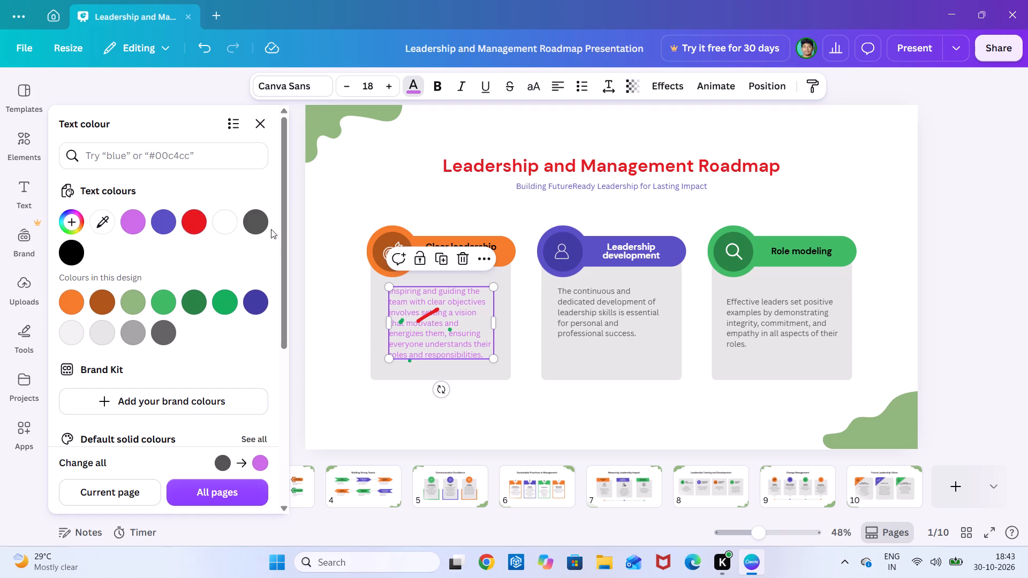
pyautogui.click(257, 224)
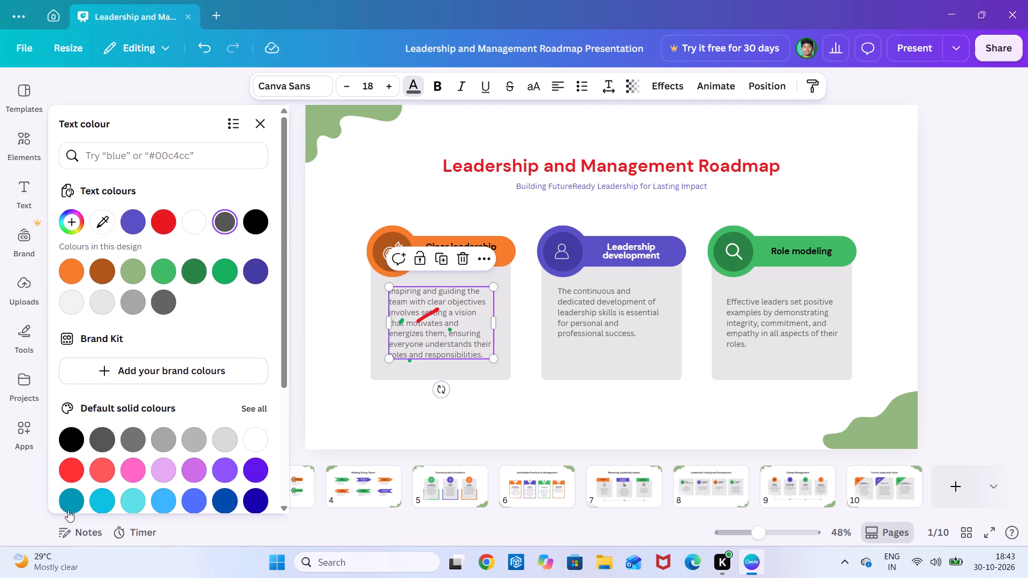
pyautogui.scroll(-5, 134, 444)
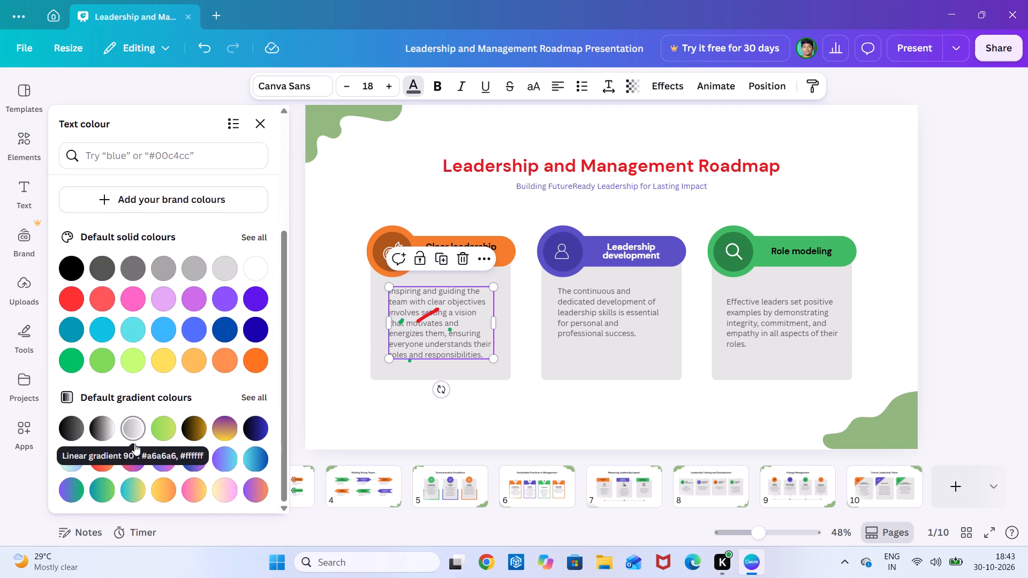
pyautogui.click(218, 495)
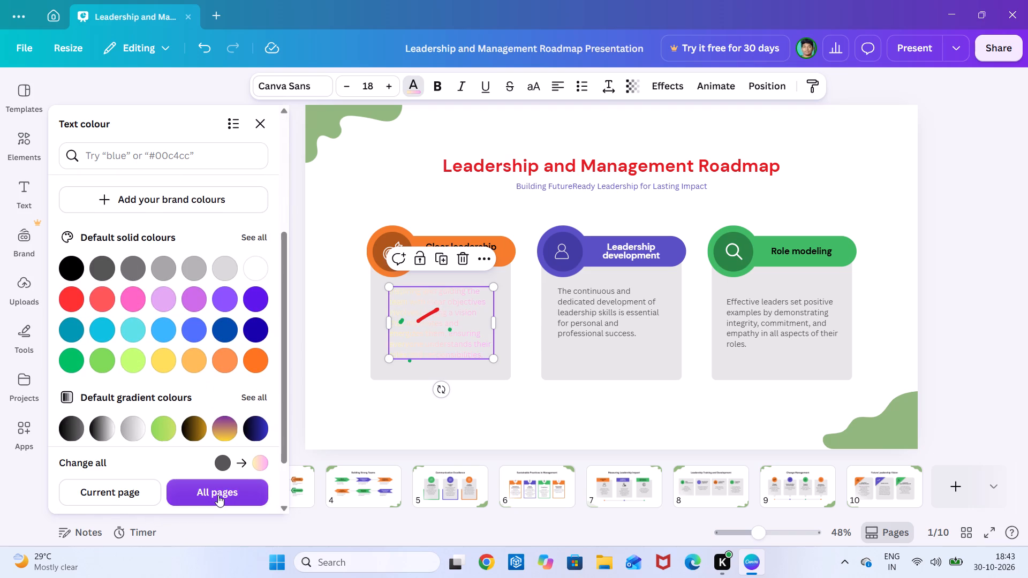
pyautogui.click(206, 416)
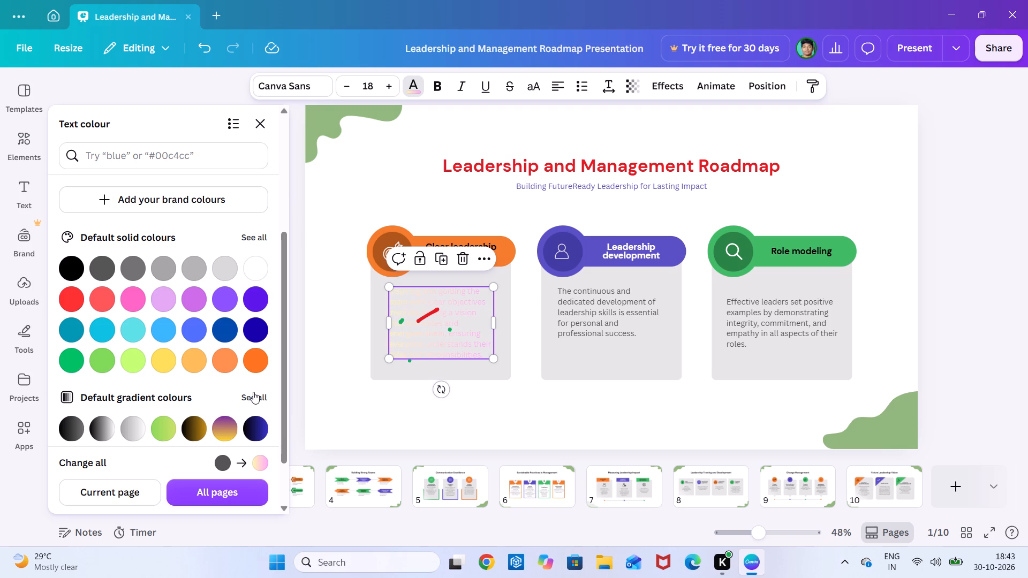
# Compare further default gradients on the "Clear leadership goals" paragraph and settle on the 90° linear gradient #8758f1 to #eb9362.
pyautogui.click(253, 392)
pyautogui.scroll(-3, 253, 392)
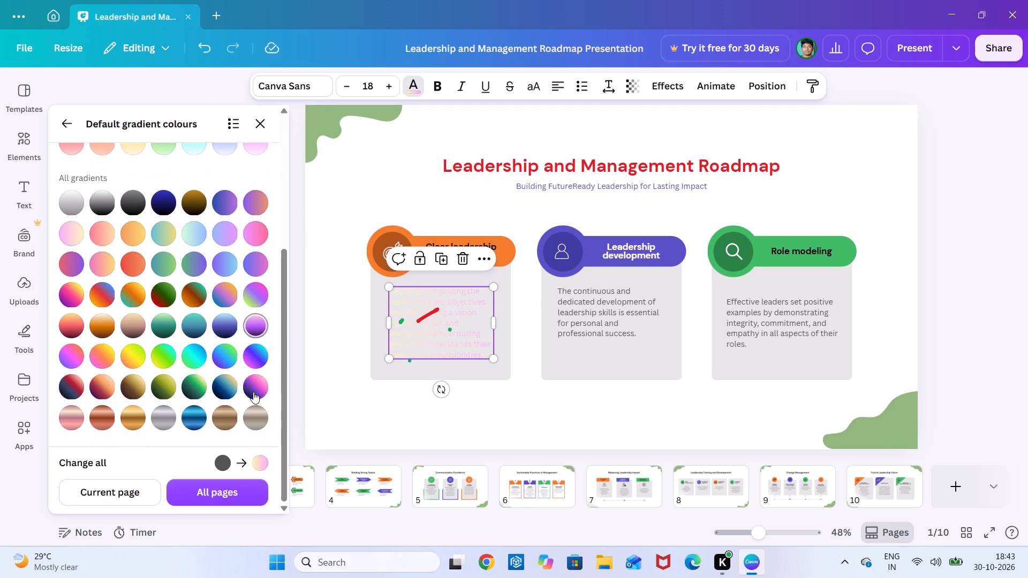
pyautogui.click(78, 362)
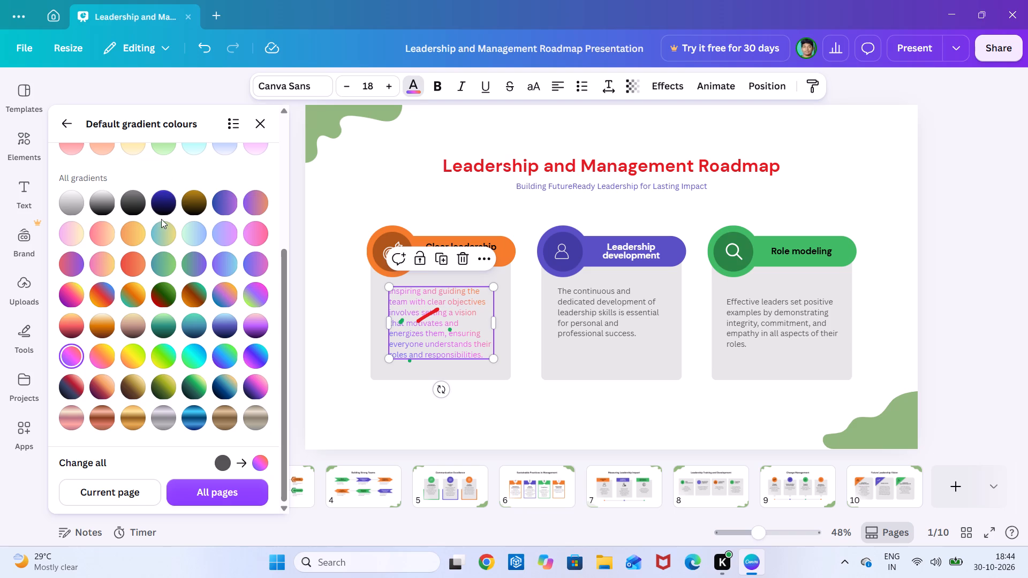
pyautogui.click(170, 206)
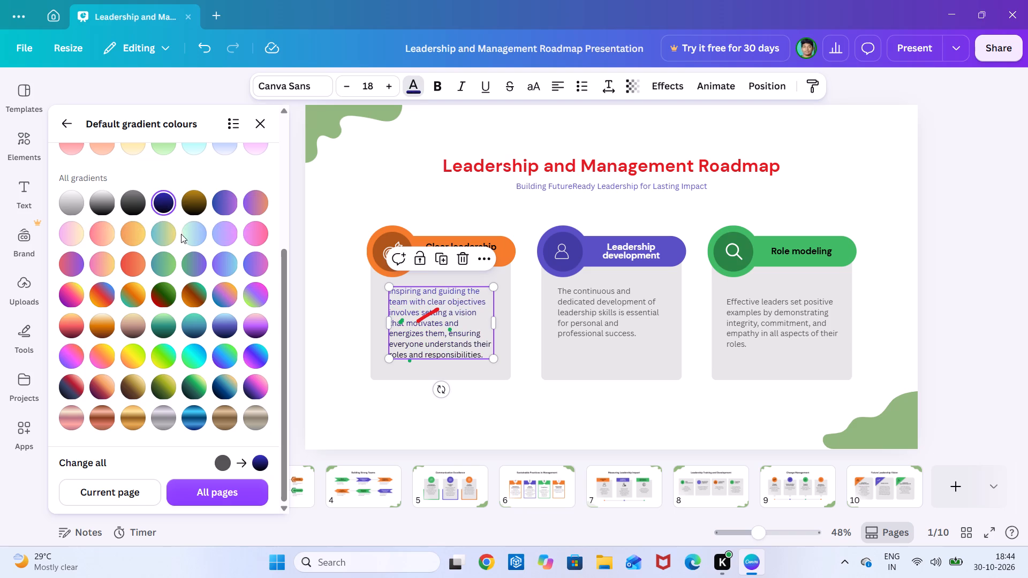
pyautogui.click(214, 206)
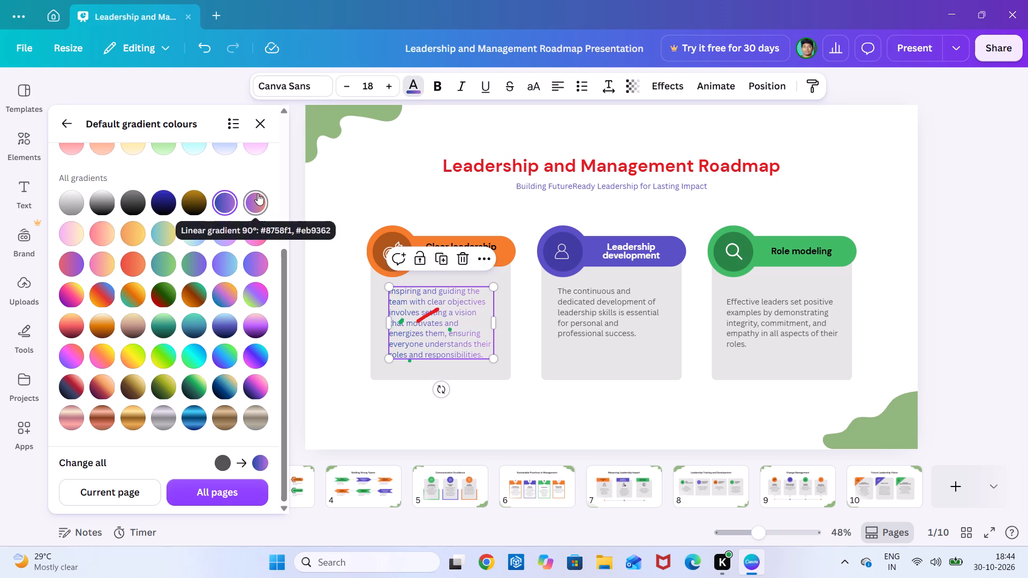
pyautogui.click(258, 193)
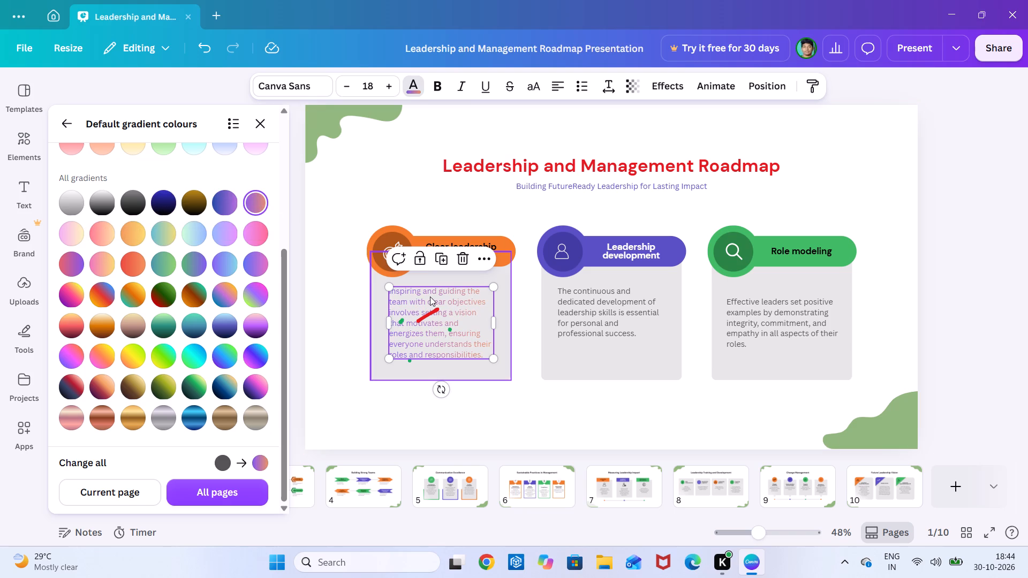
# Try a green-purple gradient, the #1a1054 to #255ff1 gradient and solid blue on the "Leadership development" heading, settling on bright red.
pyautogui.scroll(4, 430, 296)
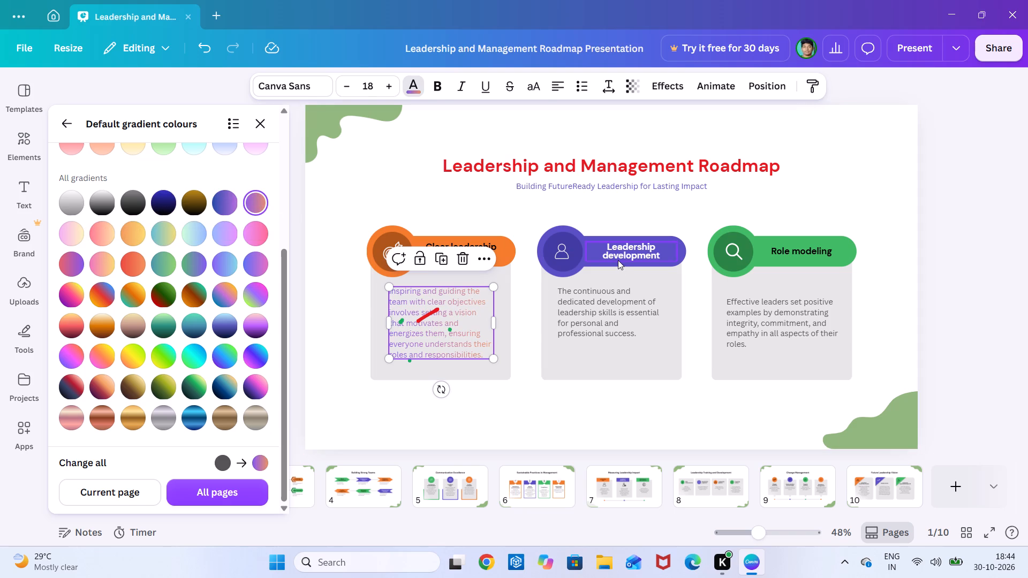
pyautogui.click(618, 260)
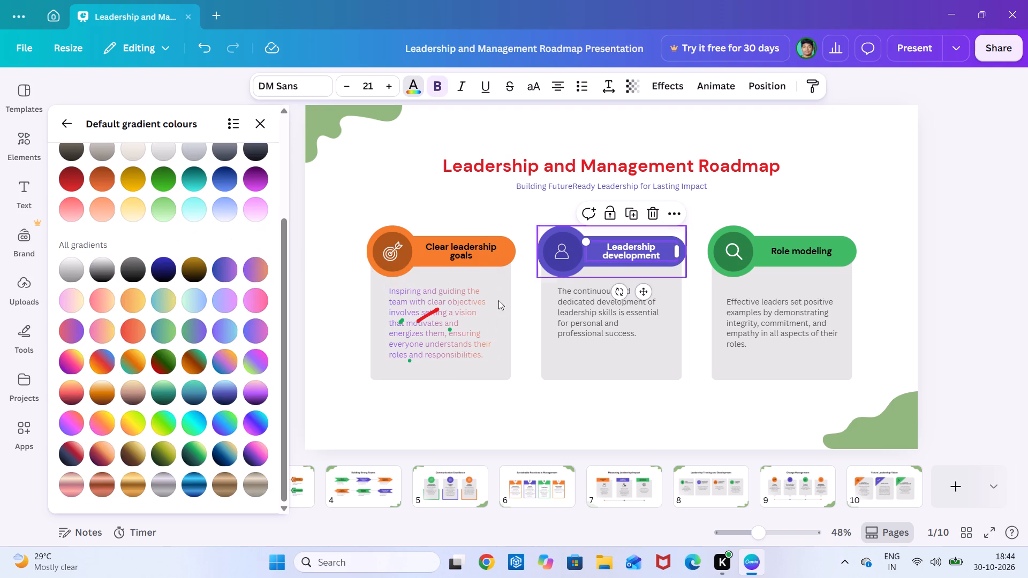
pyautogui.click(189, 331)
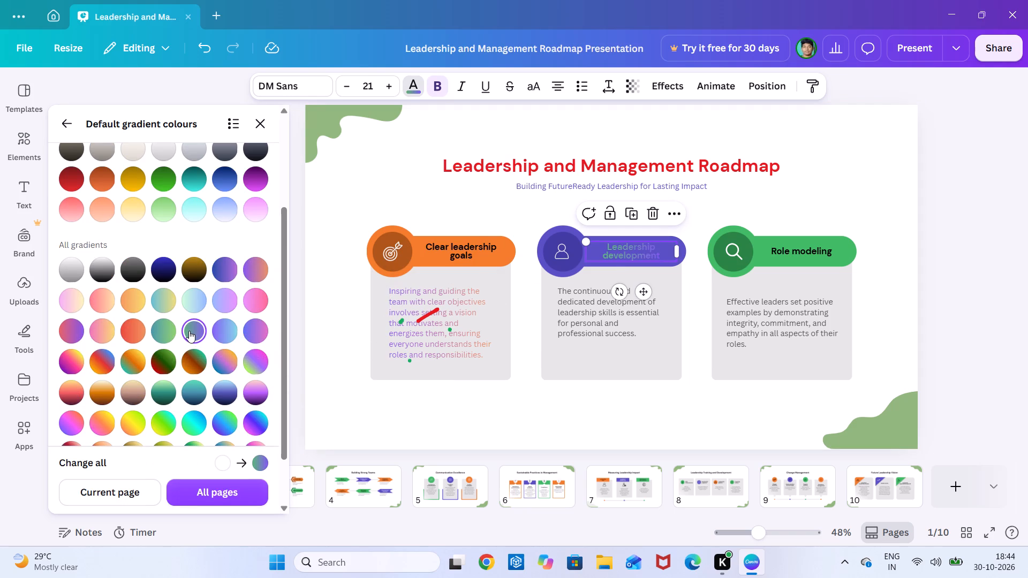
pyautogui.scroll(3, 254, 278)
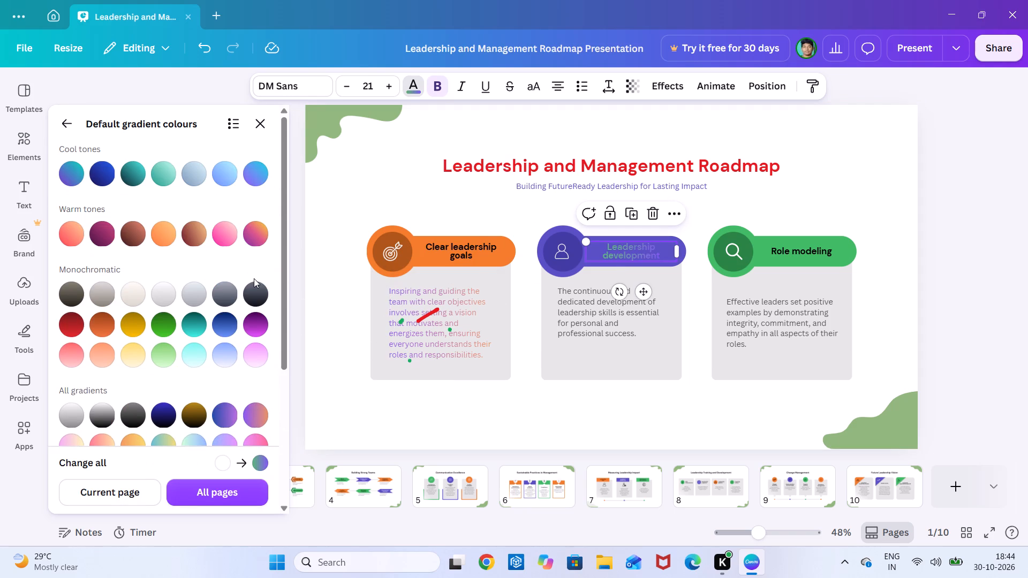
pyautogui.click(104, 186)
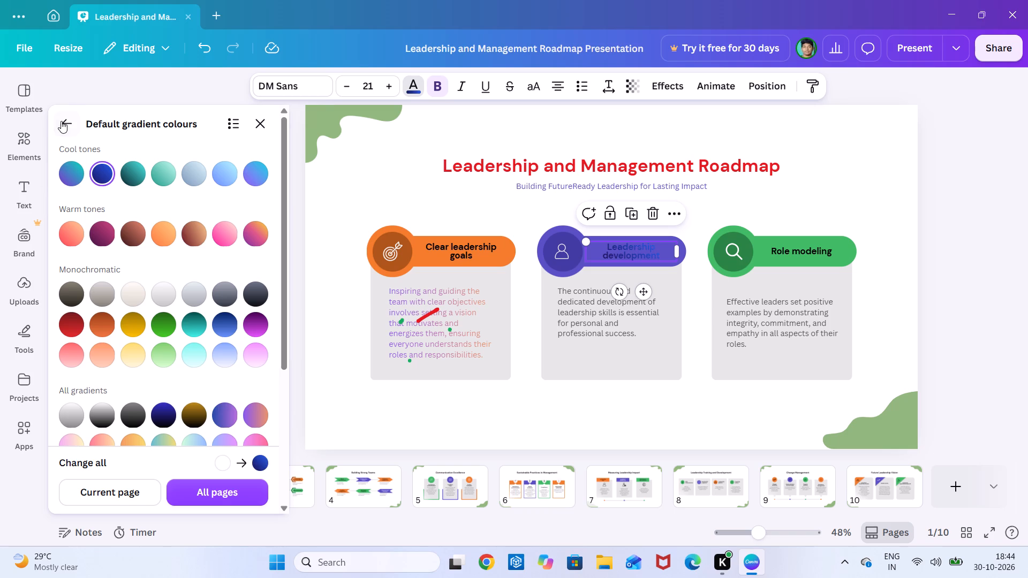
pyautogui.click(64, 121)
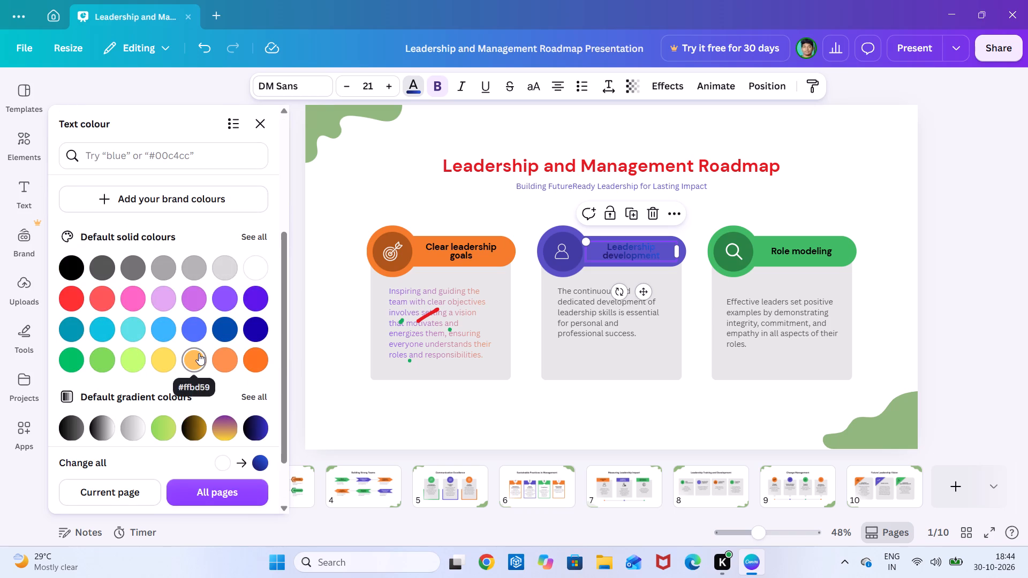
pyautogui.click(196, 327)
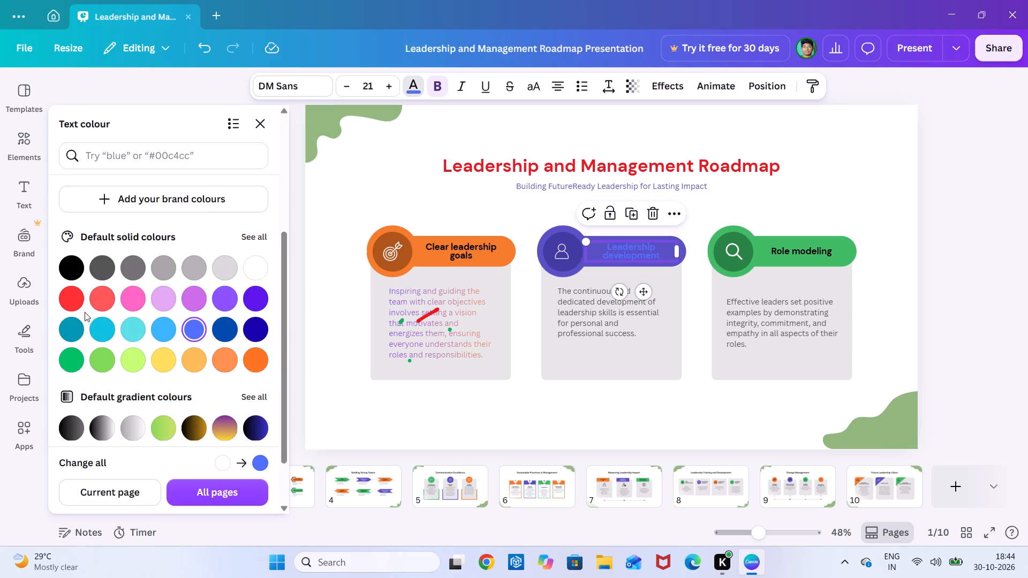
pyautogui.click(70, 301)
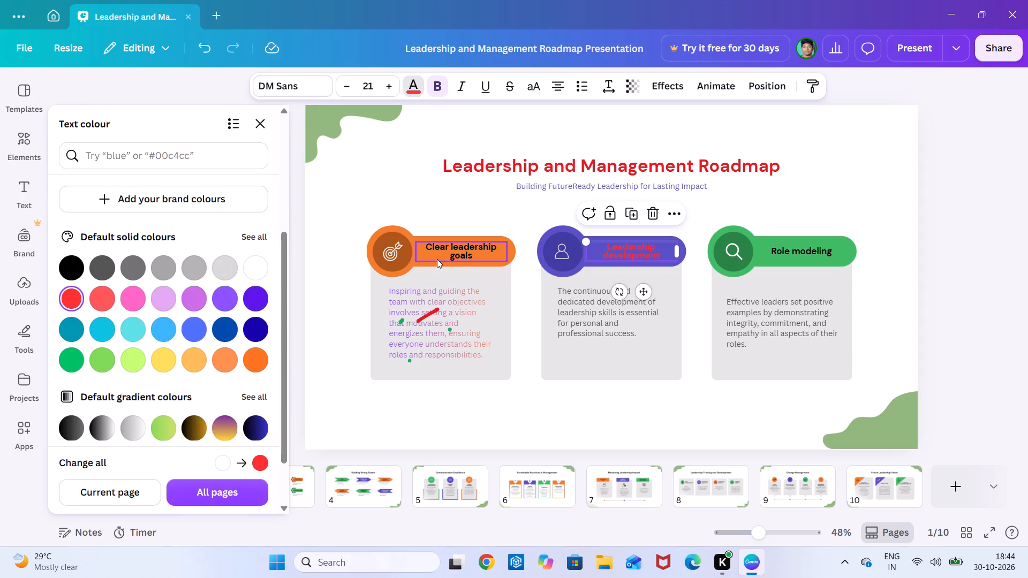
# Try violet #8c52ff on the "Clear leadership goals" heading and settle on the deeper violet beside it.
pyautogui.click(437, 259)
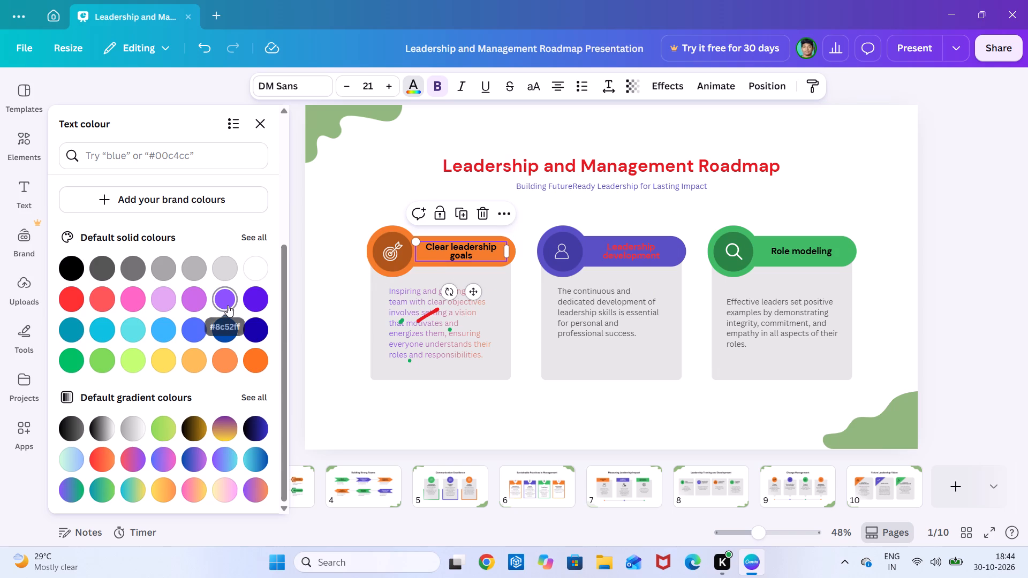
pyautogui.click(226, 301)
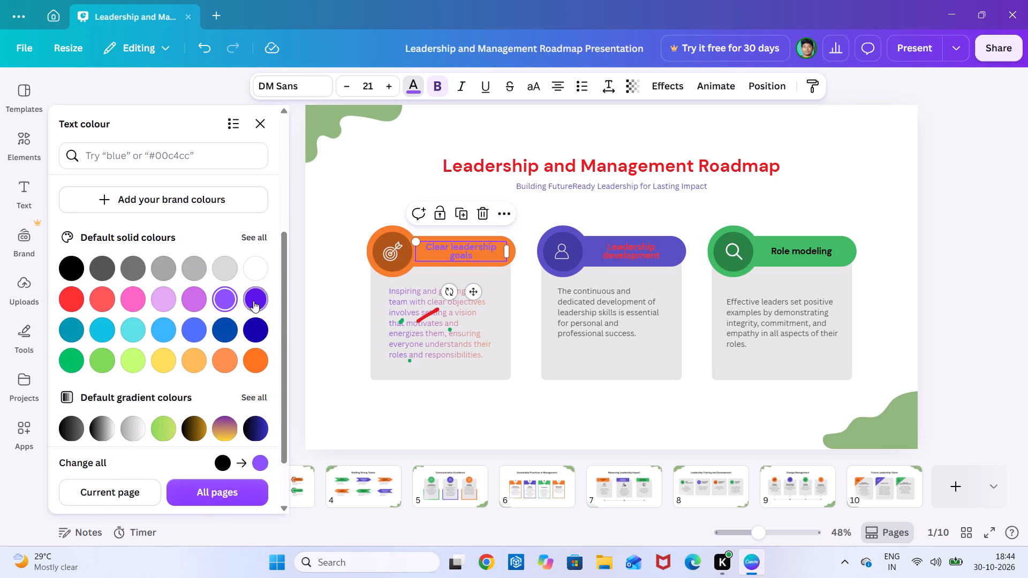
pyautogui.click(253, 301)
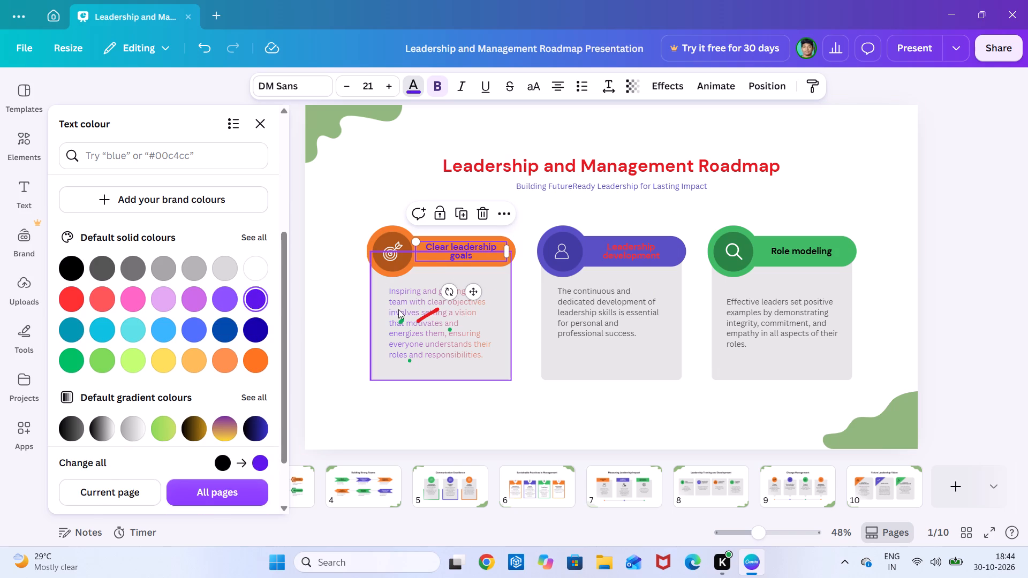
# Compare green, turquoise and blue default solid colours on the "Role modeling" heading and settle on dark navy blue.
pyautogui.click(782, 252)
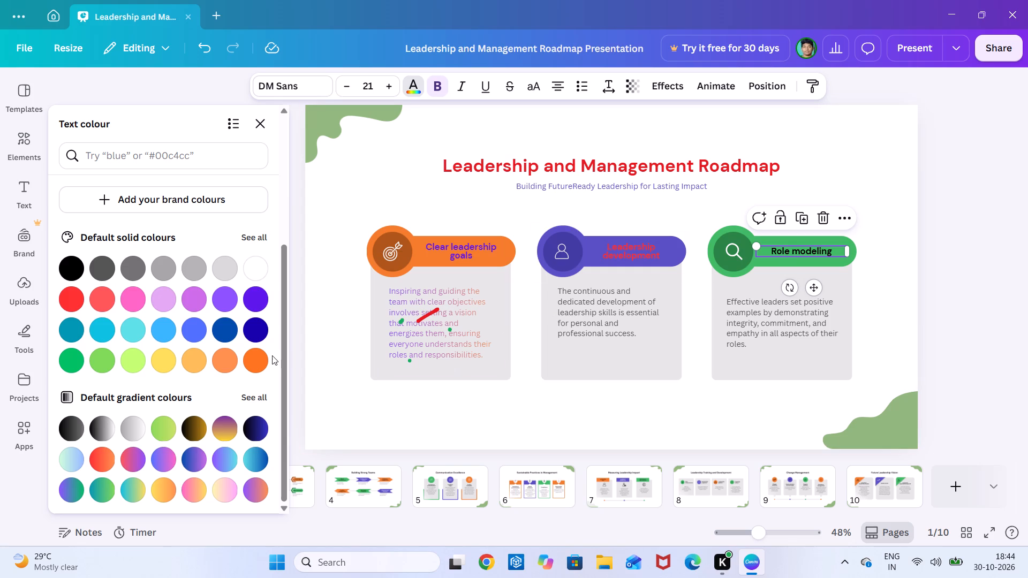
pyautogui.click(76, 363)
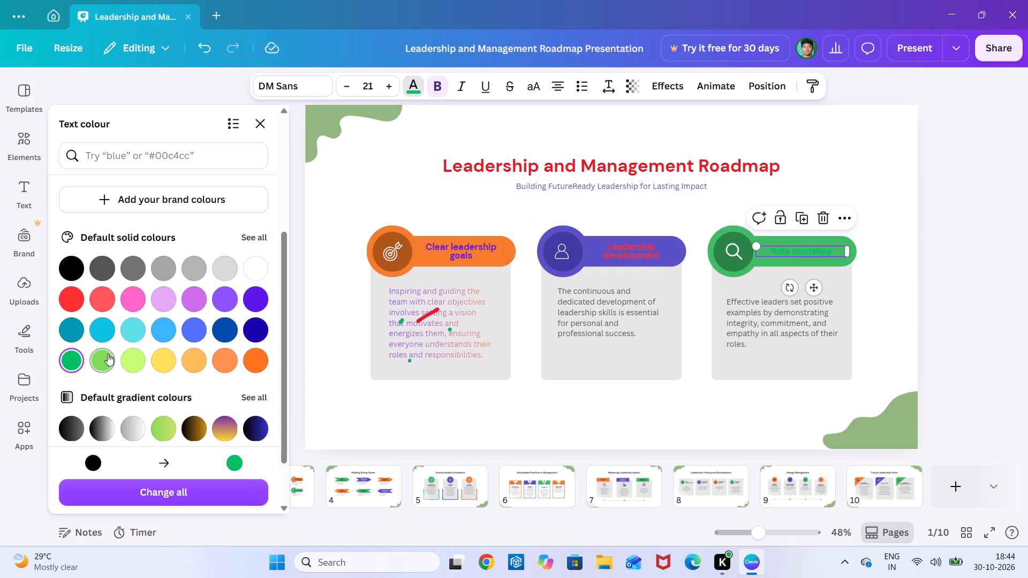
pyautogui.click(108, 354)
pyautogui.click(84, 323)
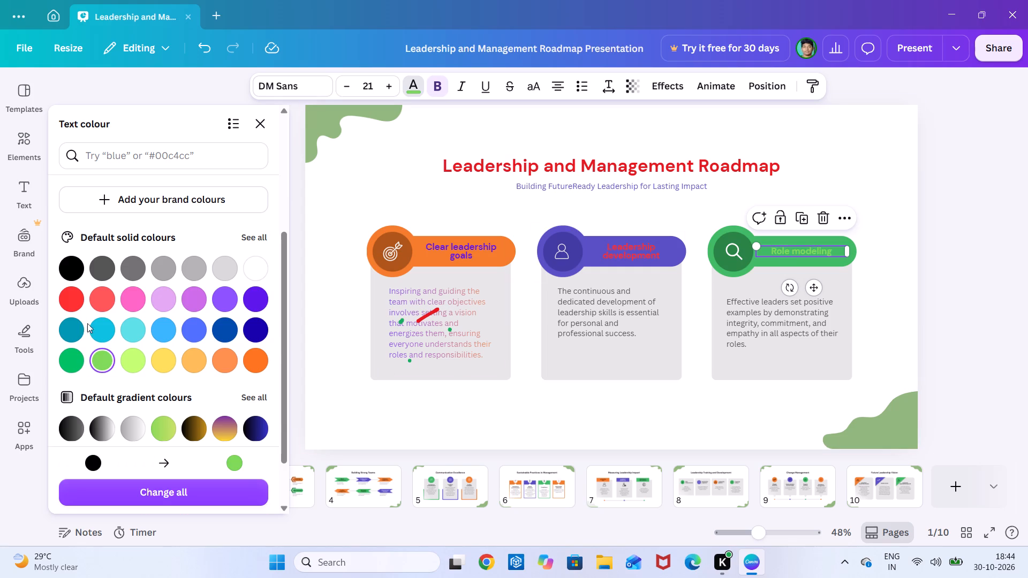
pyautogui.click(99, 323)
pyautogui.click(66, 323)
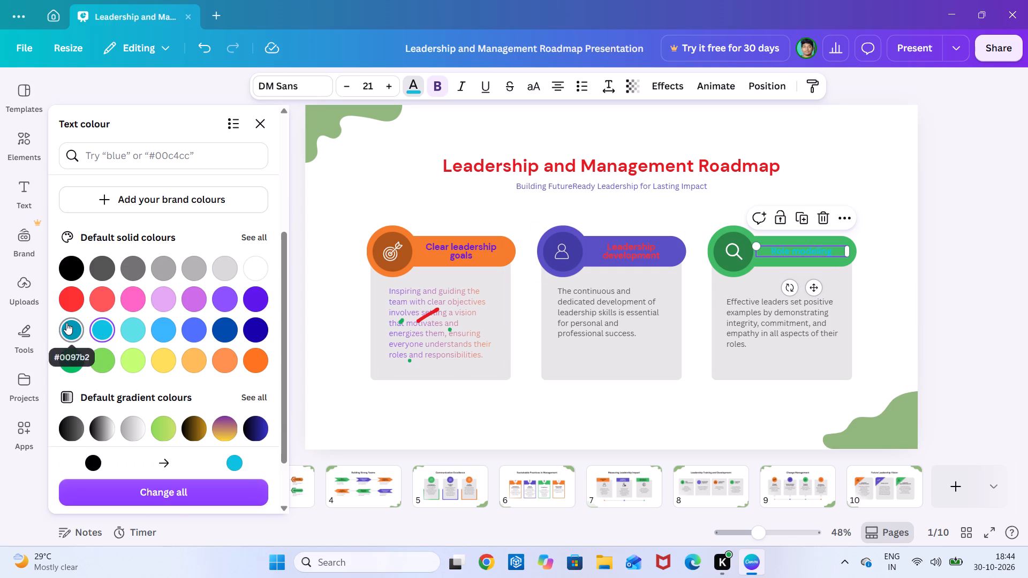
pyautogui.click(160, 329)
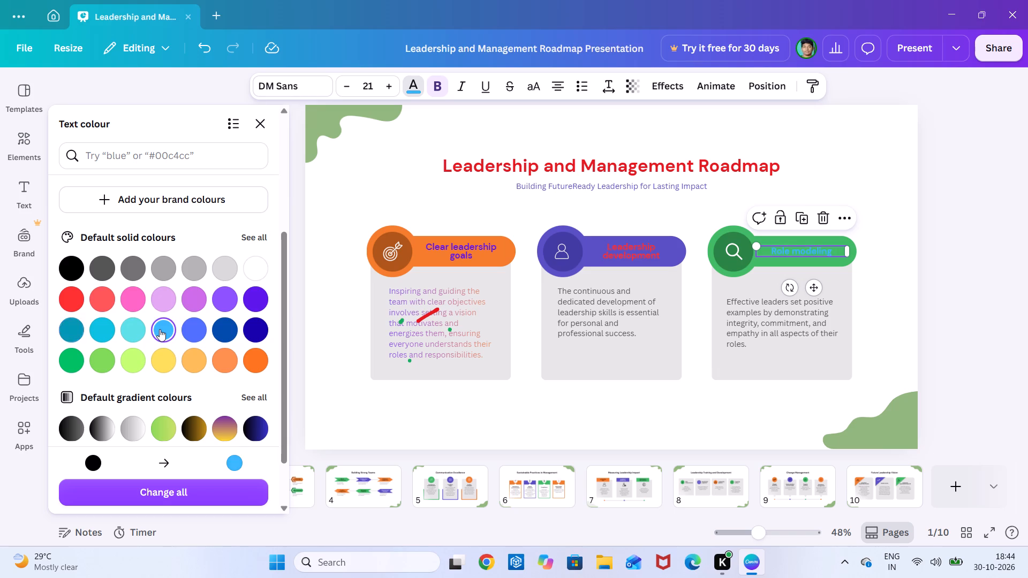
pyautogui.click(221, 328)
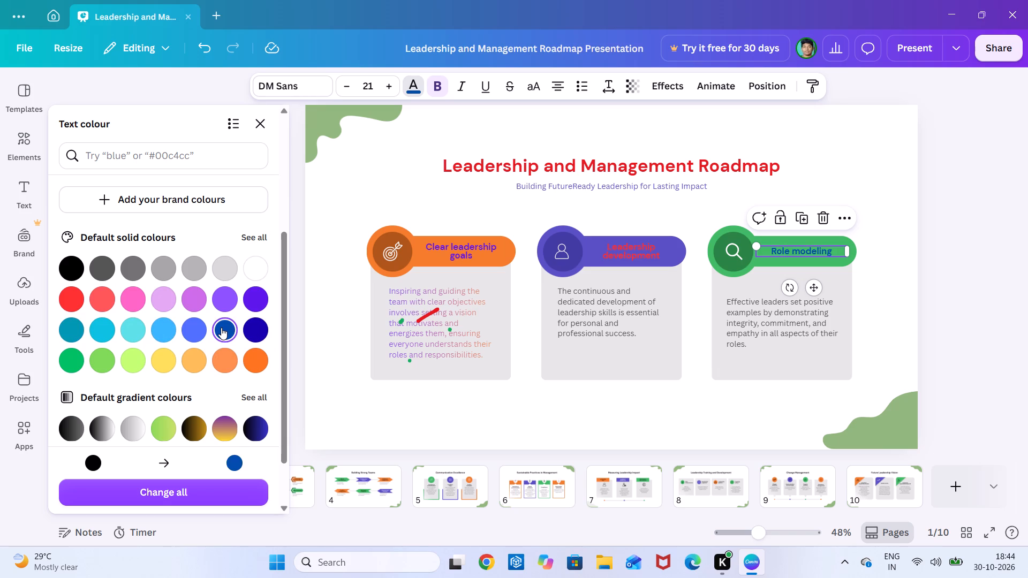
pyautogui.click(267, 325)
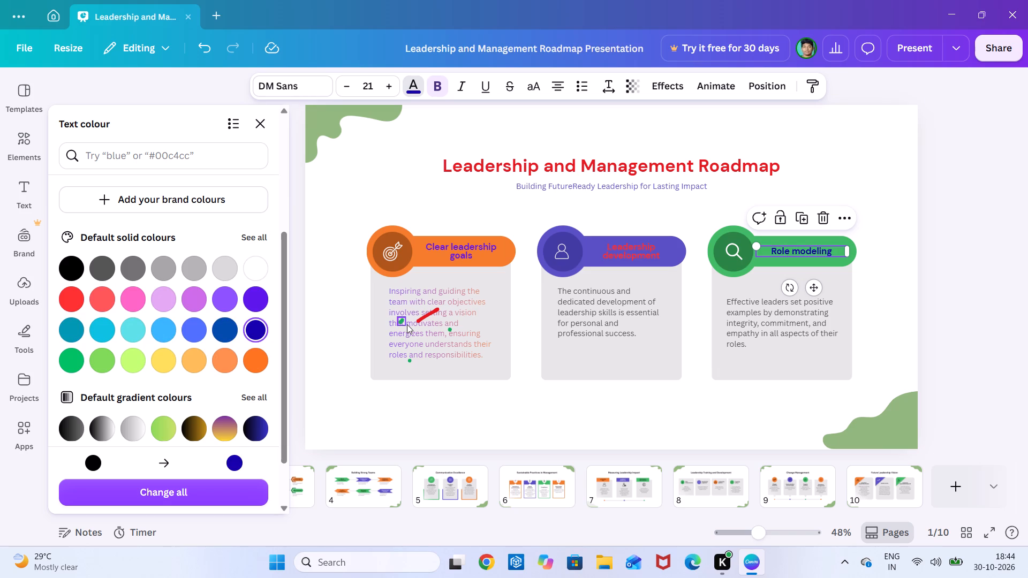
# Try light orange #ffbd59 and lime on the paragraph under "Leadership development" and settle on green.
pyautogui.click(596, 320)
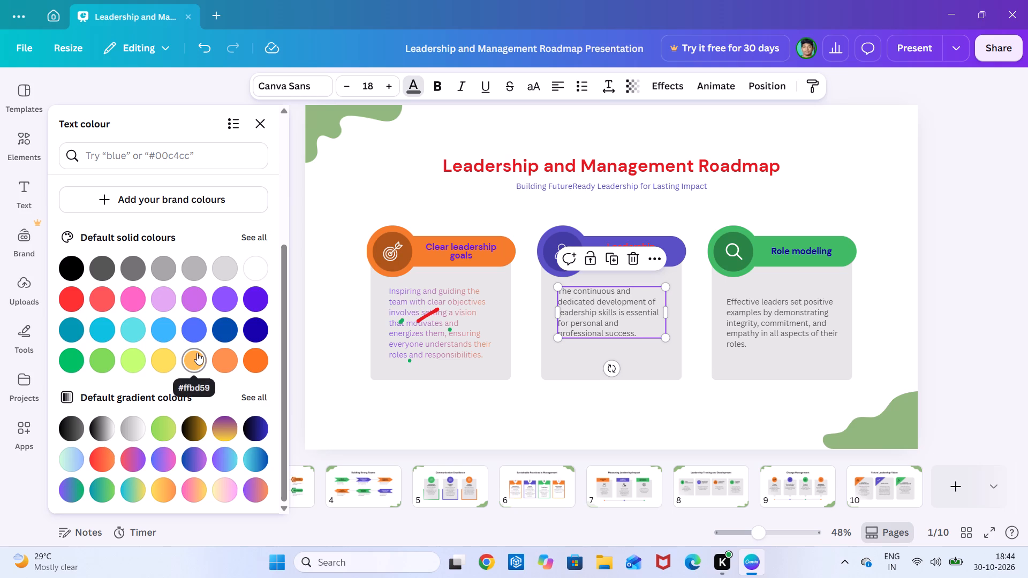
pyautogui.click(197, 353)
pyautogui.click(135, 359)
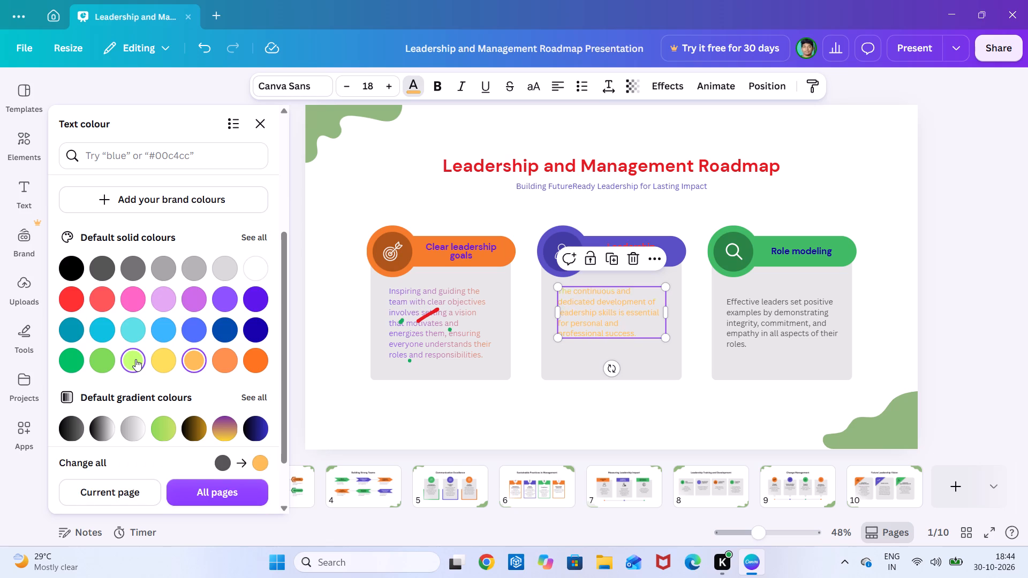
pyautogui.click(67, 349)
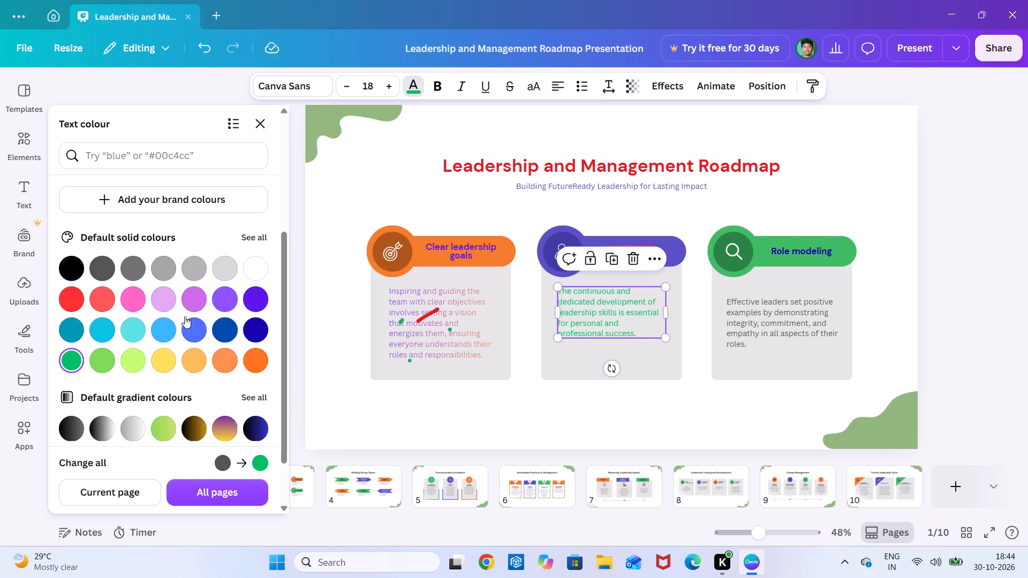
# Try pink, purple #cb6ce6 and lighter violet on the paragraph under "Role modeling" and settle on violet #5e17eb.
pyautogui.click(740, 324)
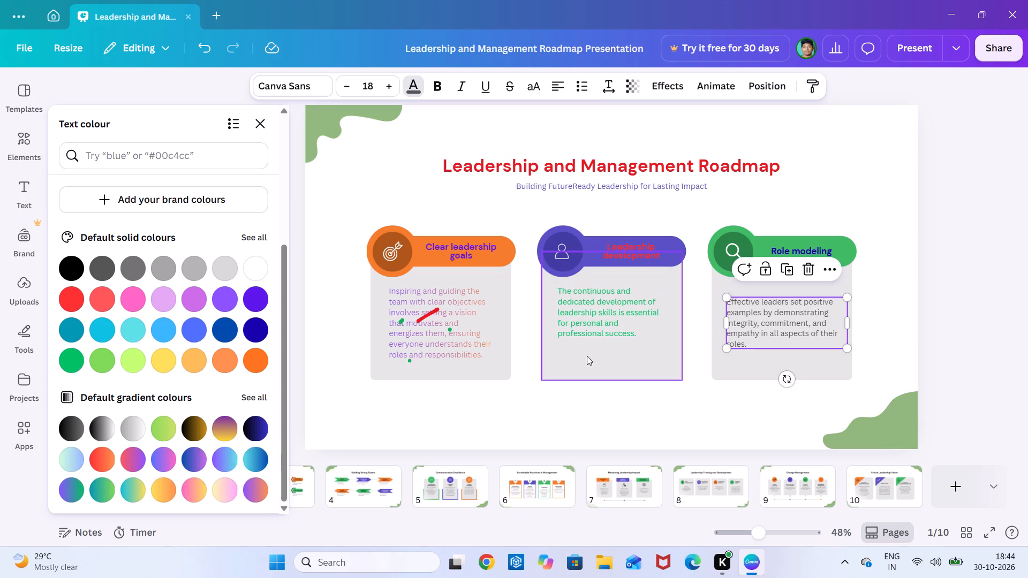
pyautogui.click(139, 308)
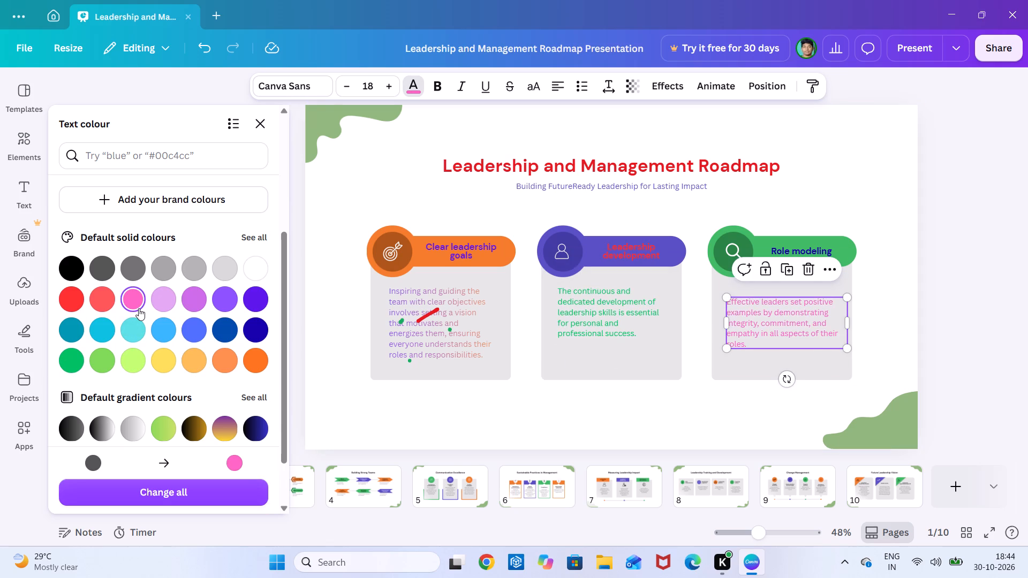
pyautogui.click(192, 307)
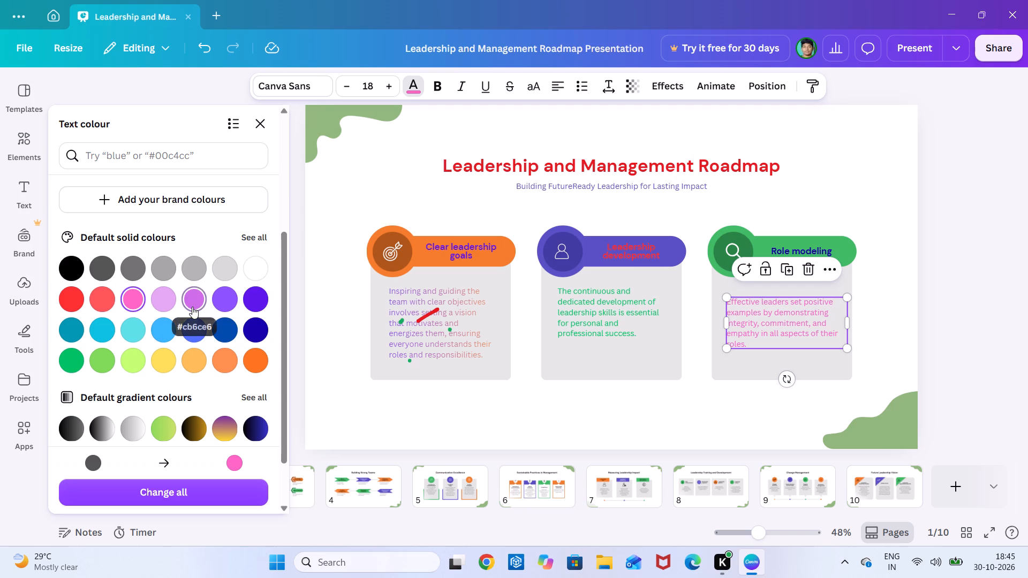
pyautogui.click(221, 301)
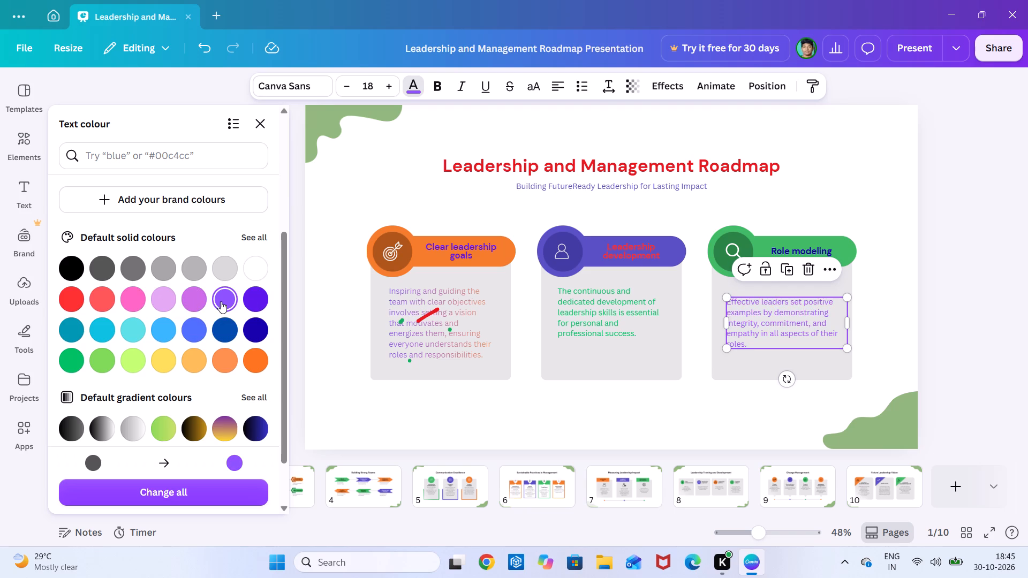
pyautogui.click(264, 301)
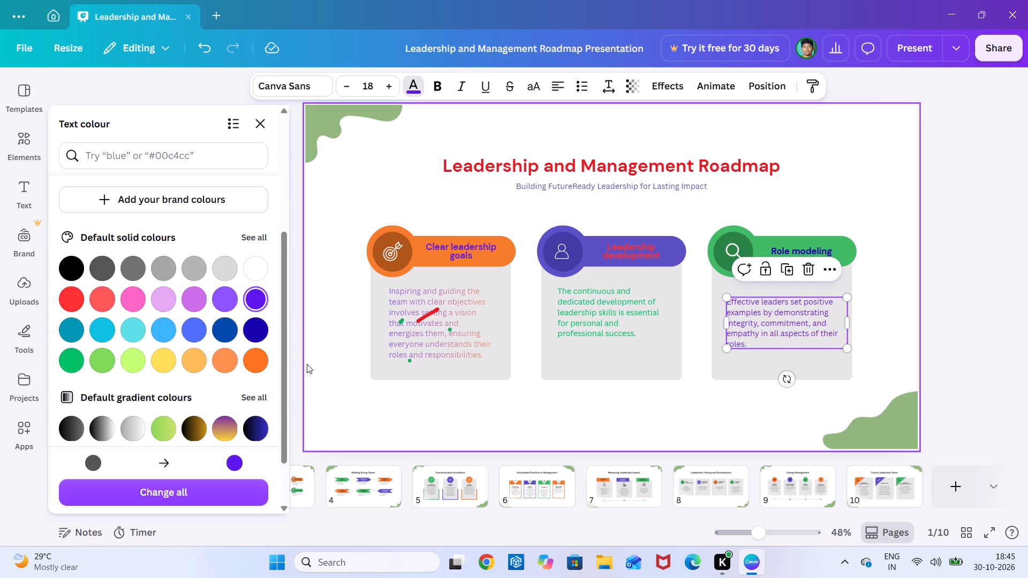
# On slide 2, try violet #5e17eb and dark navy blue on the "Strategic Management" title and settle on bright red #ff3131.
pyautogui.scroll(-3, 450, 318)
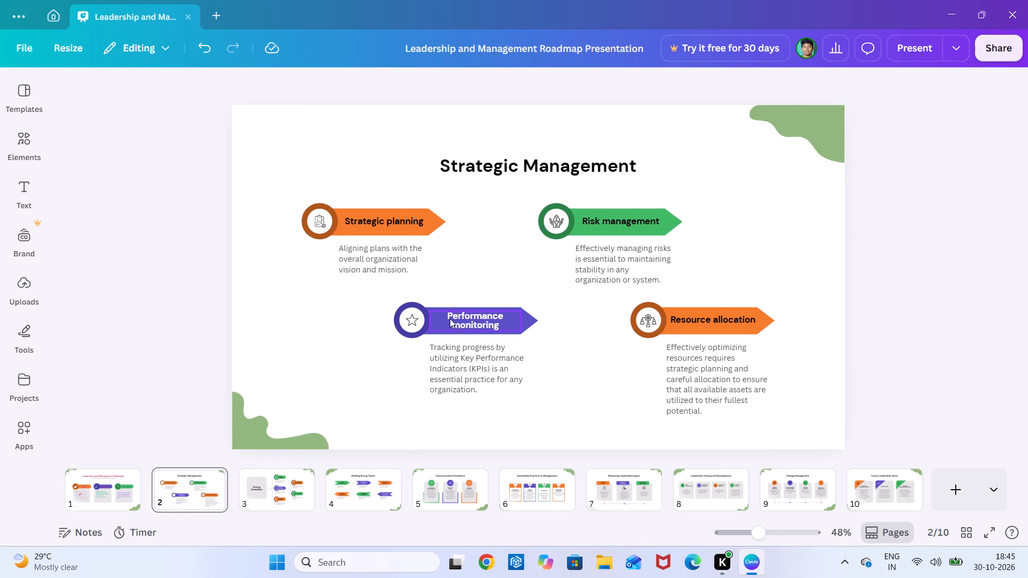
pyautogui.hscroll(1, 450, 318)
pyautogui.click(368, 254)
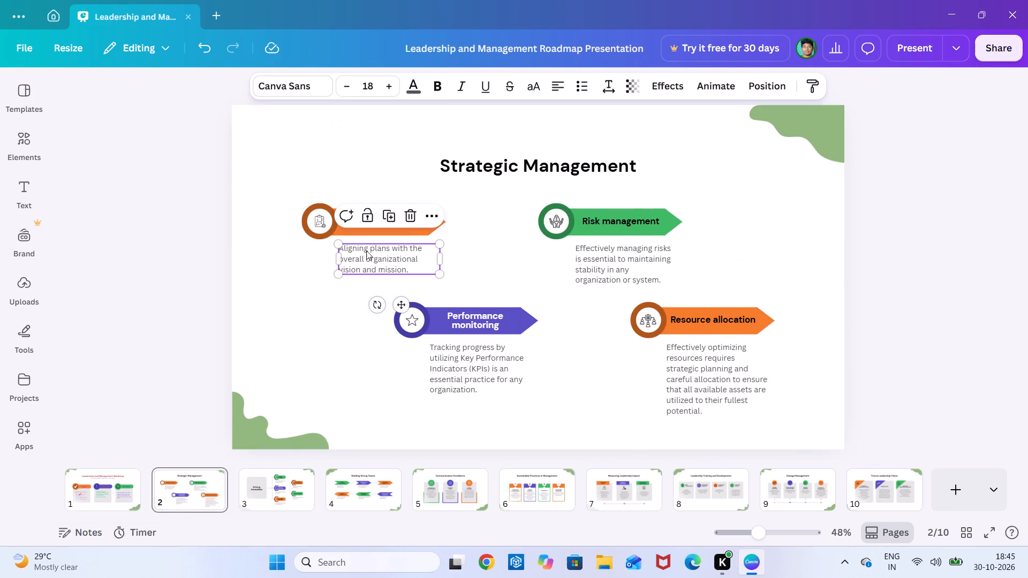
pyautogui.click(122, 477)
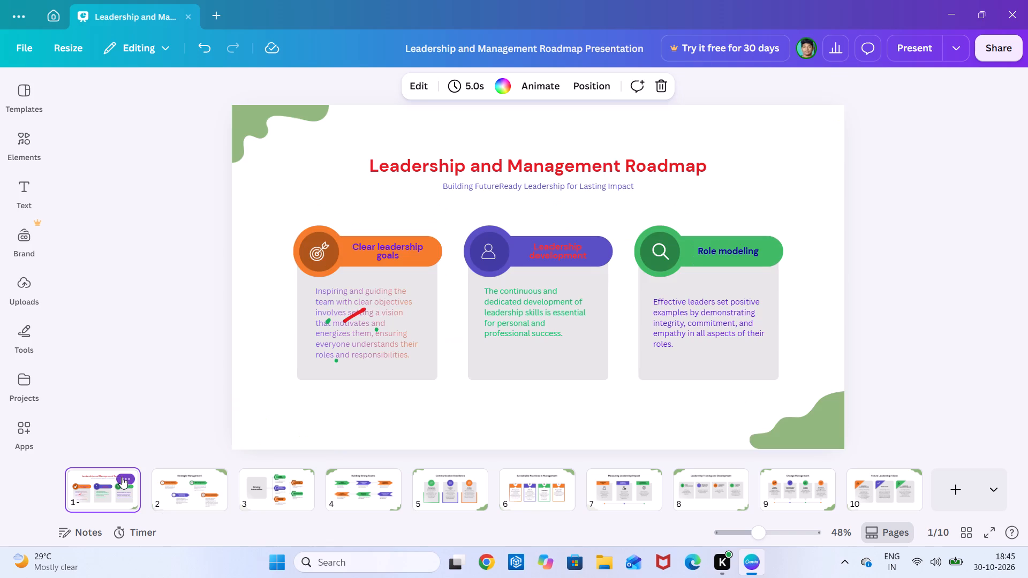
pyautogui.rightClick(197, 486)
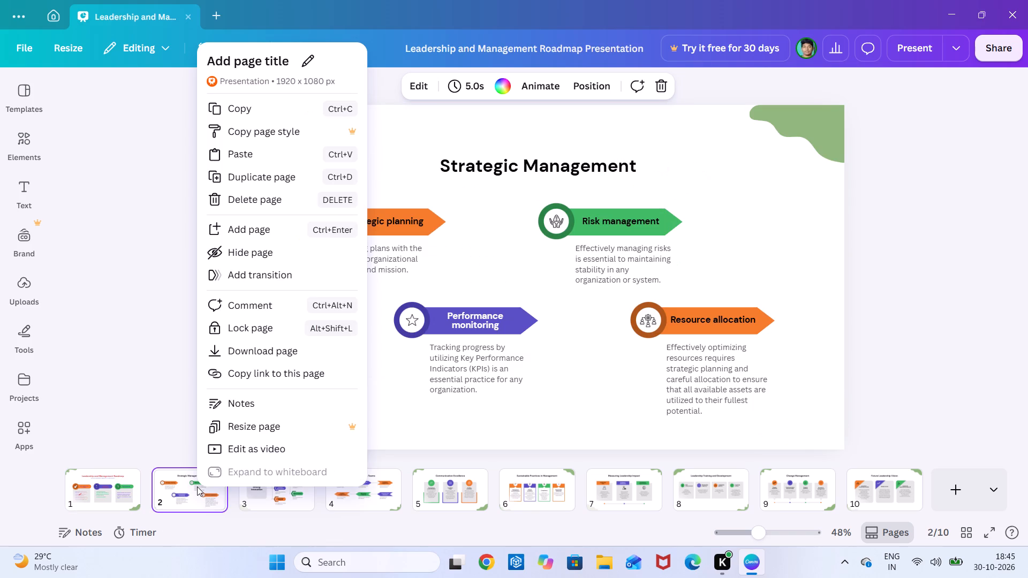
pyautogui.click(429, 405)
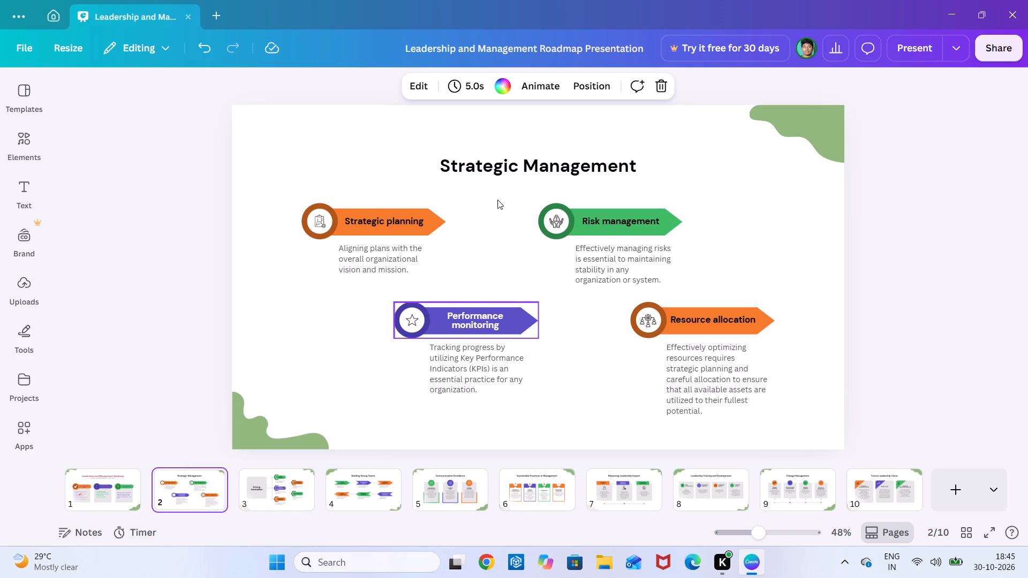
pyautogui.click(521, 157)
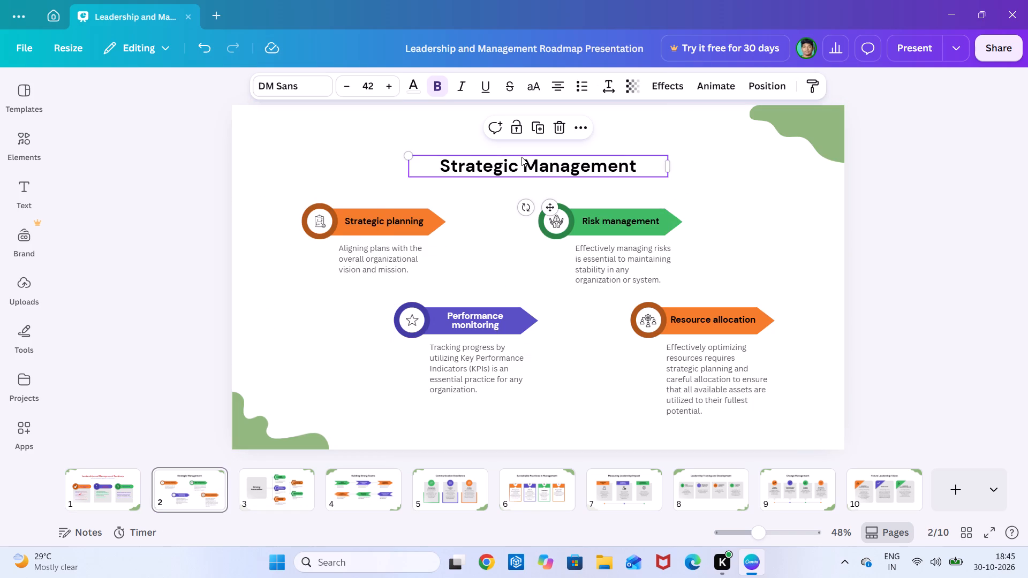
pyautogui.click(415, 91)
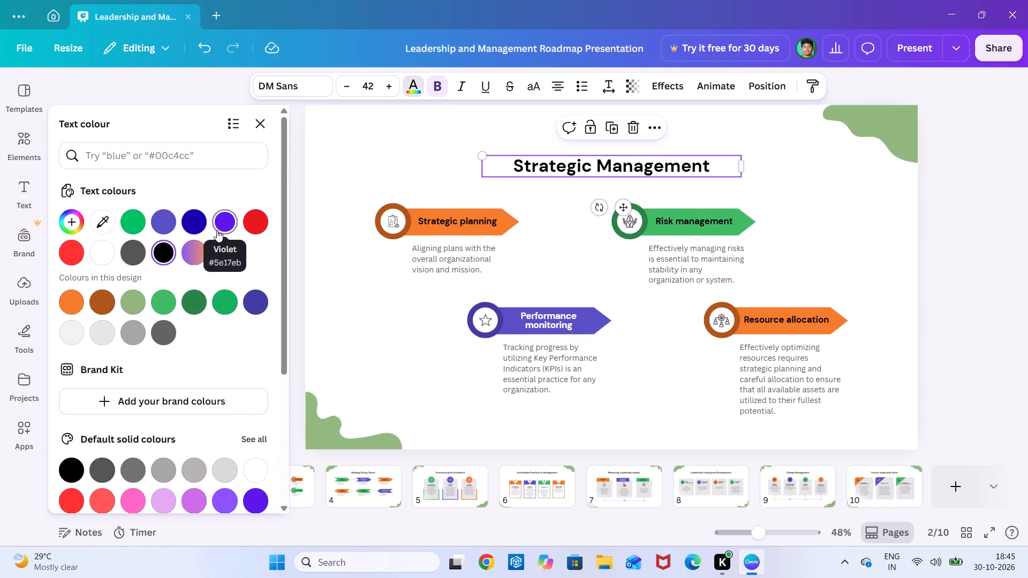
pyautogui.click(217, 230)
pyautogui.click(191, 227)
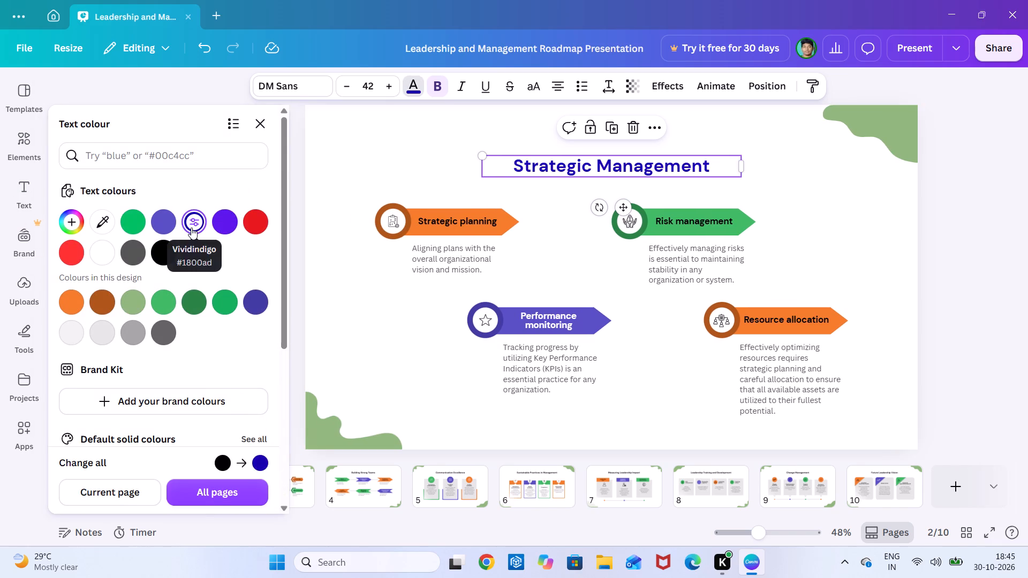
pyautogui.click(80, 256)
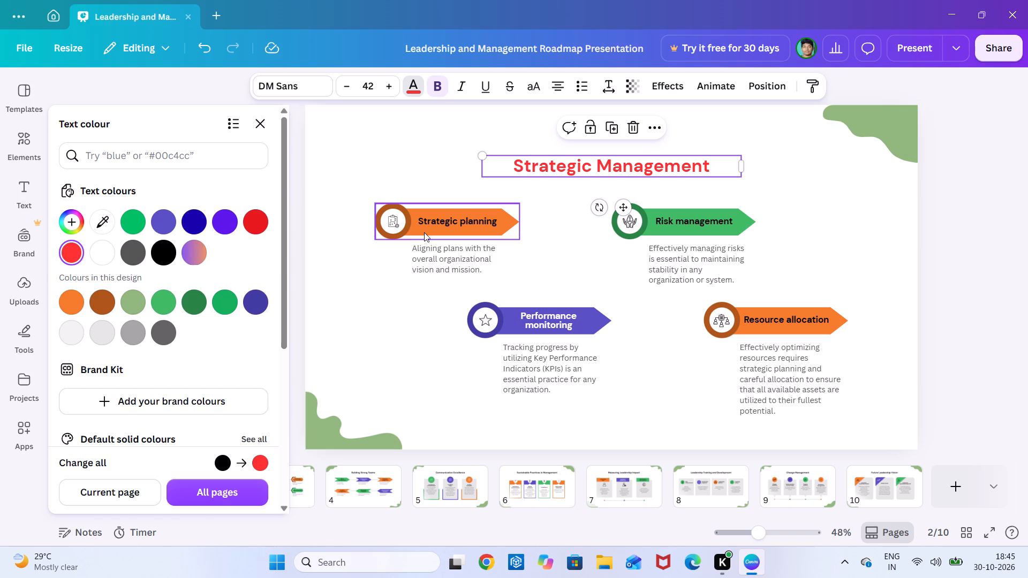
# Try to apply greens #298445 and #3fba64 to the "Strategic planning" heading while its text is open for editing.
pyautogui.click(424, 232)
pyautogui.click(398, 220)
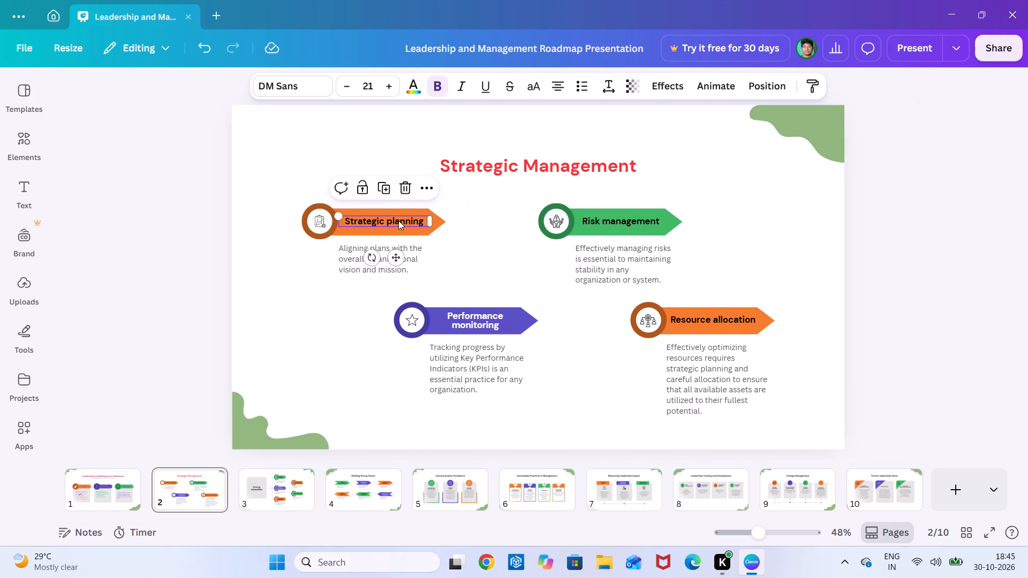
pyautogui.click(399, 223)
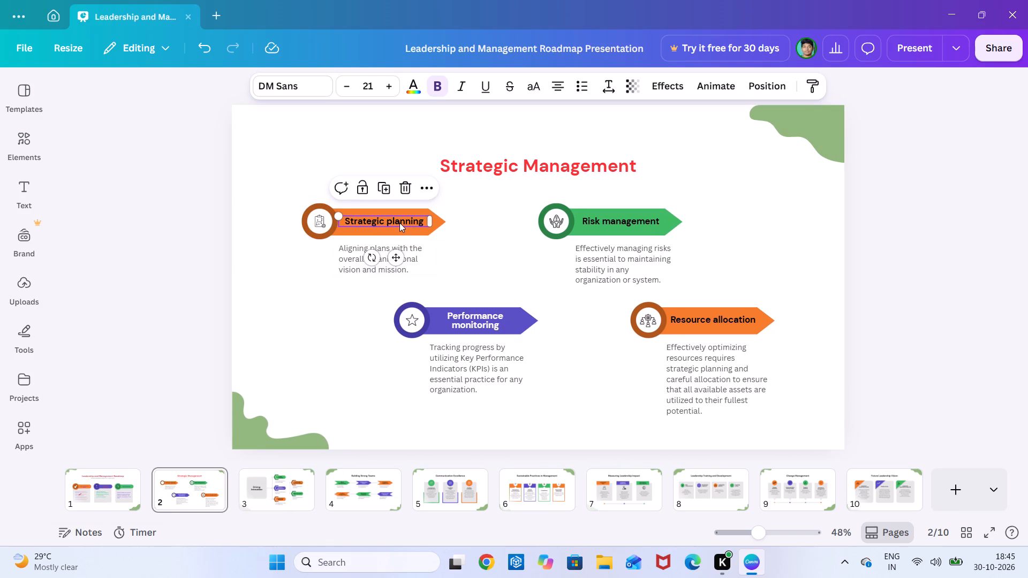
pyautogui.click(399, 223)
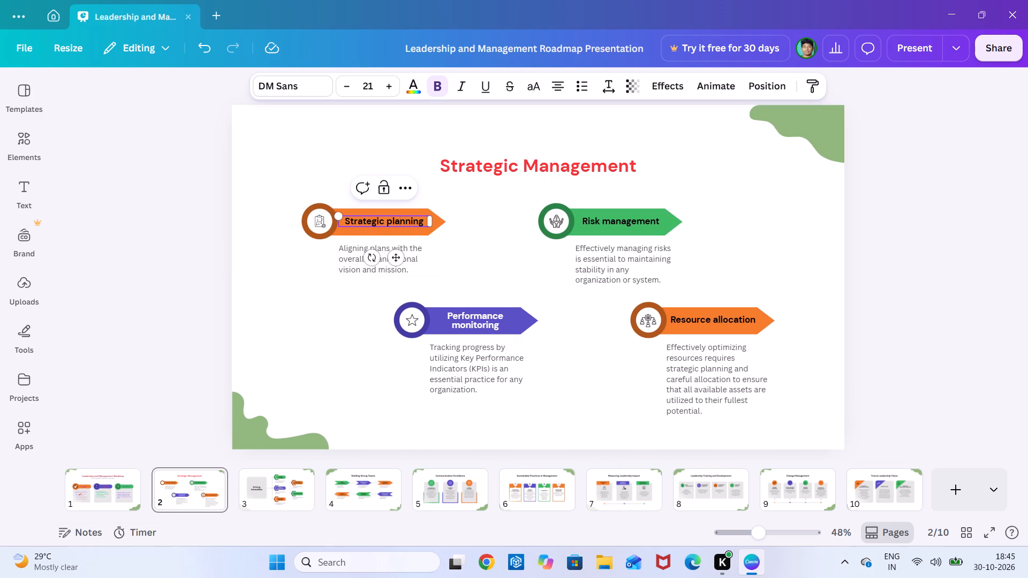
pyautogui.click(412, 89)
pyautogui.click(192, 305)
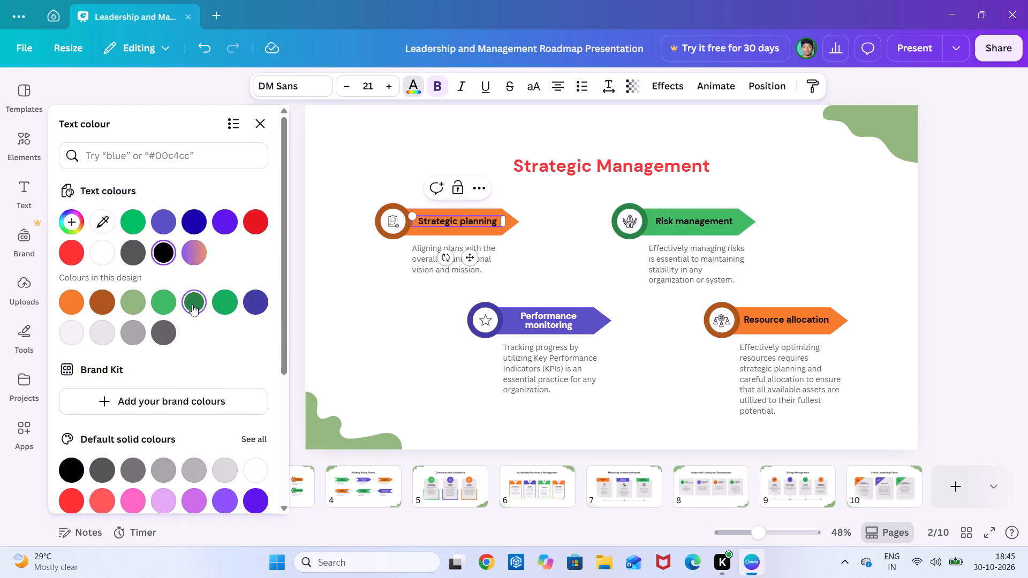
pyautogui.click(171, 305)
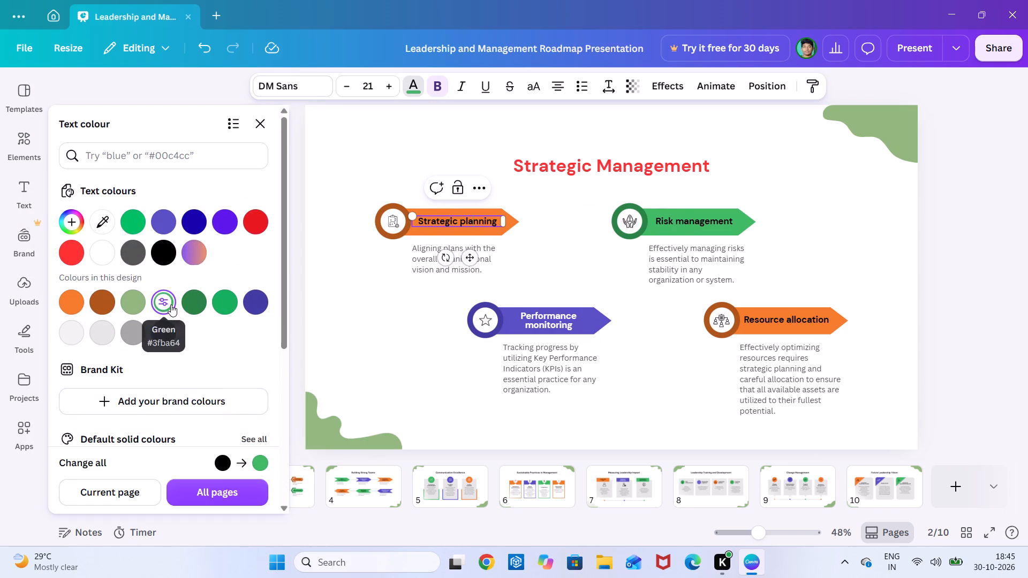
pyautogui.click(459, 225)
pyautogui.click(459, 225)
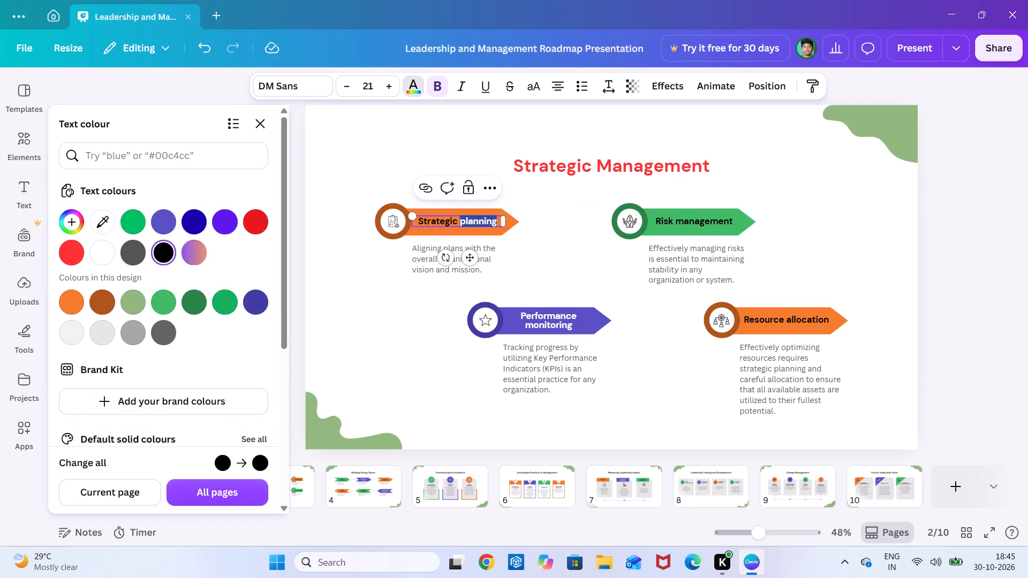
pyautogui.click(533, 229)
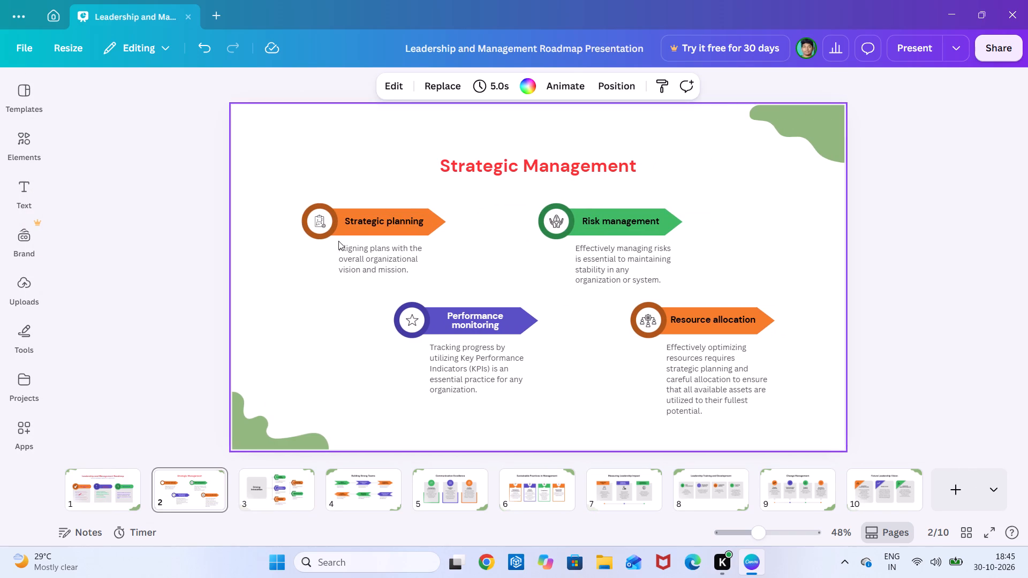
# Try green #3fba64, brown, bright red #ff3131 and green #298445 on the "Strategic planning" heading and settle on blue #423ba2.
pyautogui.click(373, 222)
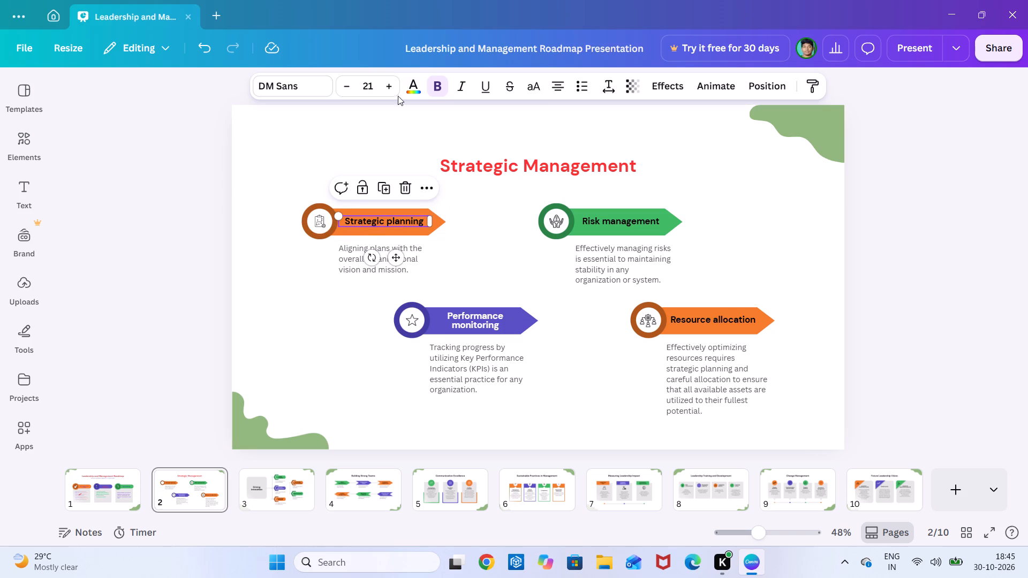
pyautogui.click(414, 92)
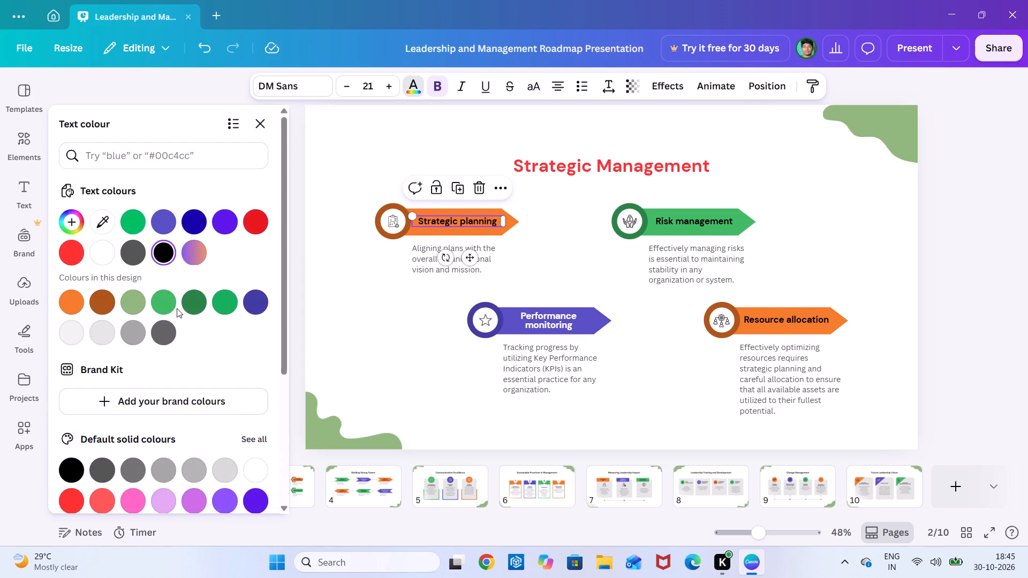
pyautogui.click(164, 305)
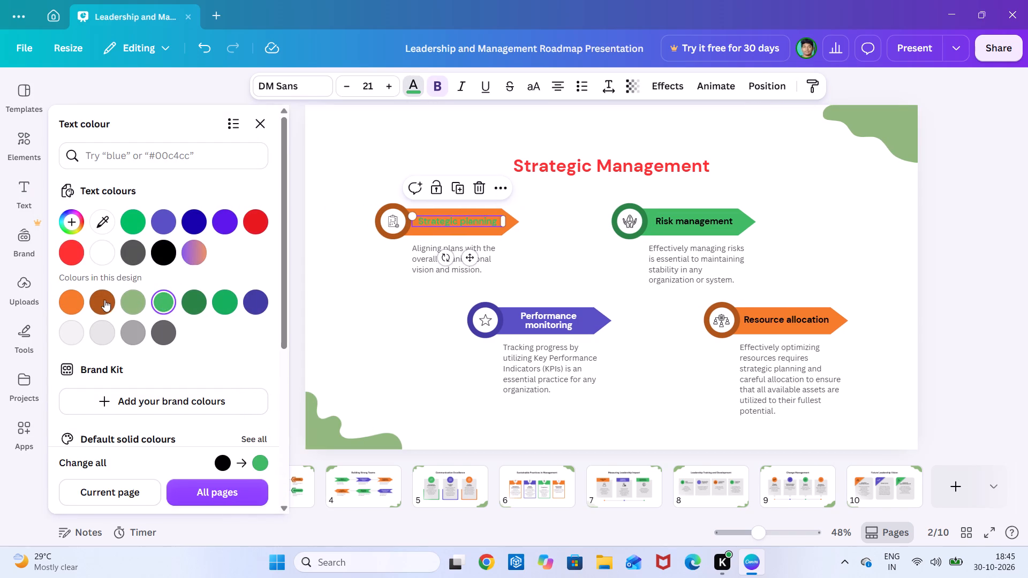
pyautogui.click(97, 298)
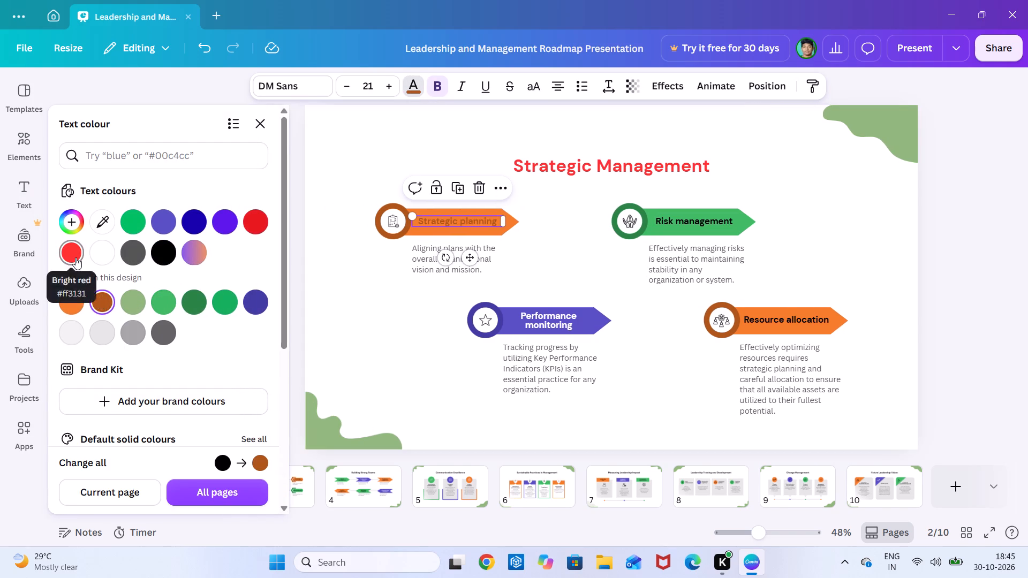
pyautogui.click(75, 257)
pyautogui.click(189, 303)
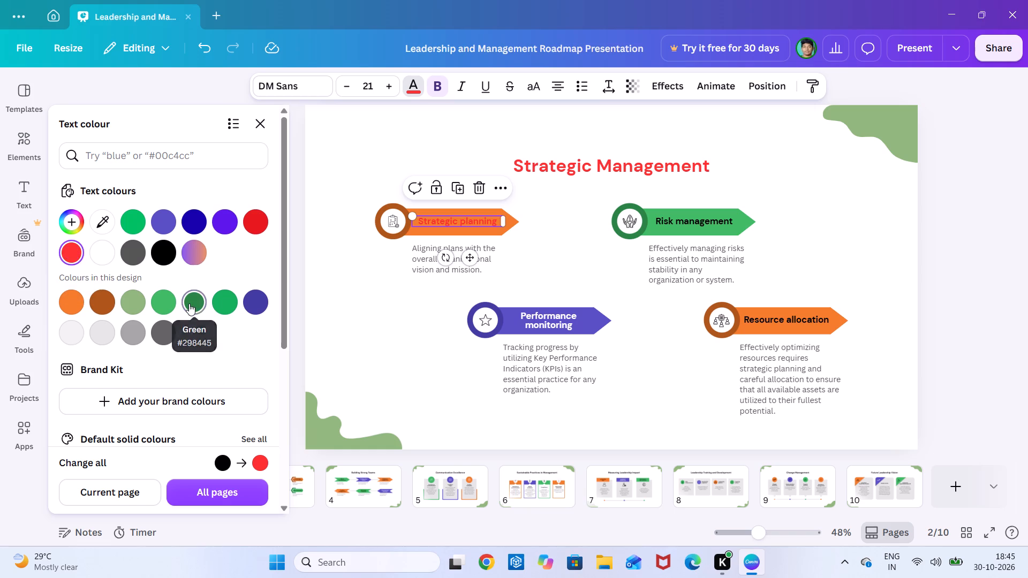
pyautogui.click(269, 303)
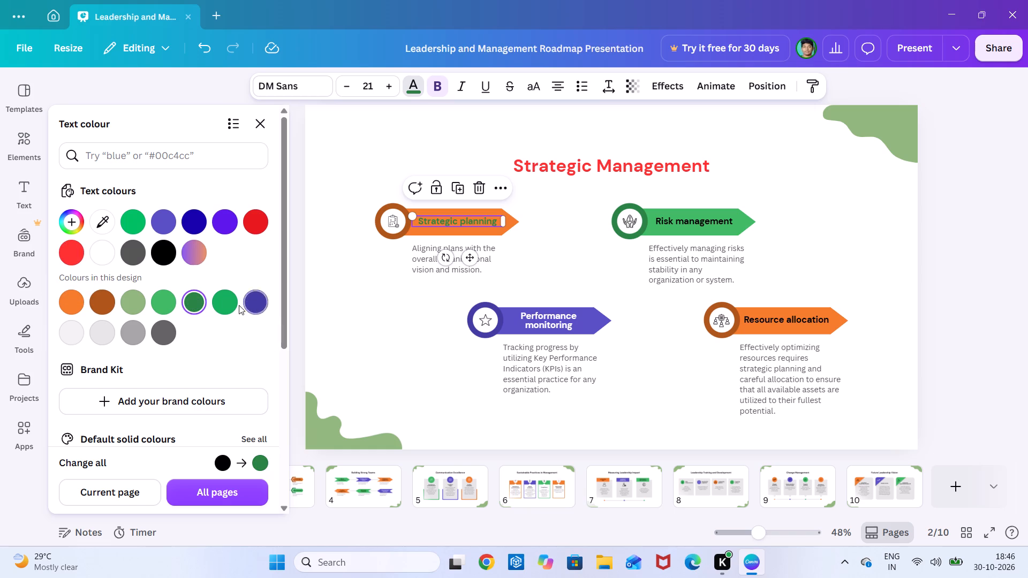
pyautogui.click(239, 305)
pyautogui.click(251, 305)
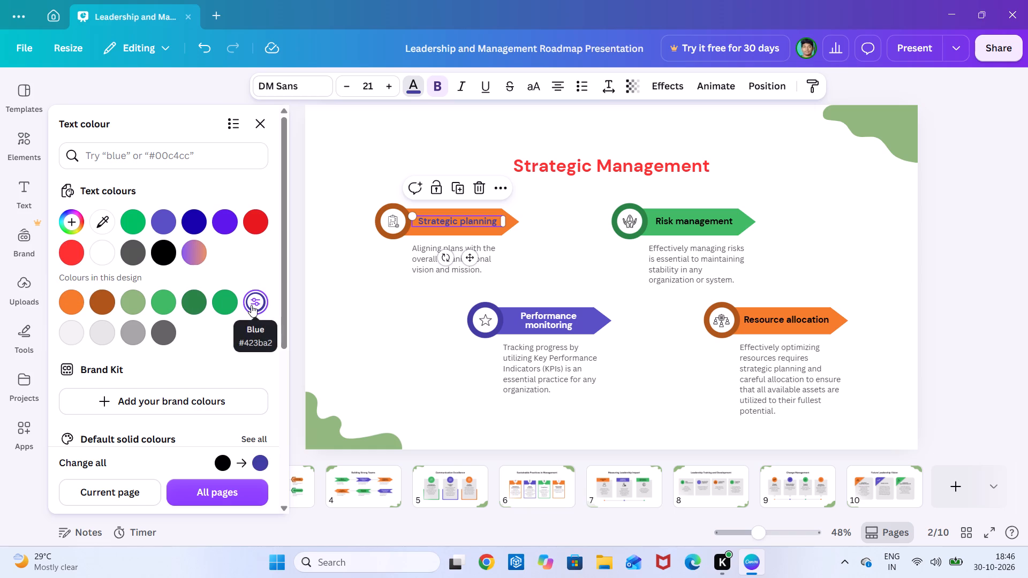
# Try brown and bright red on the "Risk management" heading and settle on dark navy blue.
pyautogui.click(668, 223)
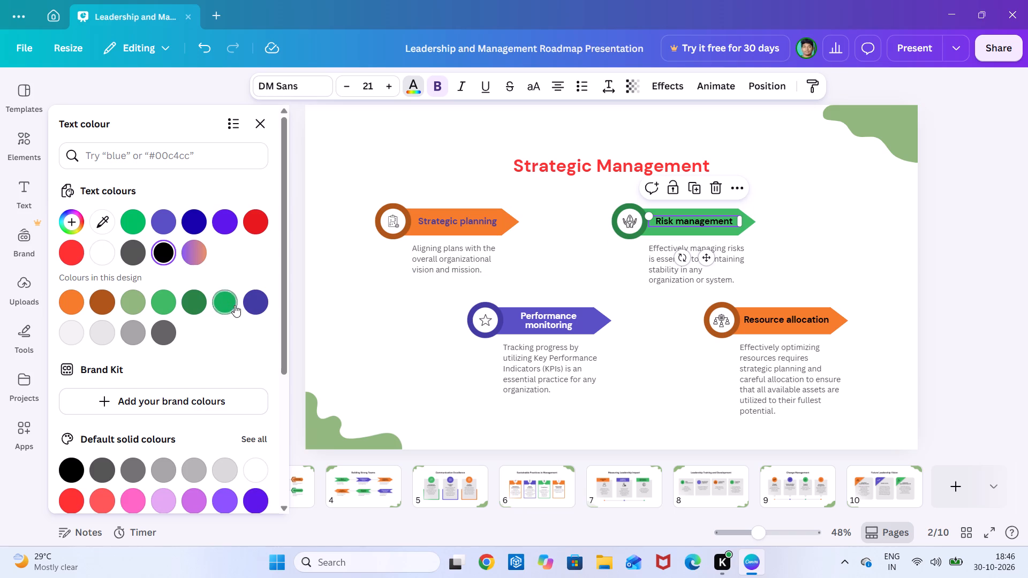
pyautogui.click(98, 298)
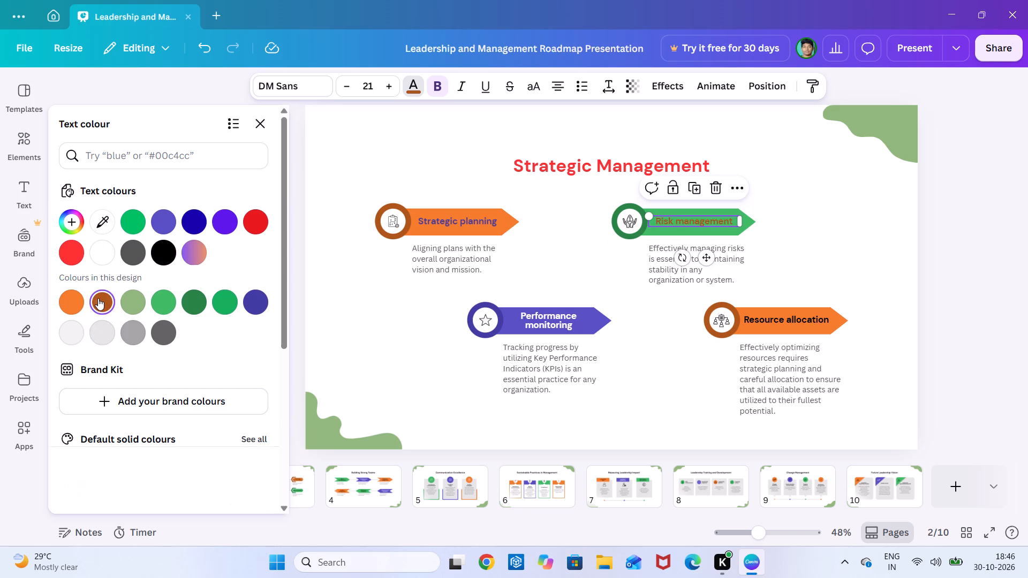
pyautogui.click(78, 247)
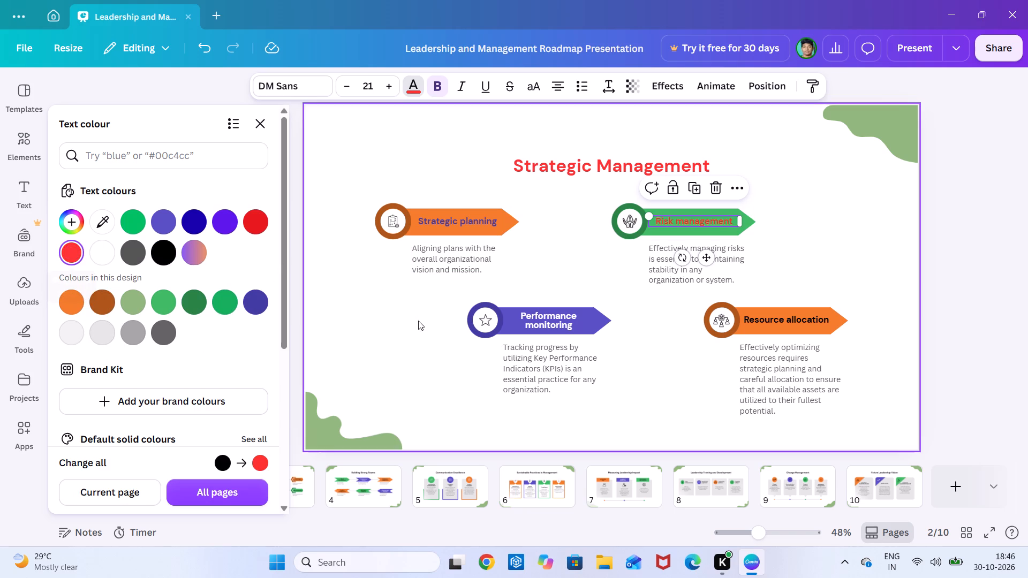
pyautogui.click(191, 222)
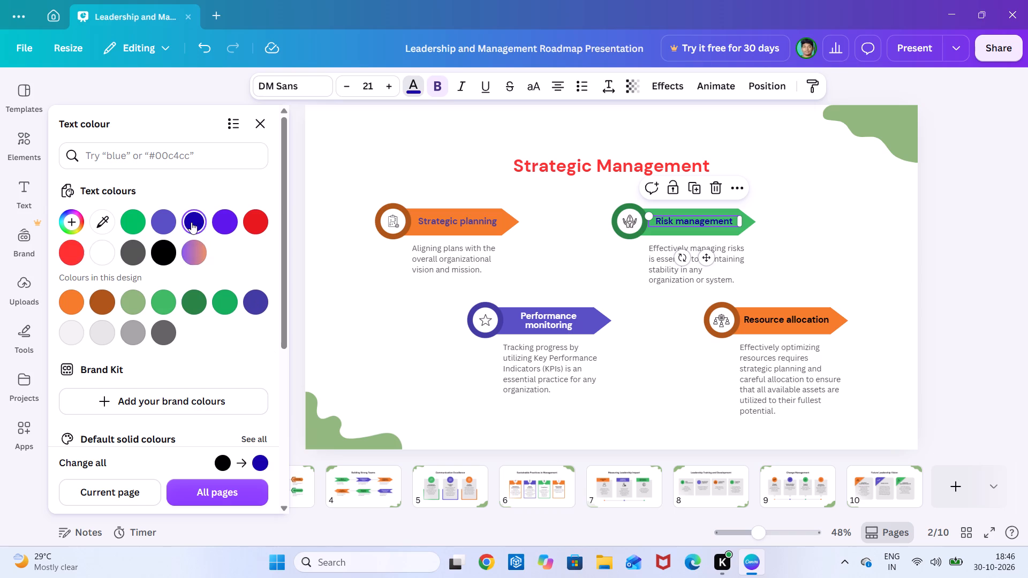
# Recolour the "Performance monitoring" heading black #000000.
pyautogui.click(533, 324)
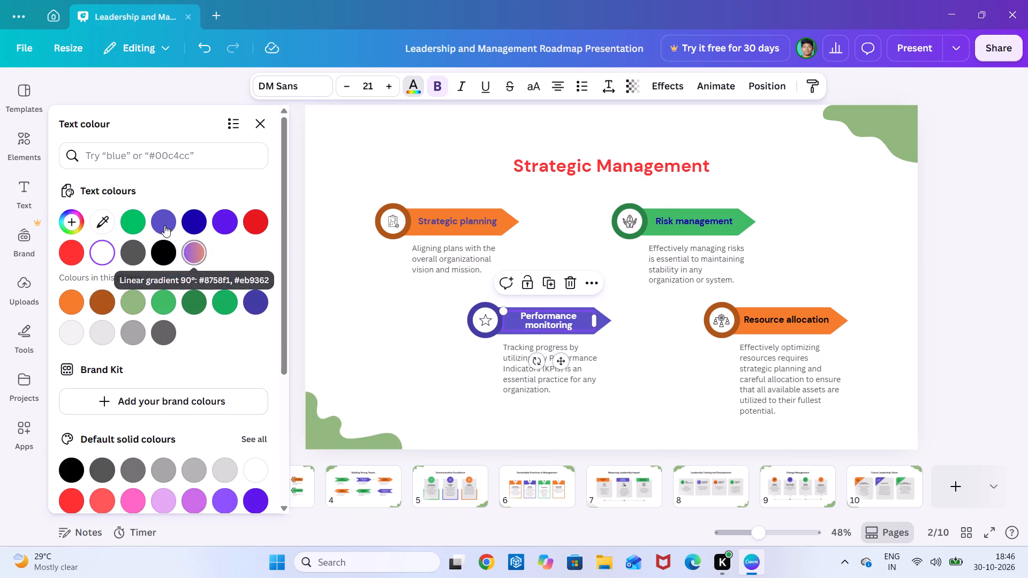
pyautogui.click(168, 252)
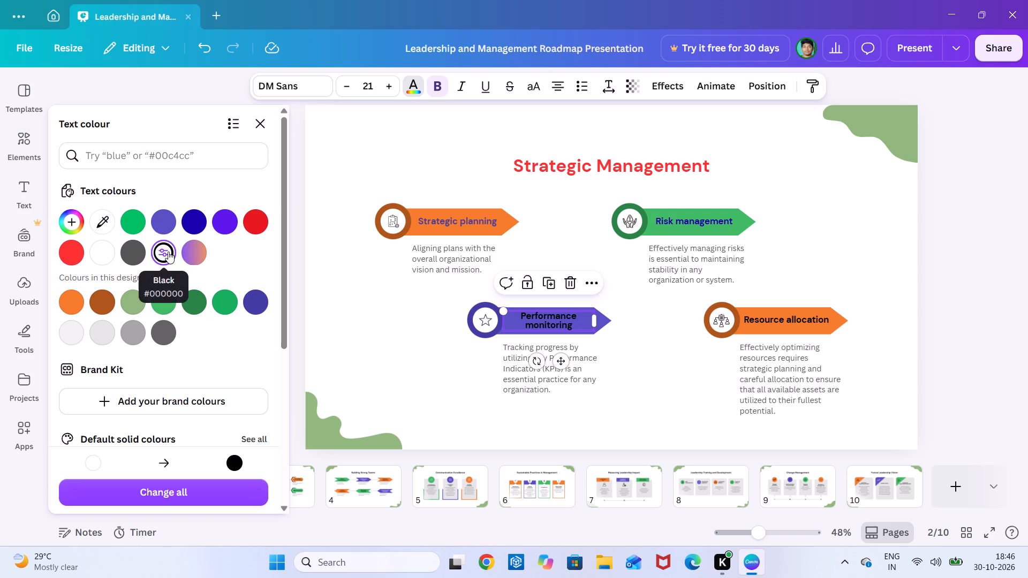
# Try the purple-orange gradient and violet on the "Performance monitoring" heading and settle on orange #f47c2a.
pyautogui.click(189, 252)
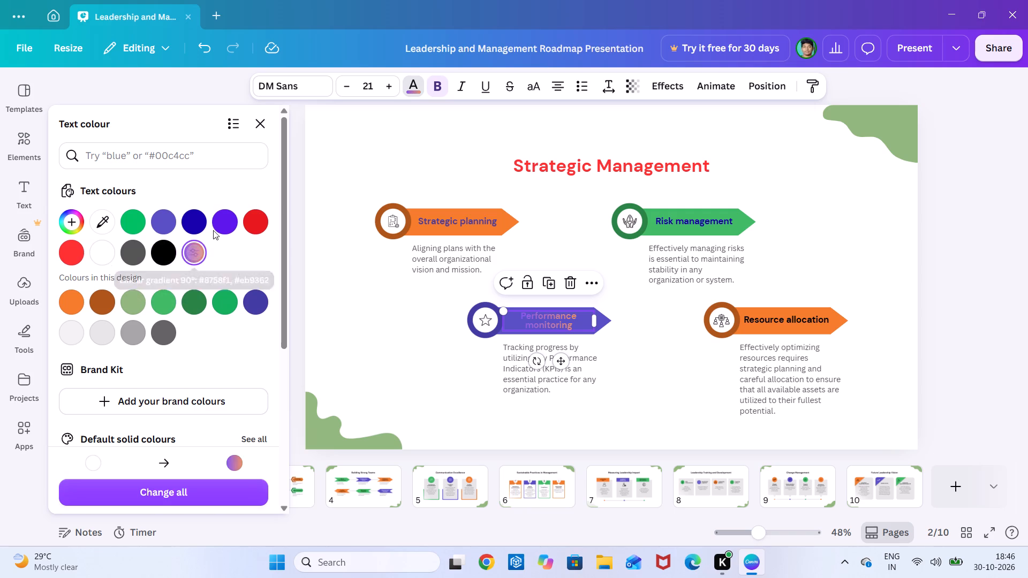
pyautogui.click(235, 216)
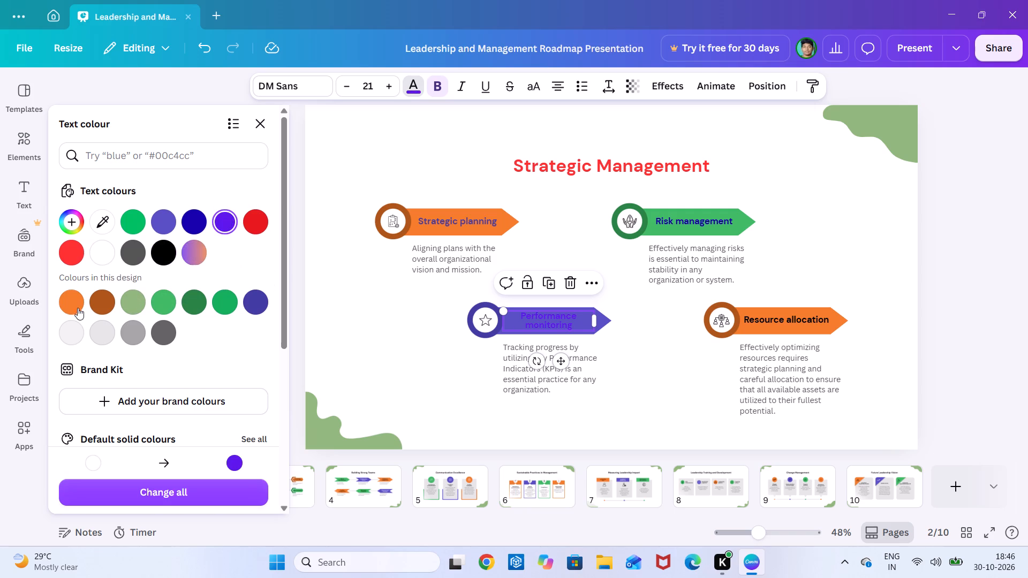
pyautogui.click(77, 307)
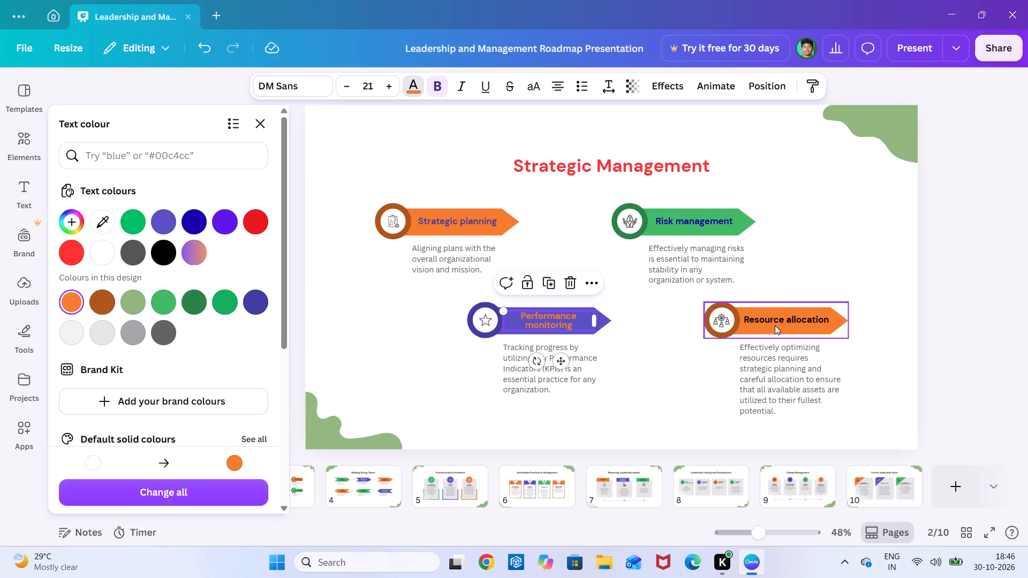
# Try brown #ad5518 and orange #f47c2a on the "Resource allocation" heading and settle on green #3fba64.
pyautogui.click(778, 318)
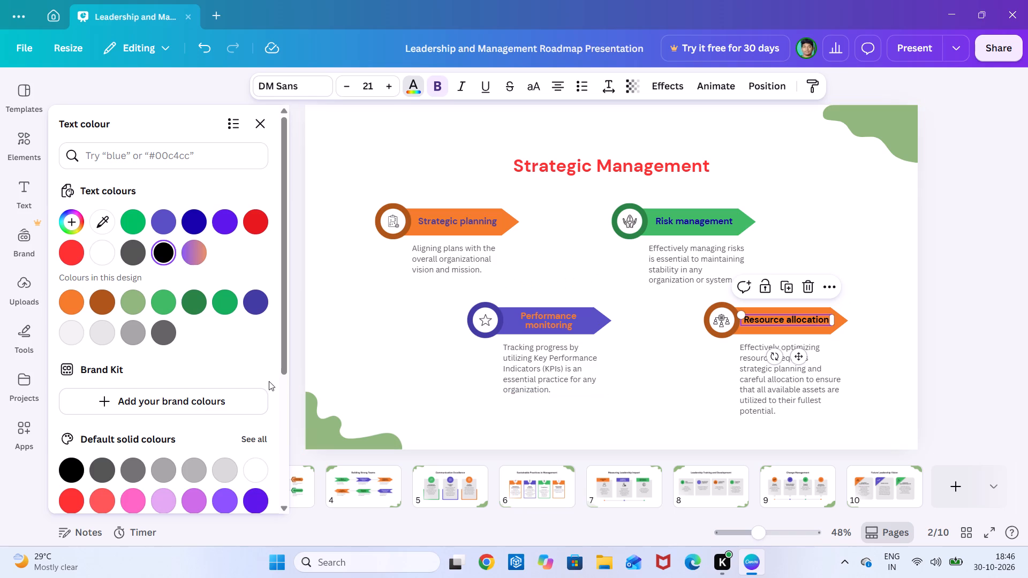
pyautogui.click(105, 304)
pyautogui.click(74, 303)
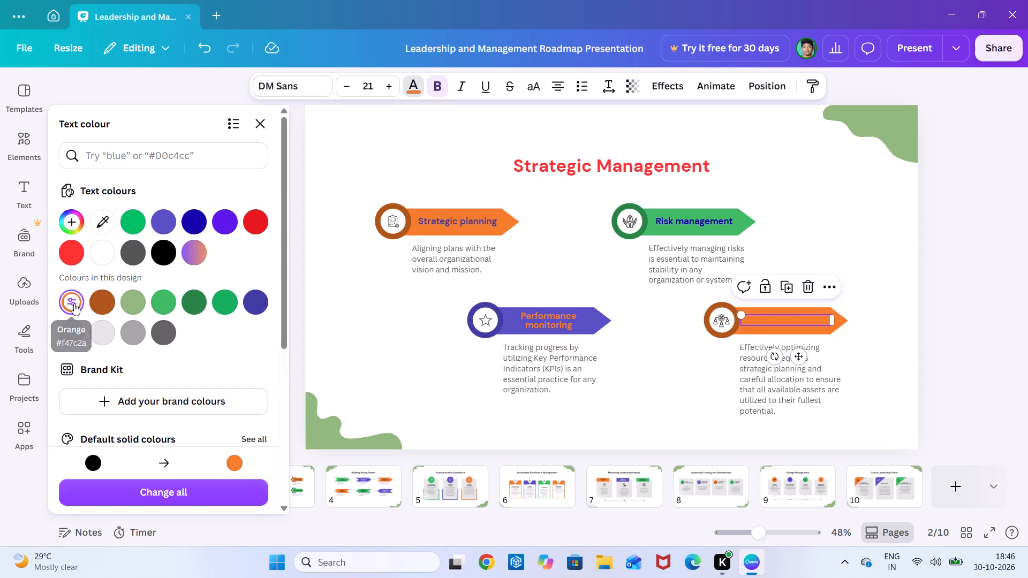
pyautogui.click(150, 305)
pyautogui.click(154, 305)
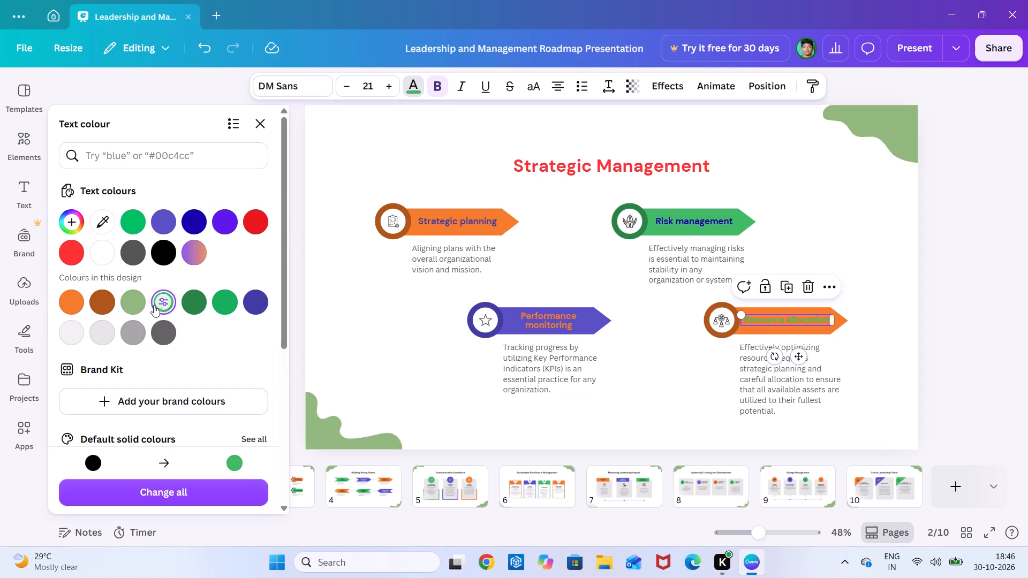
# Recolour the paragraph under "Strategic planning" green and the paragraph under "Risk management" blue #423ba2.
pyautogui.click(438, 261)
pyautogui.click(220, 305)
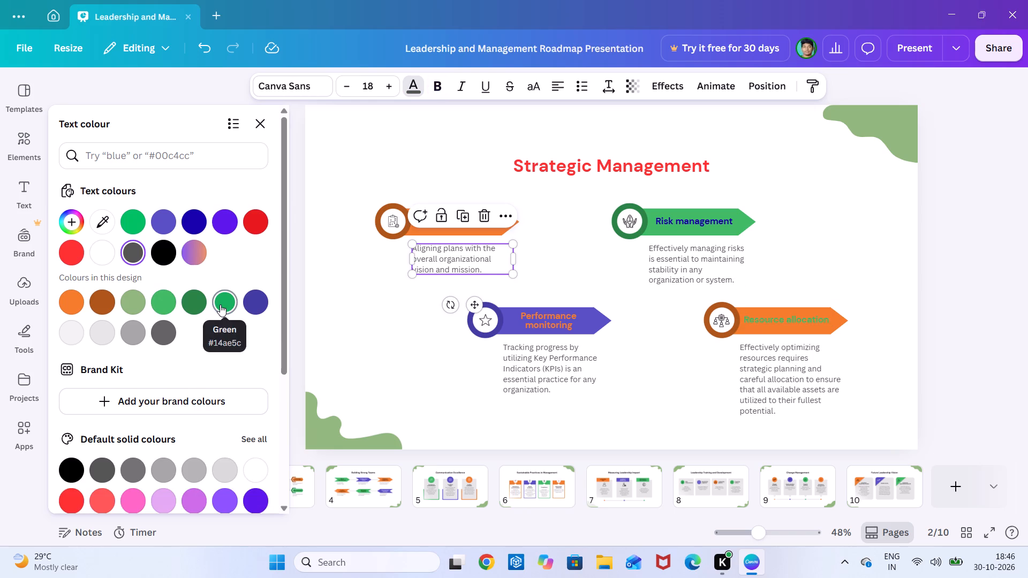
pyautogui.click(700, 268)
pyautogui.click(263, 305)
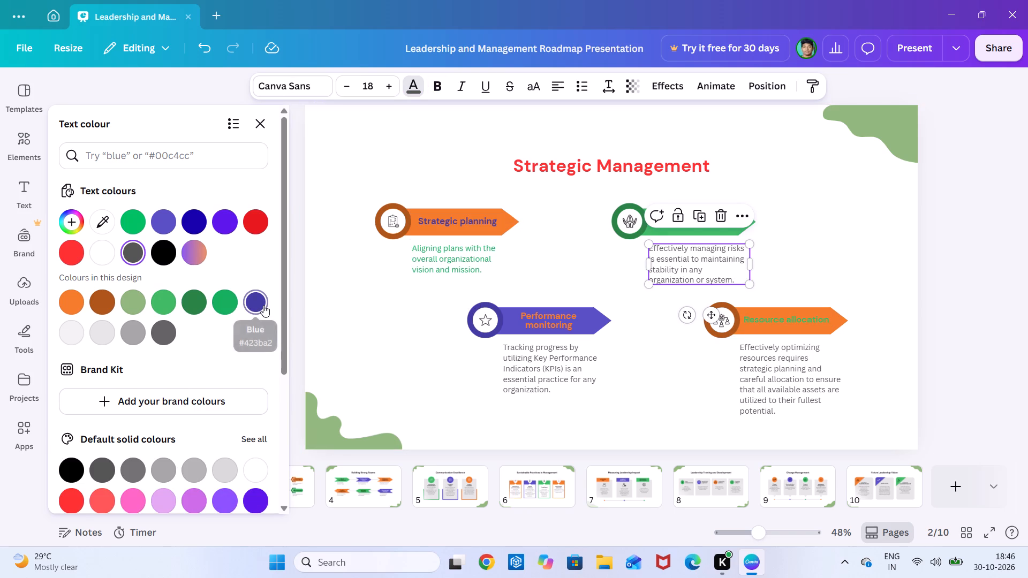
# Recolour the paragraph under "Performance monitoring" brown #ad5518 and the paragraph under "Resource allocation" orange #f47c2a.
pyautogui.click(523, 370)
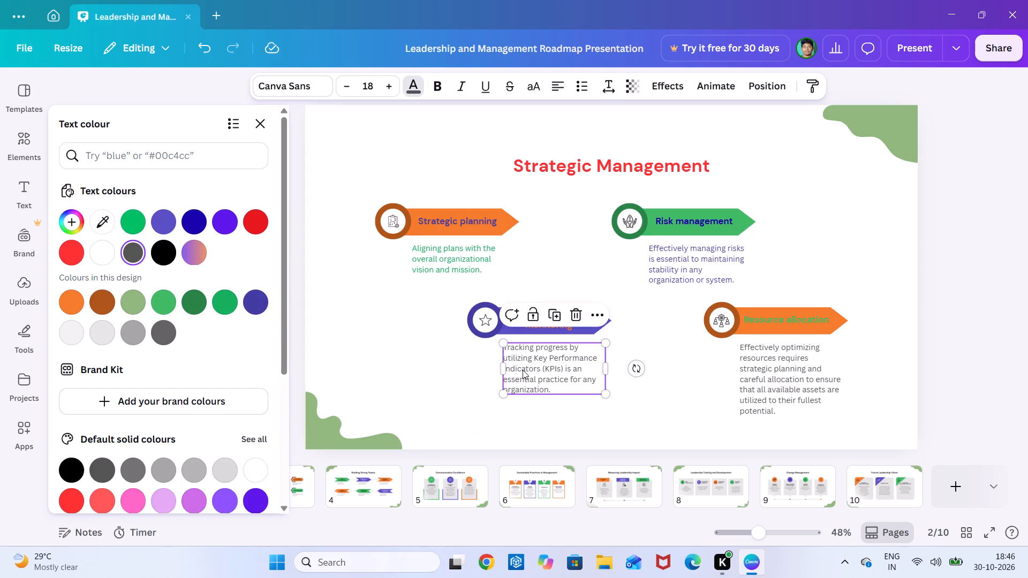
pyautogui.click(105, 303)
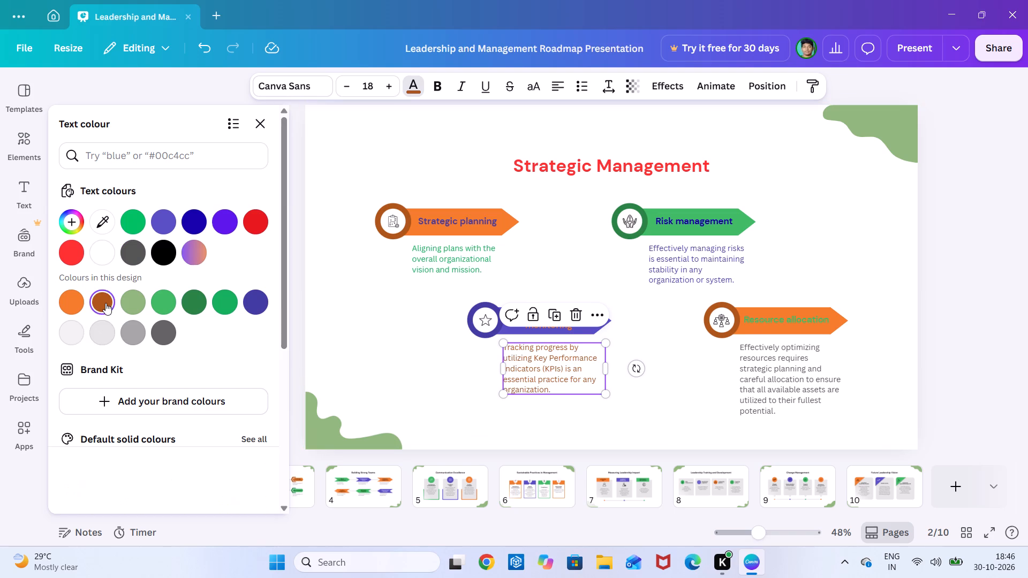
pyautogui.click(751, 379)
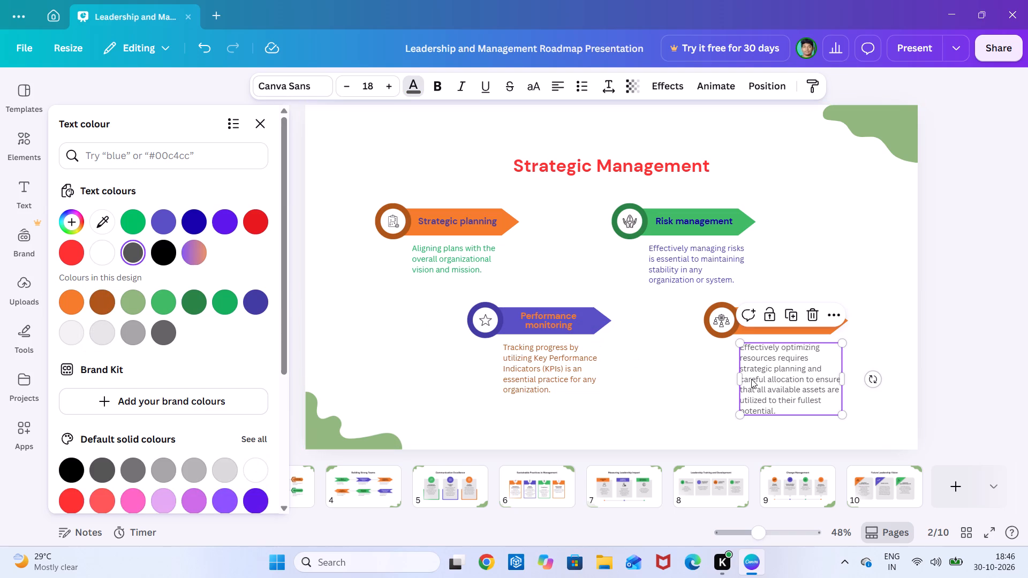
pyautogui.click(74, 307)
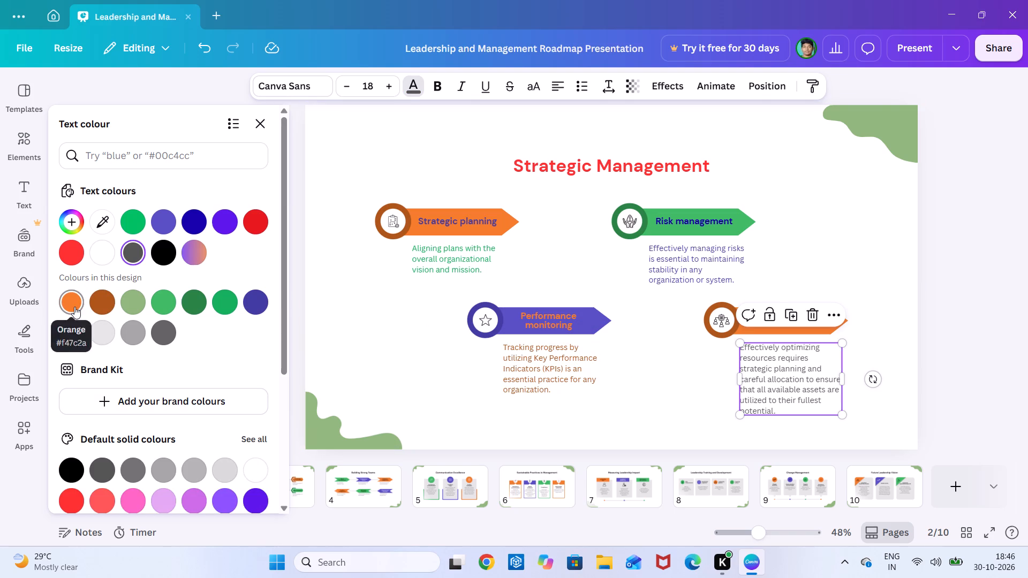
pyautogui.click(440, 313)
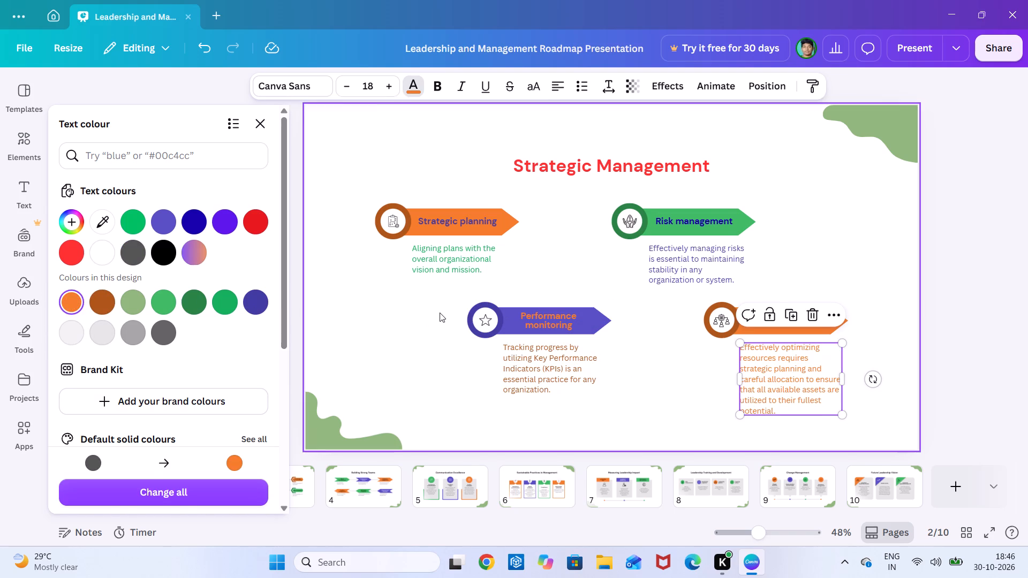
pyautogui.click(349, 298)
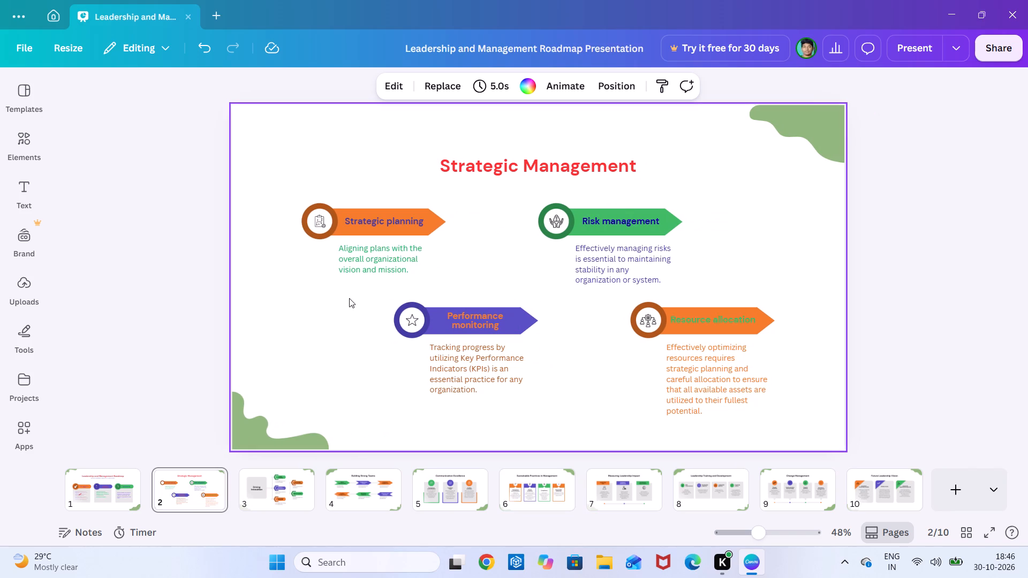
pyautogui.click(336, 307)
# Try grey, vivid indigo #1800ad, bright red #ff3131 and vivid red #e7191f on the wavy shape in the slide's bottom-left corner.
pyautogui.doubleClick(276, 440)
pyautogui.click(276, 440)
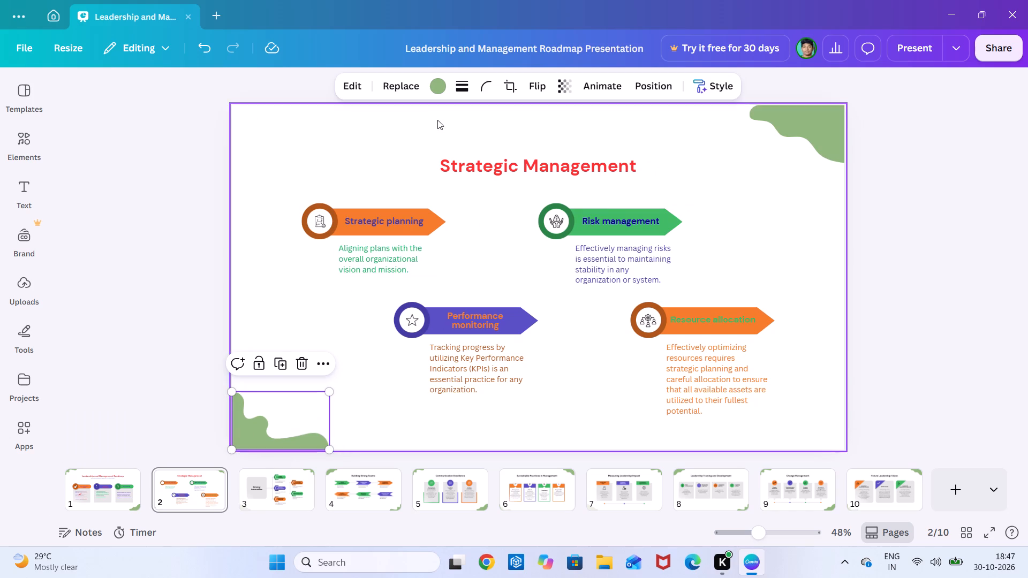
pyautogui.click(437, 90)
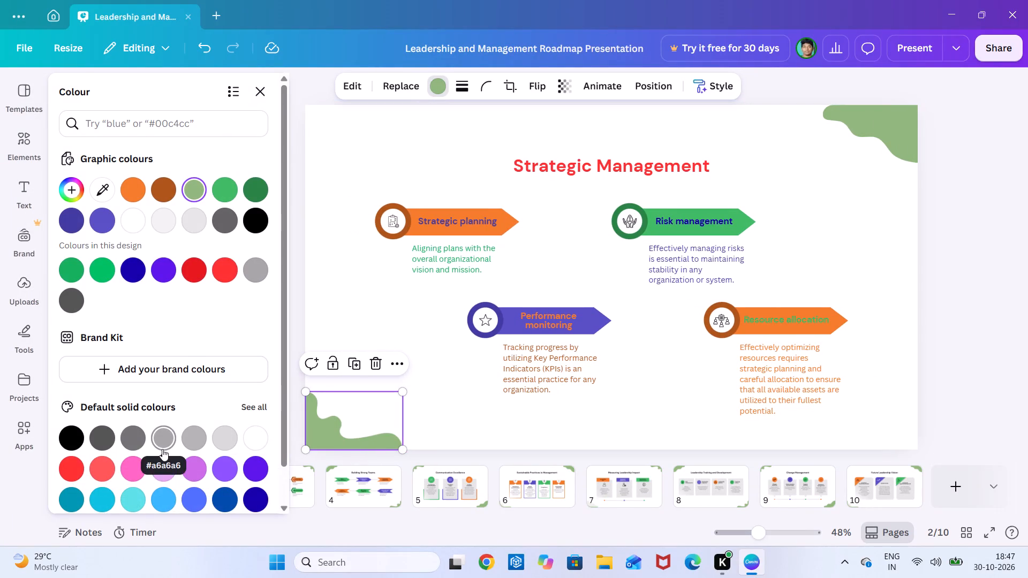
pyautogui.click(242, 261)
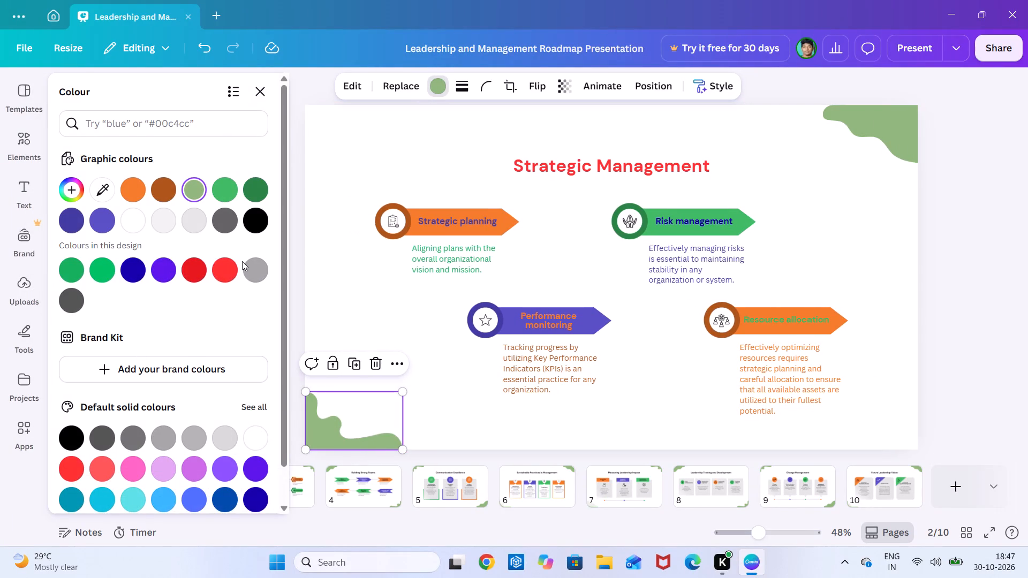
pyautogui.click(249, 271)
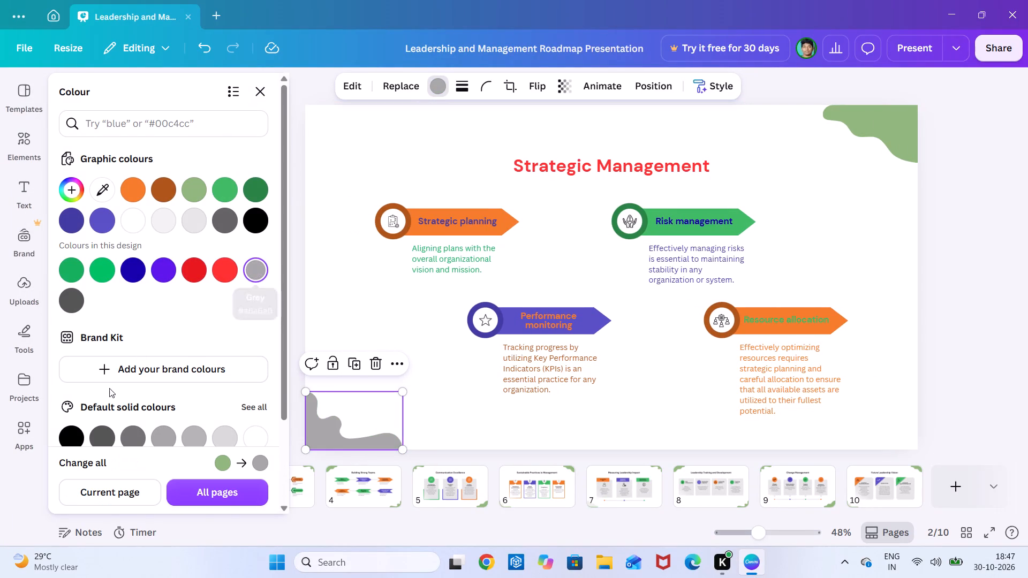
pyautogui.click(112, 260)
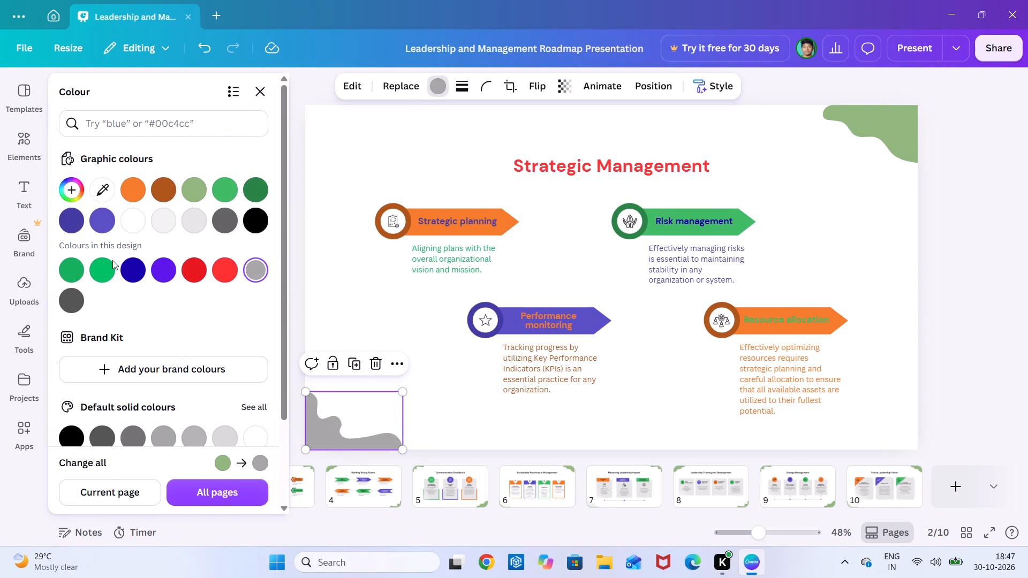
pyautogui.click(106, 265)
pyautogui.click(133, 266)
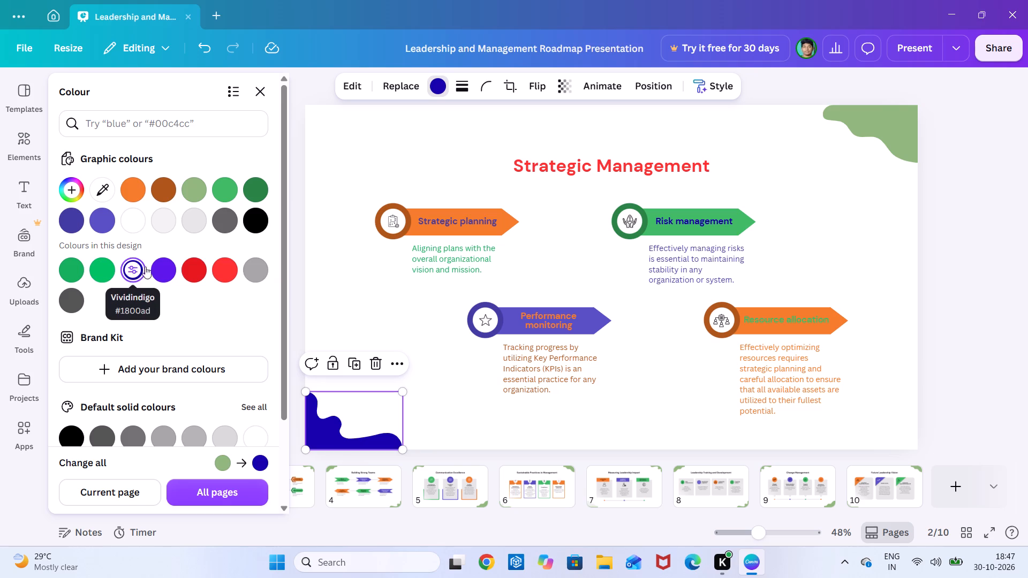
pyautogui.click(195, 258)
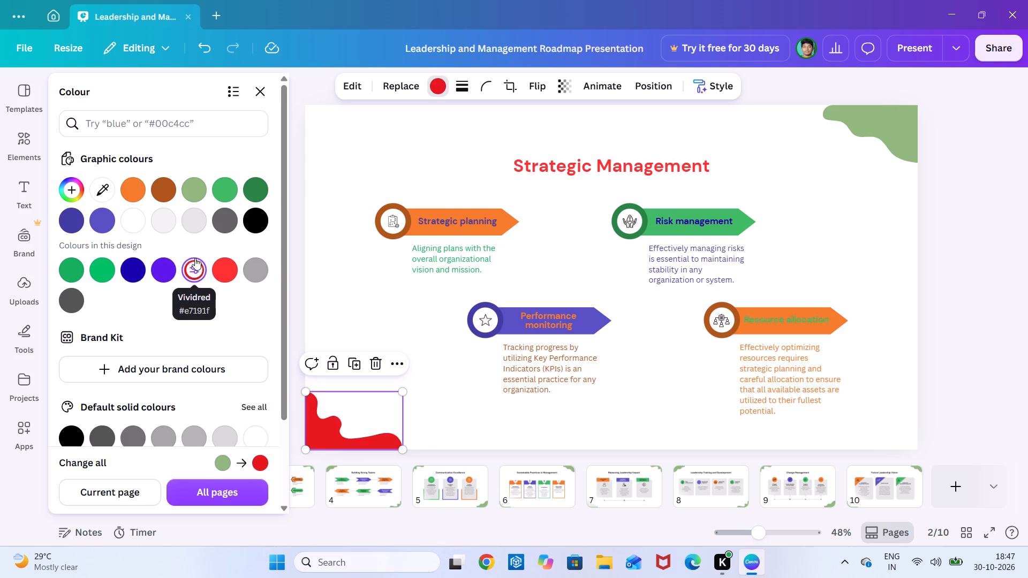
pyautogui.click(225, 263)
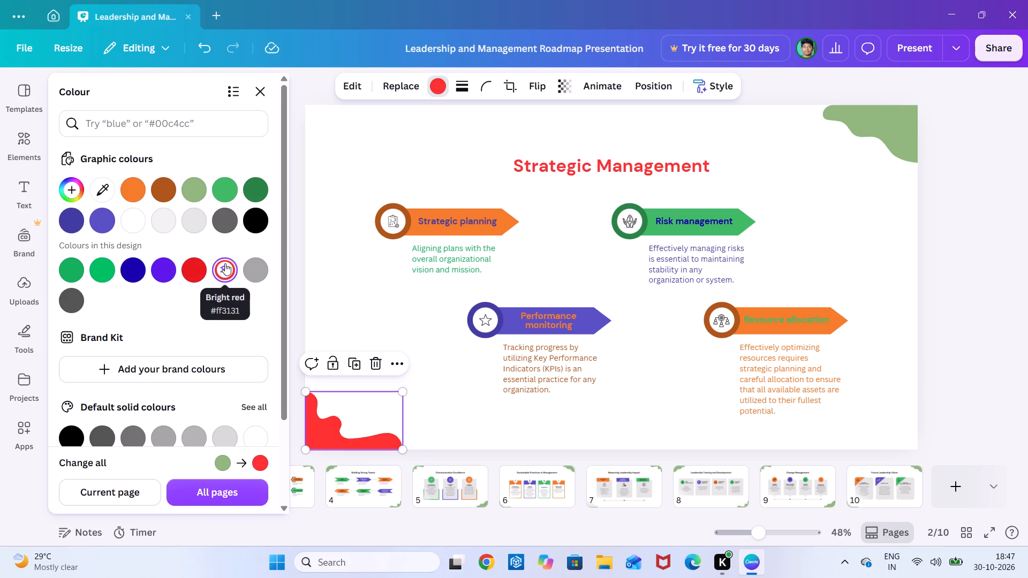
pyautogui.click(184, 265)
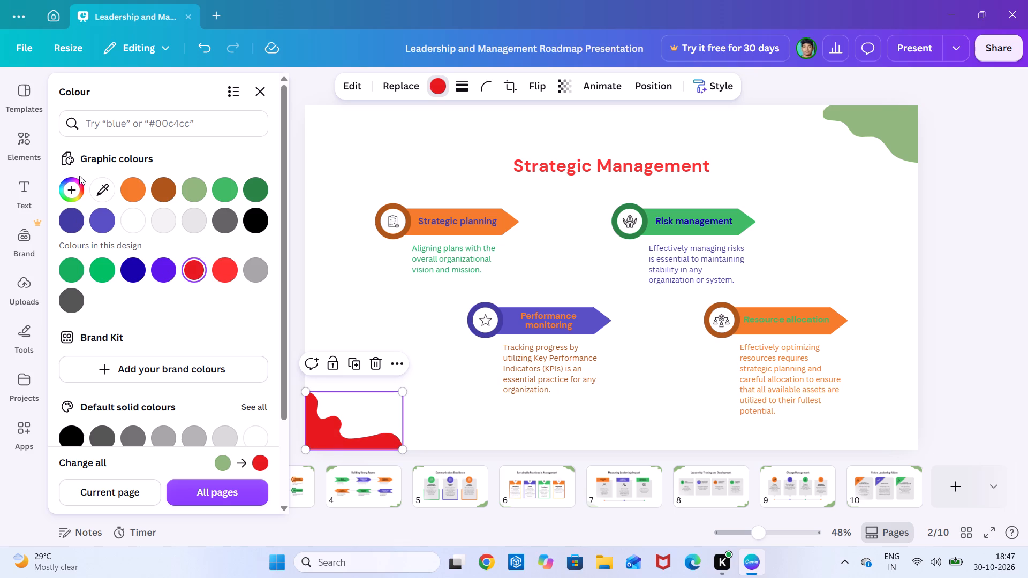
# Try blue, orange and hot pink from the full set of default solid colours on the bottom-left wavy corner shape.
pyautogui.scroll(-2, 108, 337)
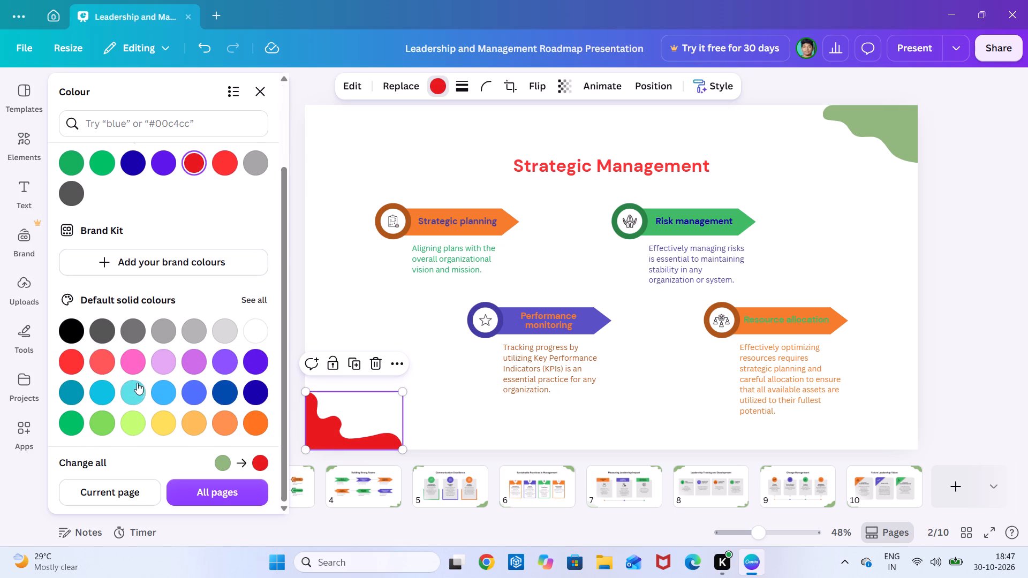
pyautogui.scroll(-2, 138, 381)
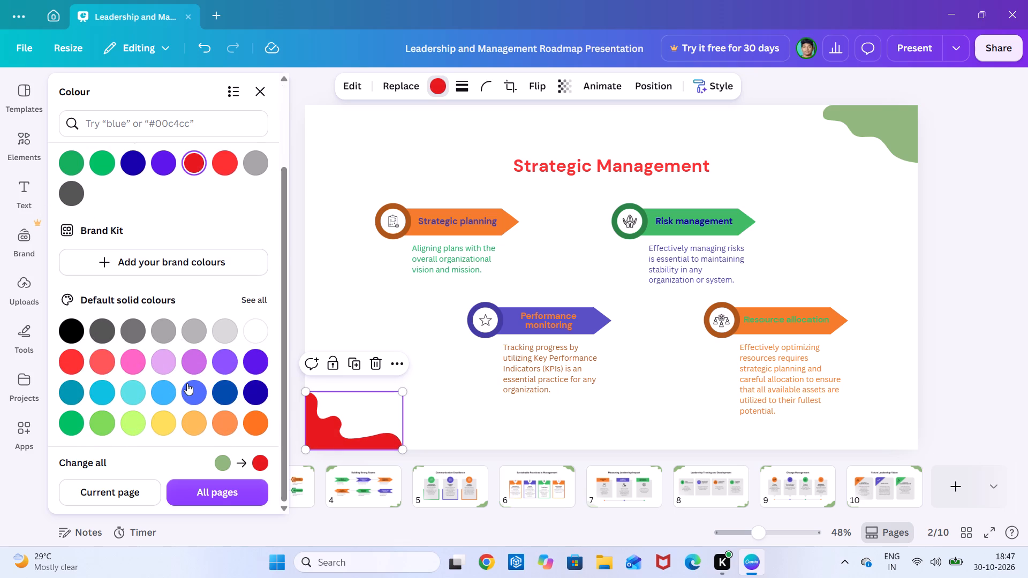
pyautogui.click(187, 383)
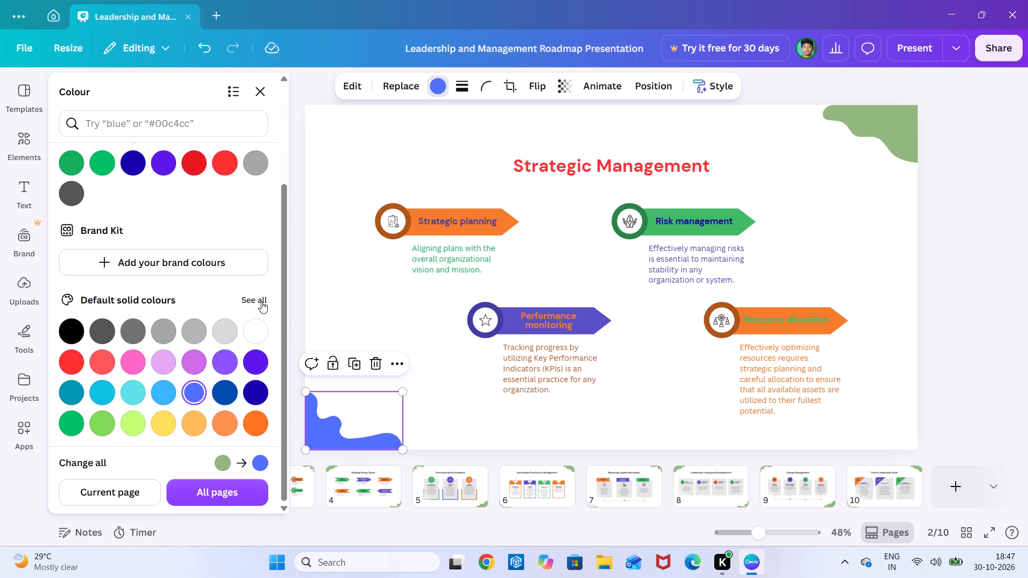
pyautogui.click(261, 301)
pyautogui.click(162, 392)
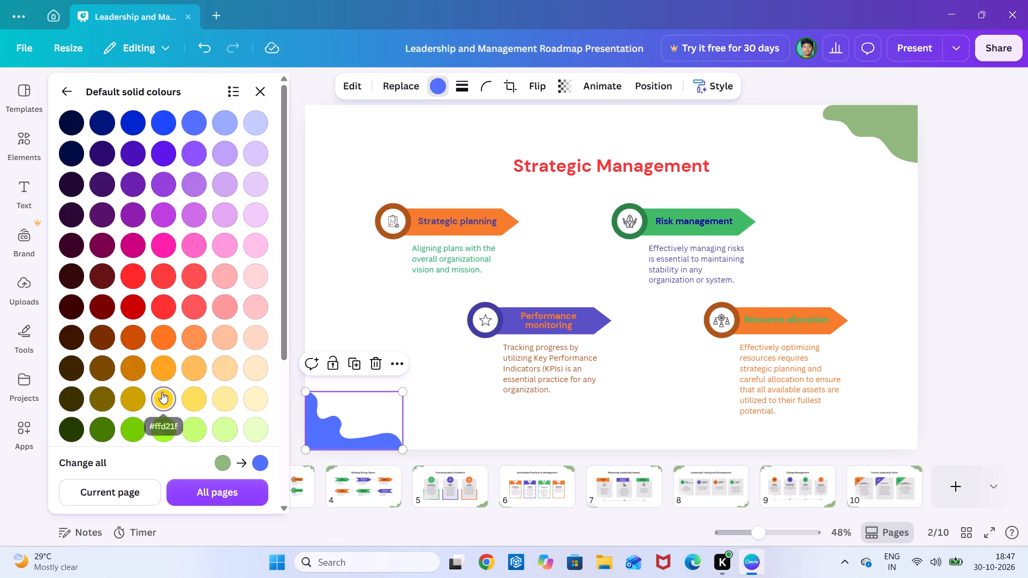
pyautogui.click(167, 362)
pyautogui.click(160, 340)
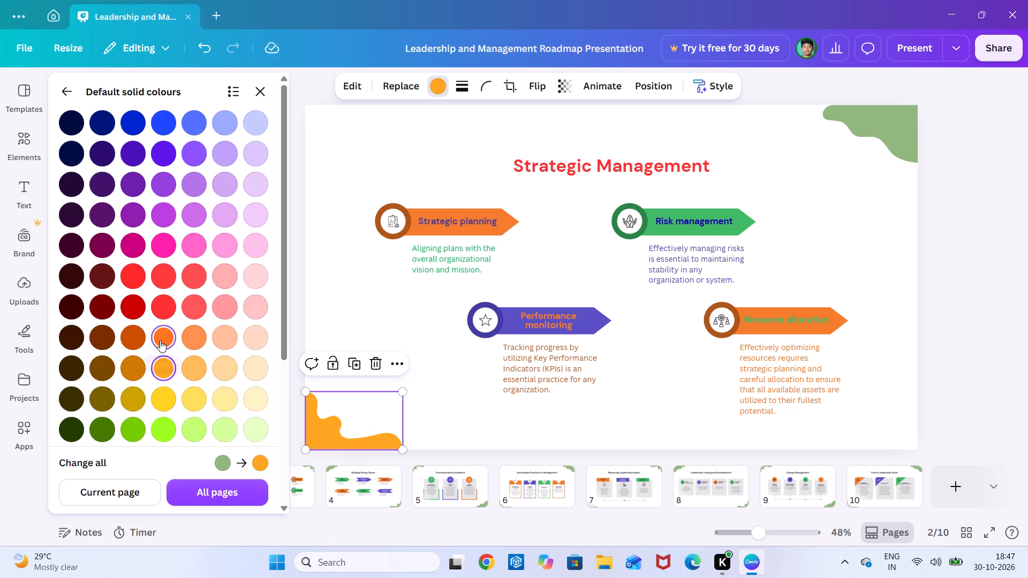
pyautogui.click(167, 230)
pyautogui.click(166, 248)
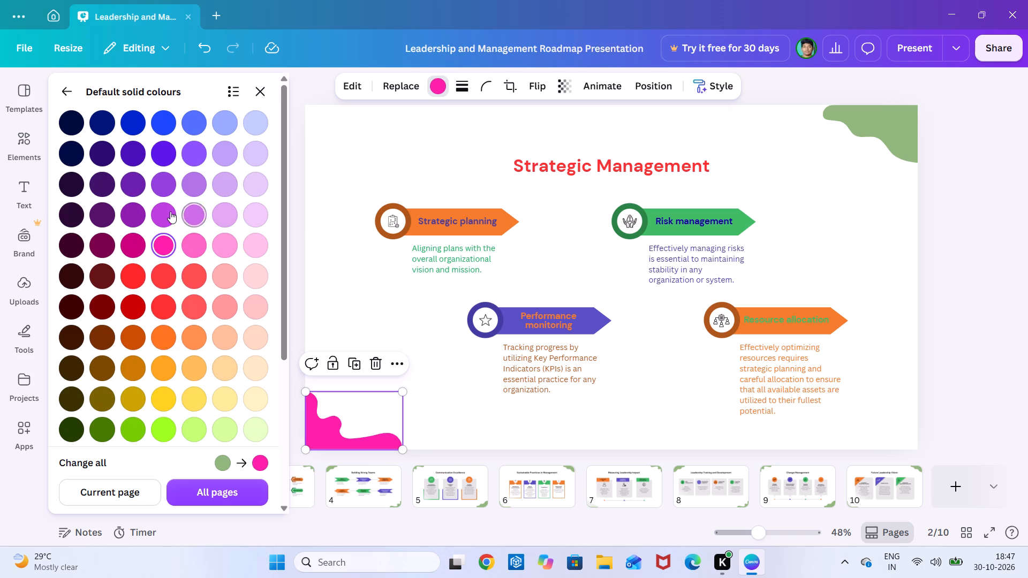
# Try light purple, light pink, coral red and near-black maroon on the bottom-left wavy corner shape and settle on dark maroon.
pyautogui.click(170, 211)
pyautogui.click(188, 209)
pyautogui.click(194, 239)
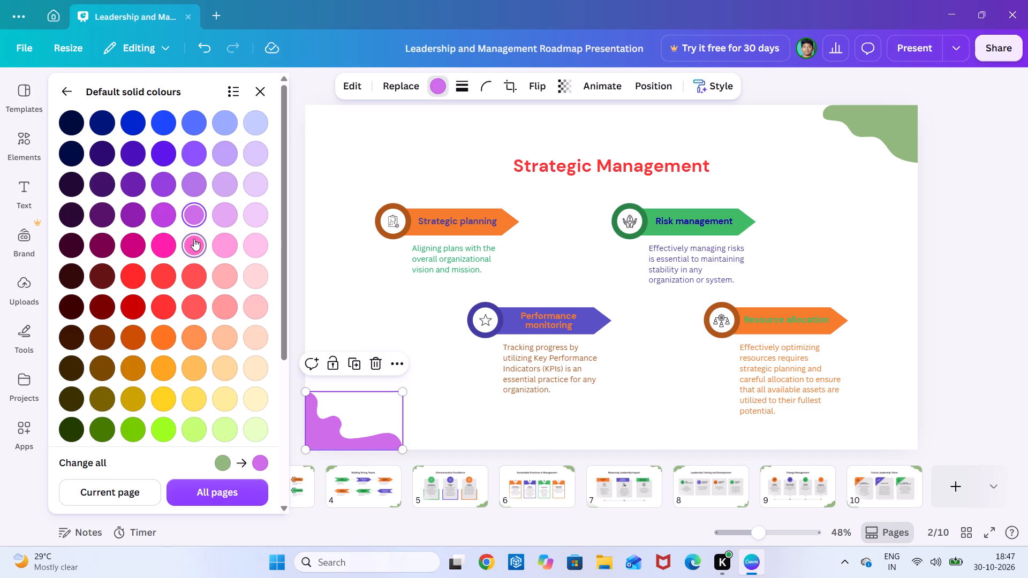
pyautogui.click(215, 240)
pyautogui.click(238, 237)
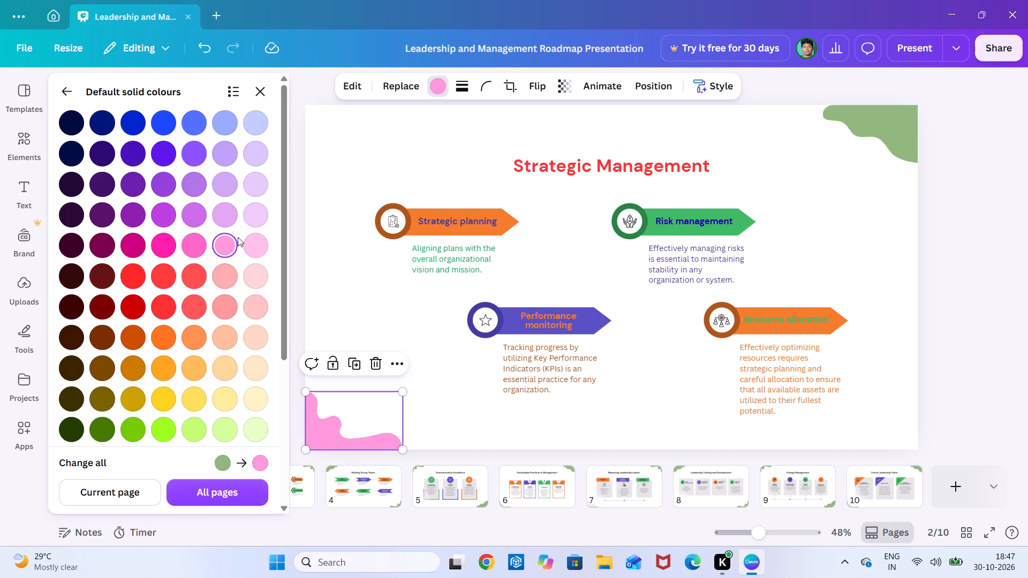
pyautogui.click(196, 317)
pyautogui.click(169, 314)
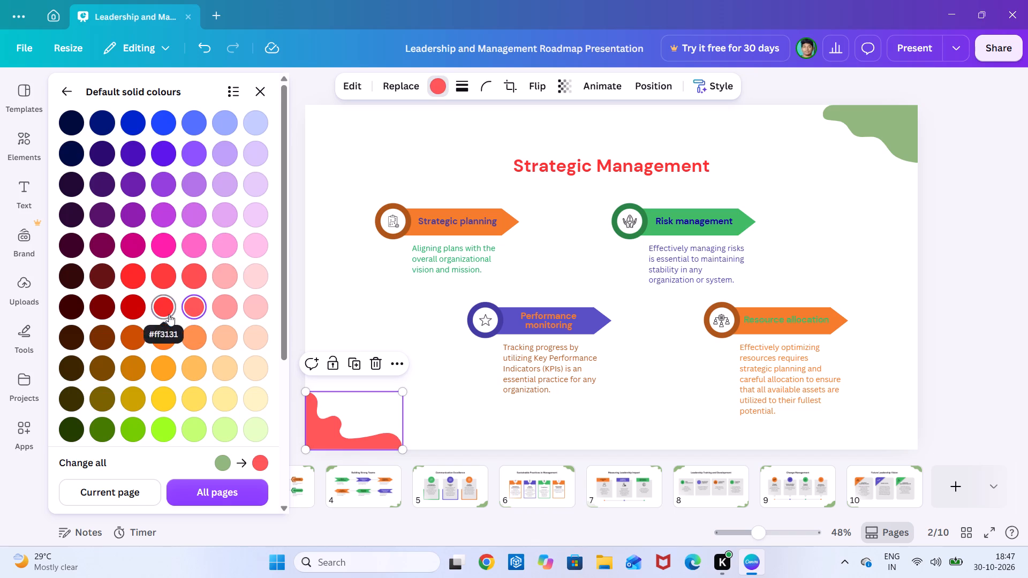
pyautogui.click(79, 316)
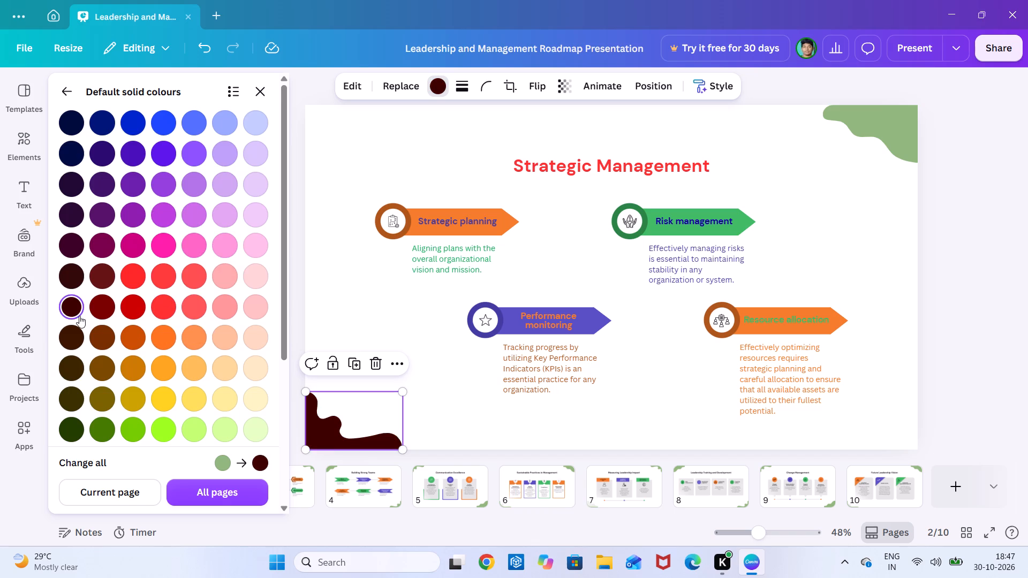
pyautogui.click(97, 279)
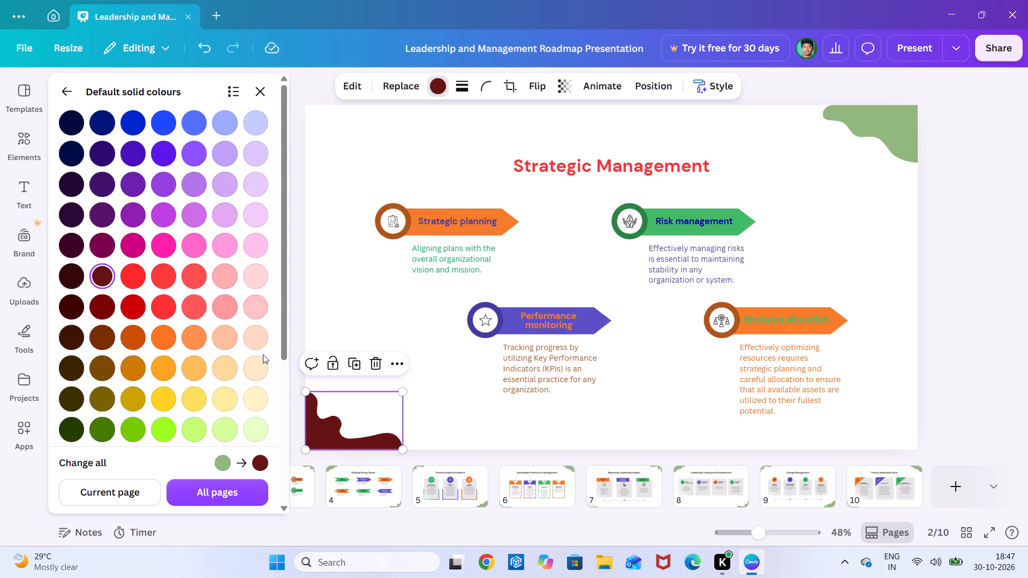
# Recolour the wavy shape in the top-right corner of slide 2 dark brown from the default solid colours.
pyautogui.click(865, 144)
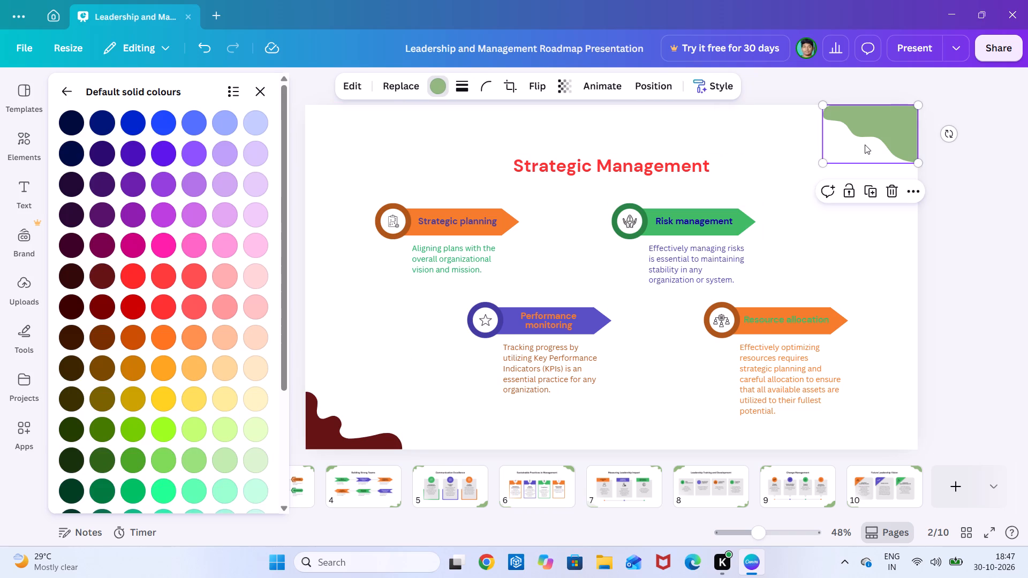
pyautogui.click(109, 338)
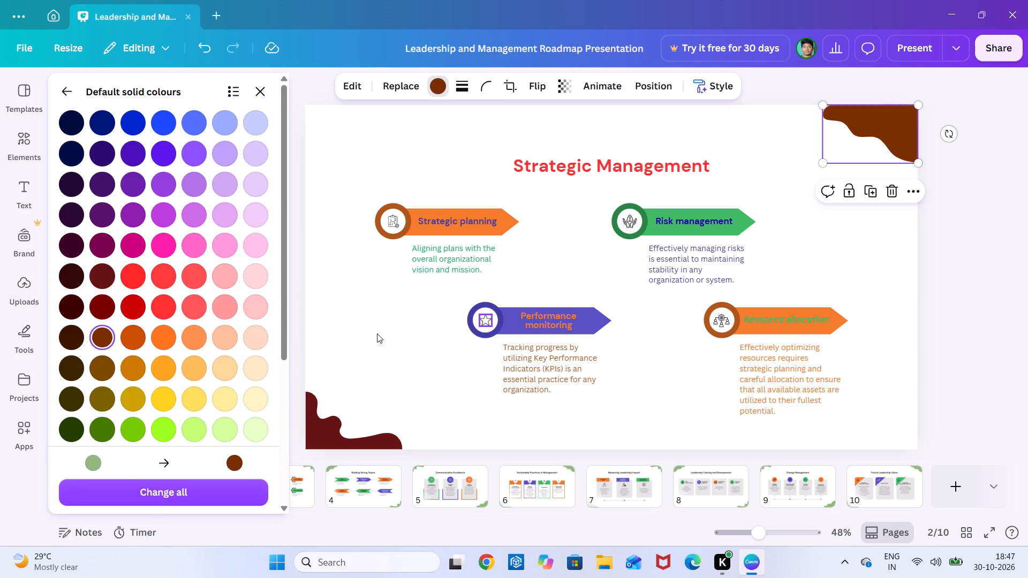
pyautogui.click(377, 333)
pyautogui.click(377, 333)
pyautogui.click(377, 333)
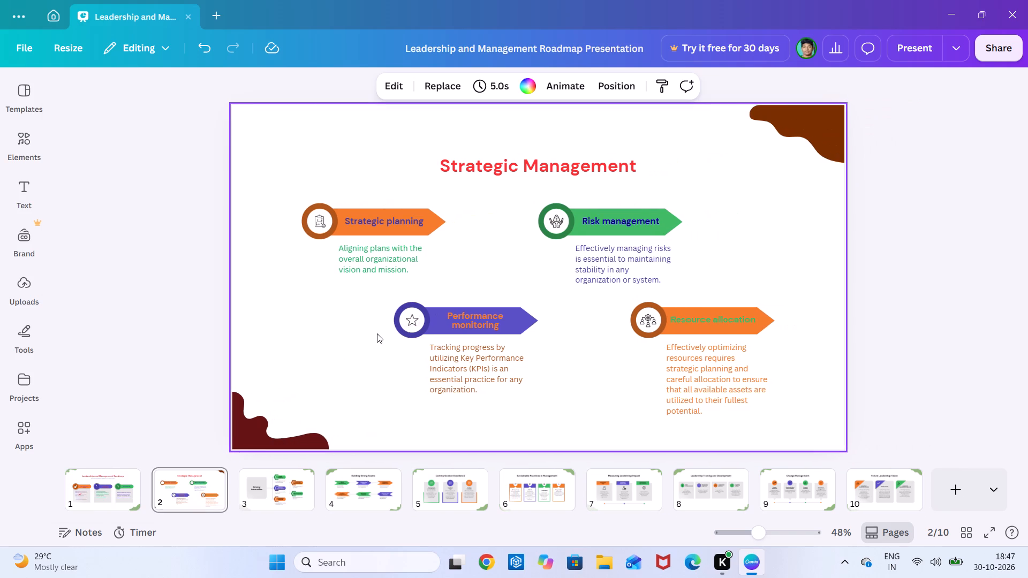
pyautogui.click(377, 333)
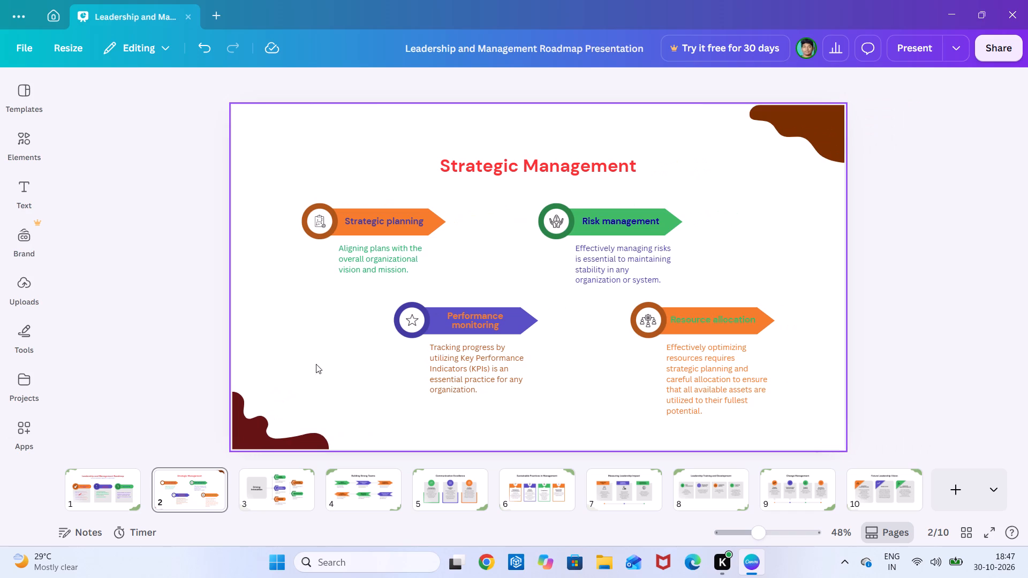
pyautogui.click(322, 333)
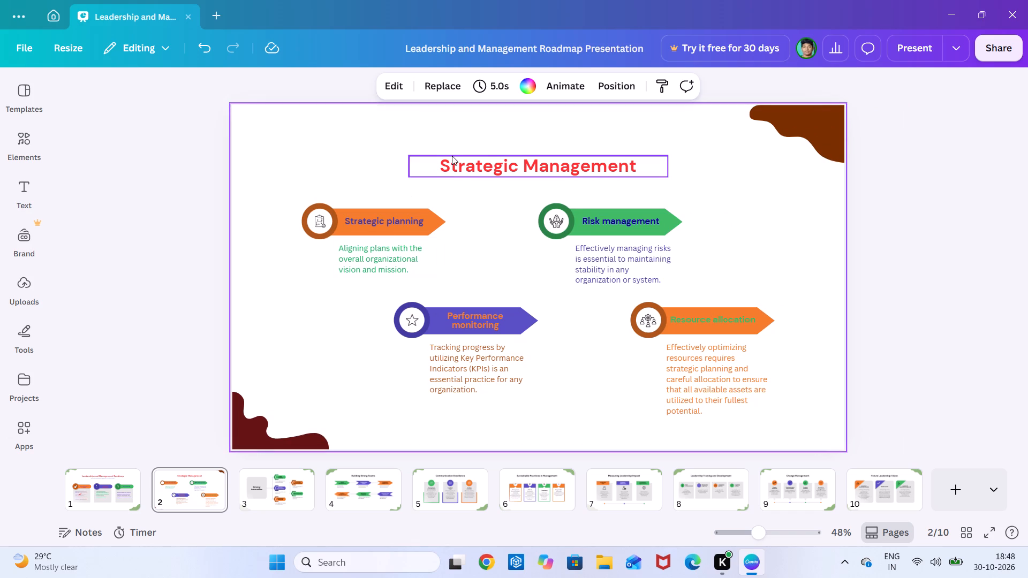
pyautogui.click(433, 137)
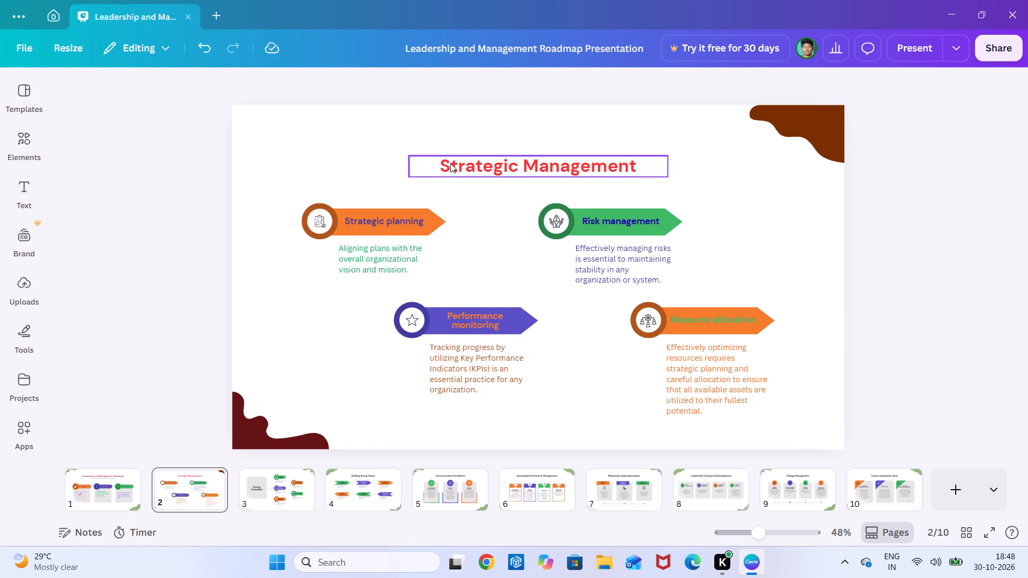
# Set the font size of the four body paragraphs under the arrow headings on slide 2 to 20.
pyautogui.click(369, 257)
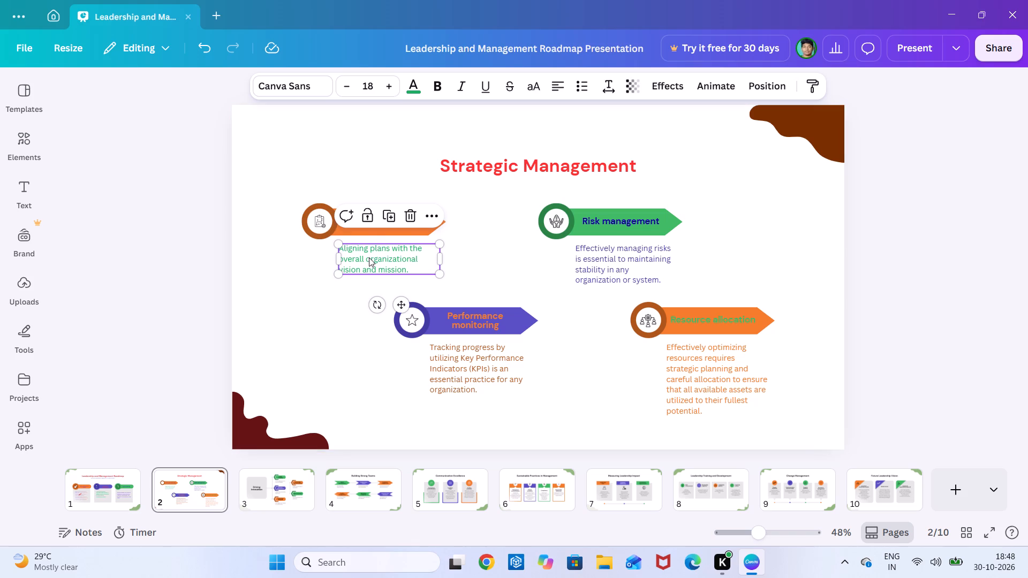
pyautogui.click(392, 82)
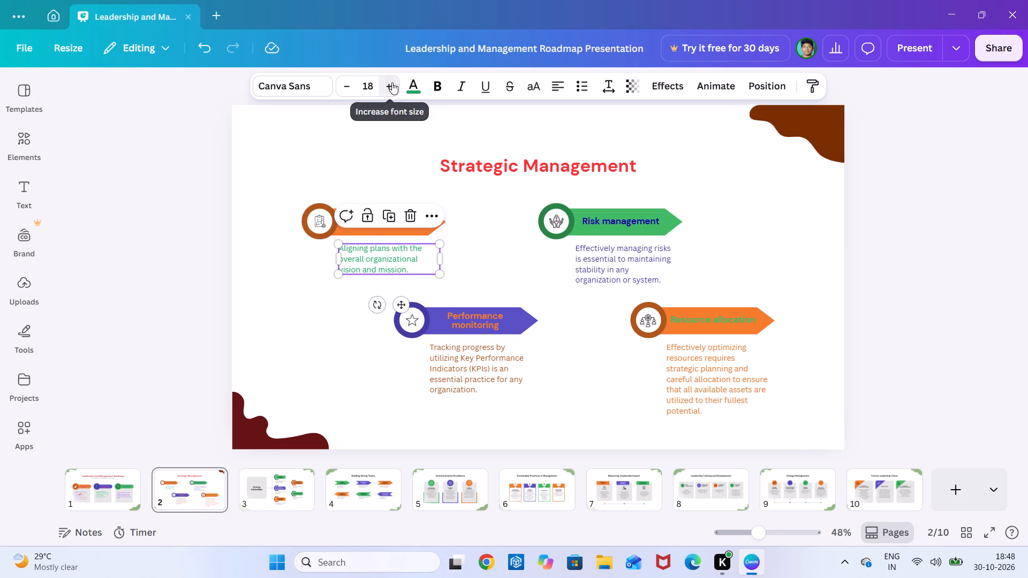
pyautogui.click(392, 82)
pyautogui.click(392, 82)
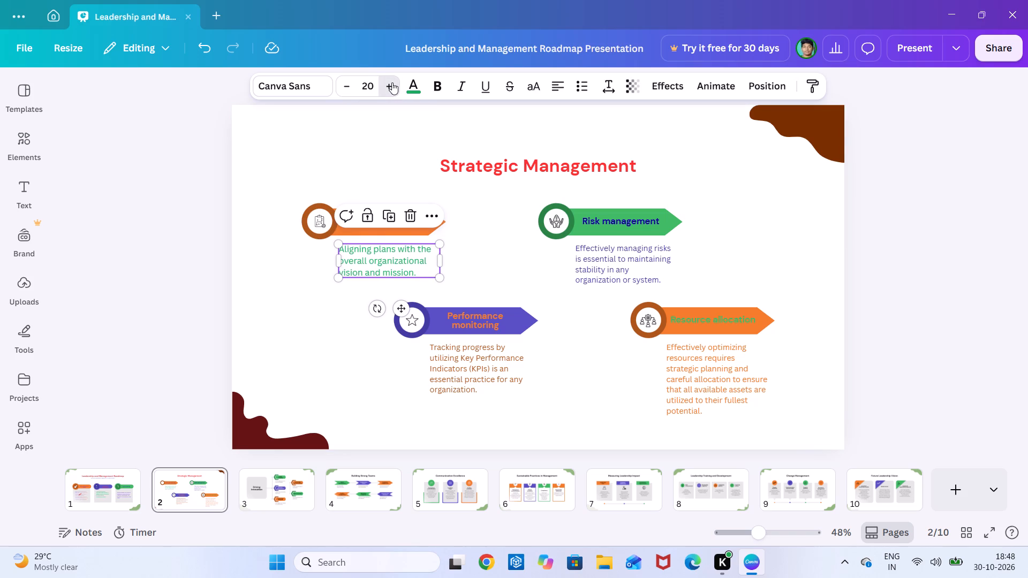
pyautogui.click(347, 87)
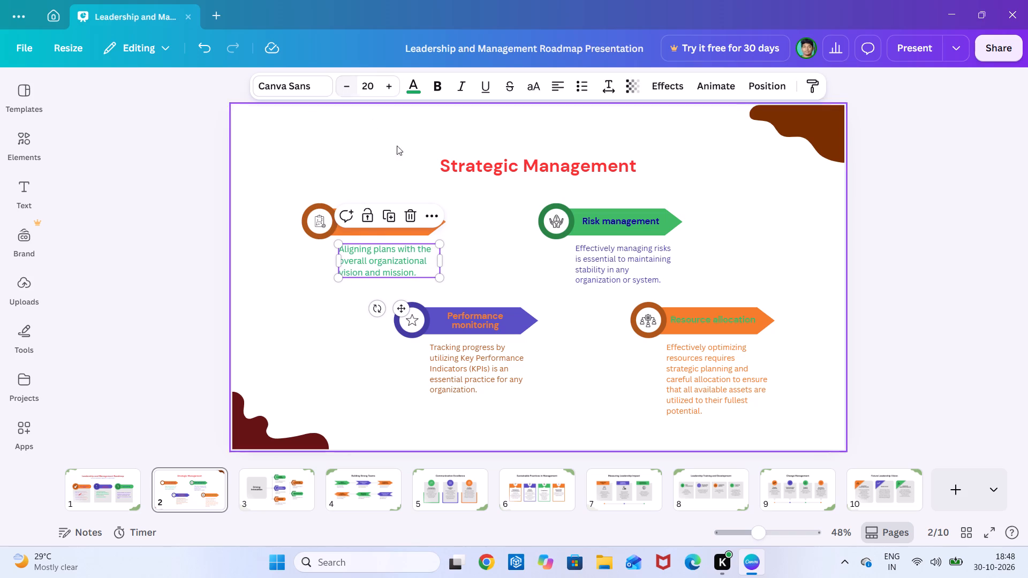
pyautogui.click(589, 260)
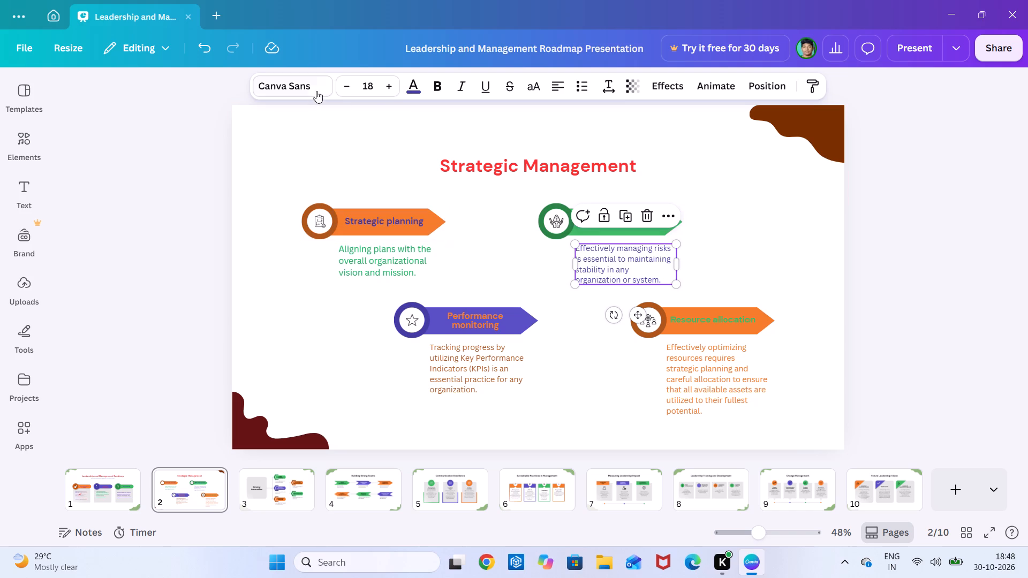
pyautogui.click(389, 87)
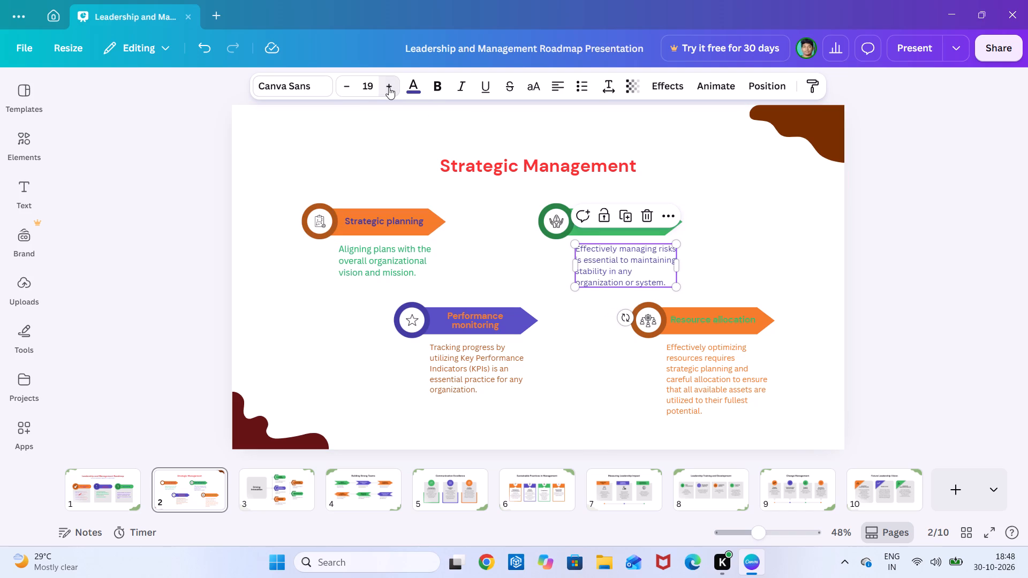
pyautogui.click(389, 87)
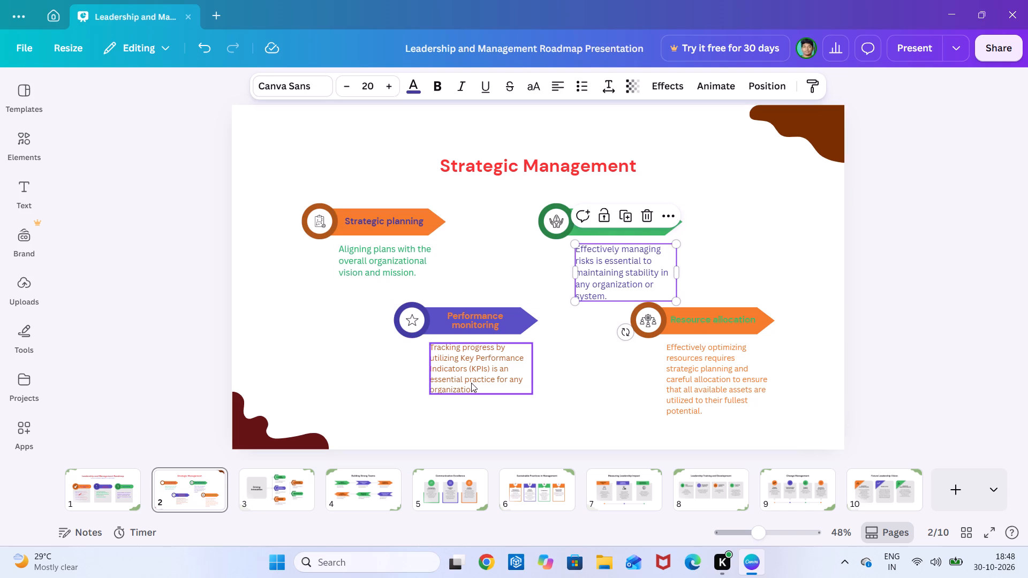
pyautogui.click(471, 381)
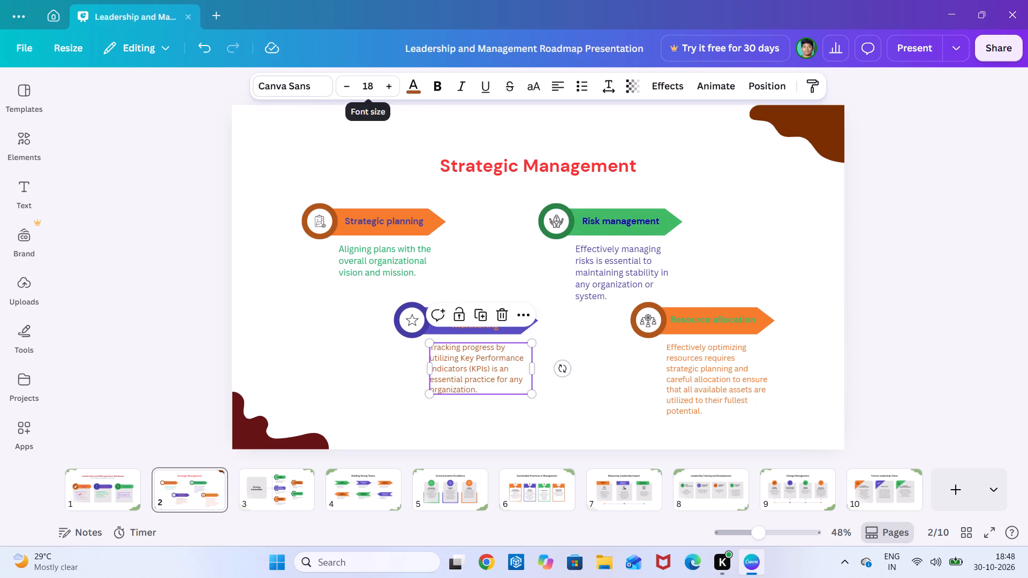
pyautogui.click(389, 87)
pyautogui.click(389, 87)
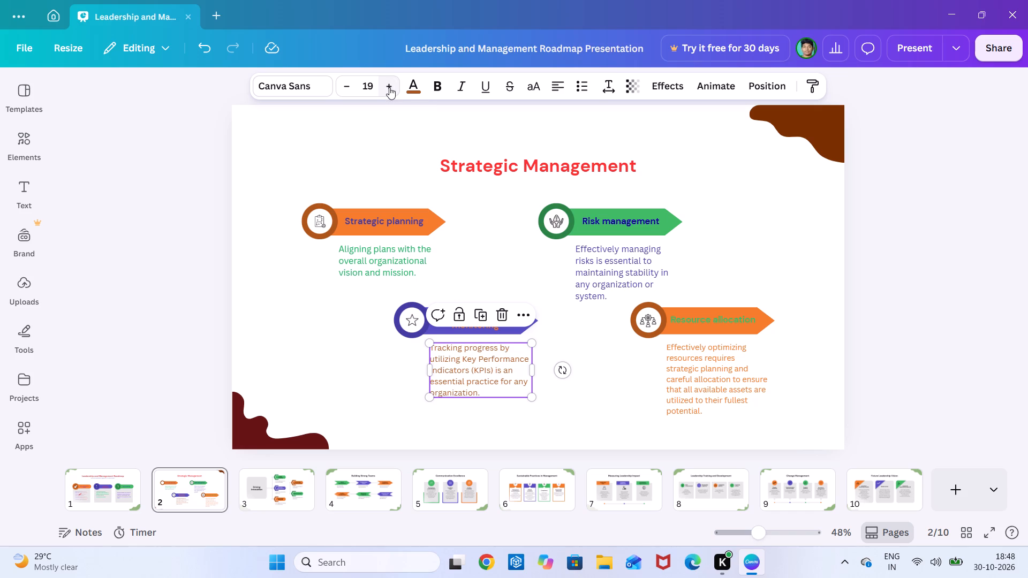
pyautogui.click(671, 365)
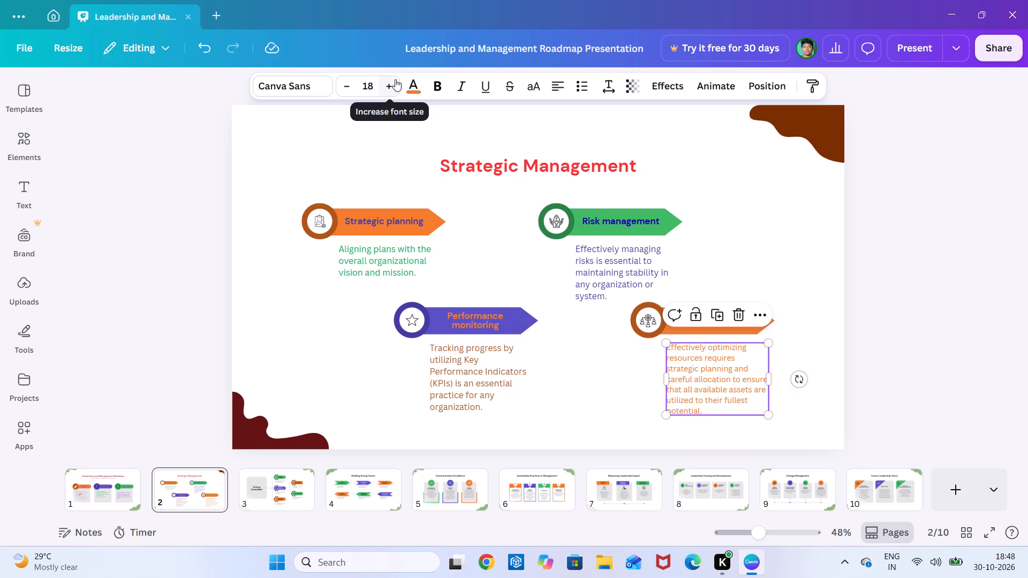
pyautogui.click(390, 84)
pyautogui.click(390, 84)
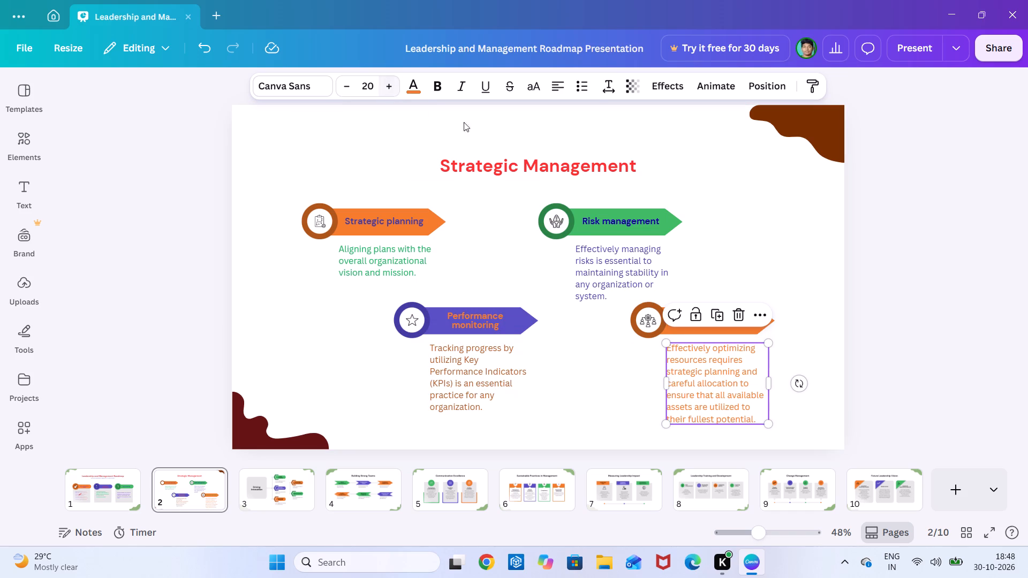
# Set the "Strategic planning", "Risk management", "Performance monitoring" and "Resource allocation" headings to font size 22.
pyautogui.click(411, 227)
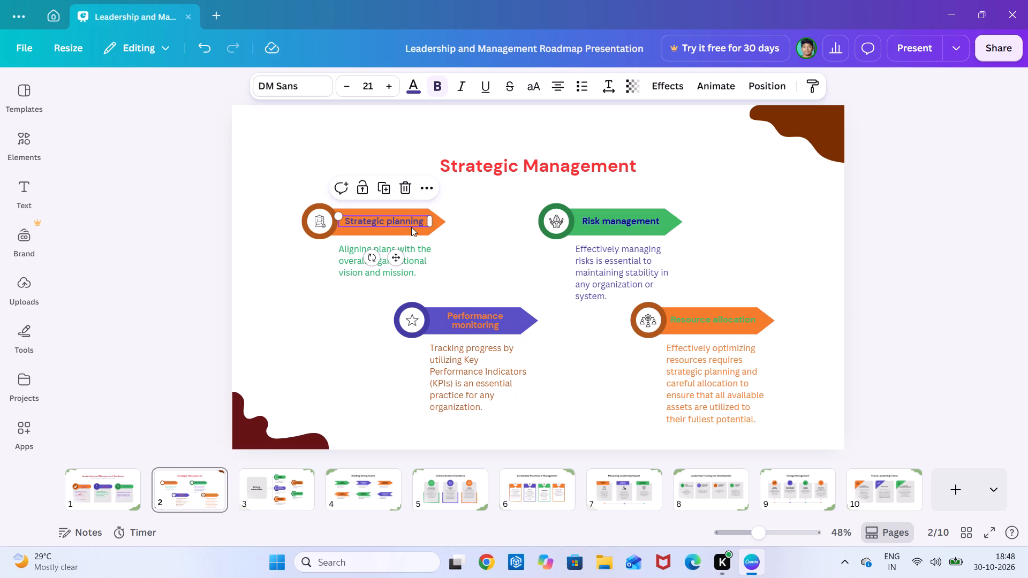
pyautogui.click(405, 230)
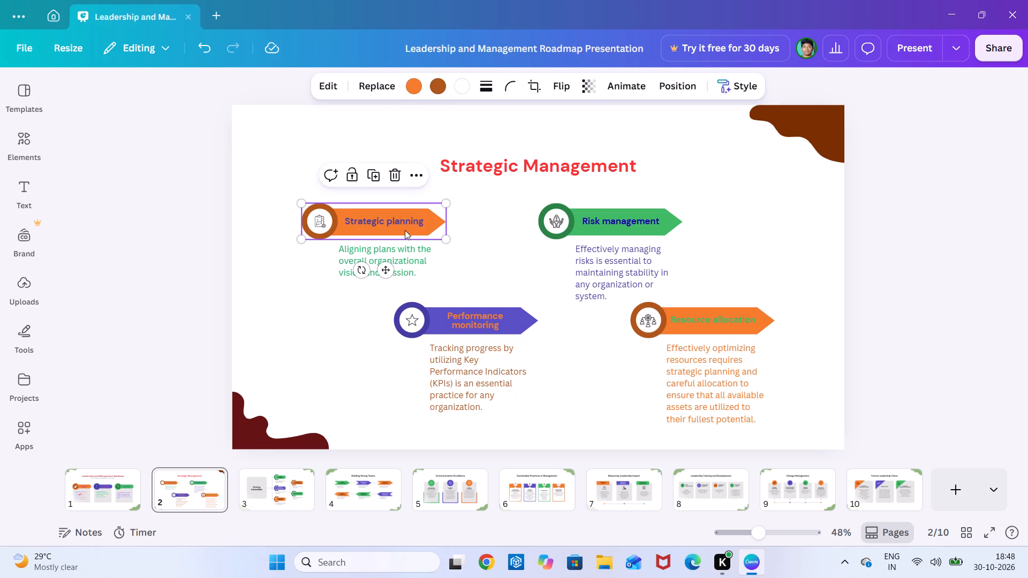
pyautogui.click(405, 230)
pyautogui.click(400, 220)
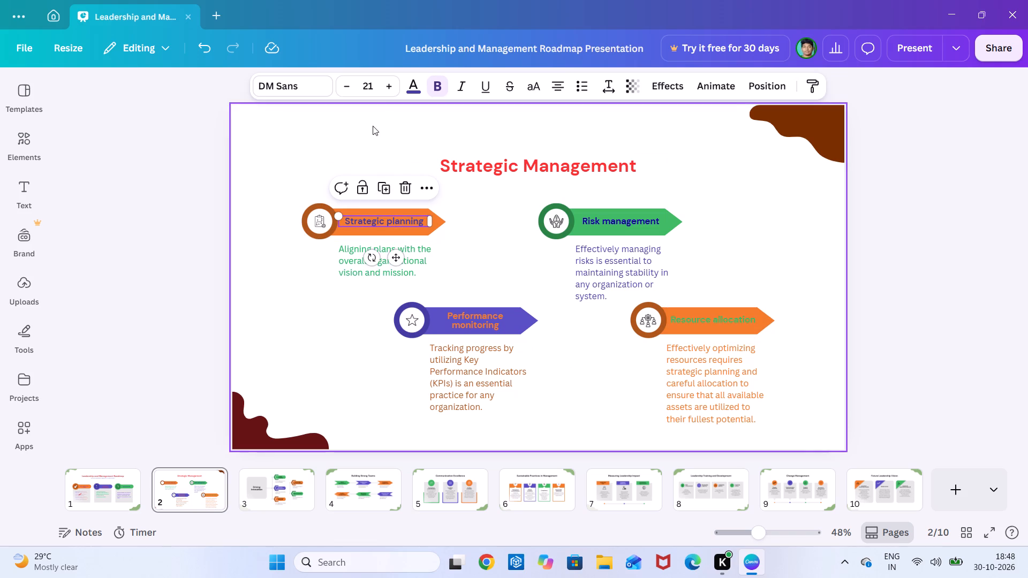
pyautogui.click(385, 85)
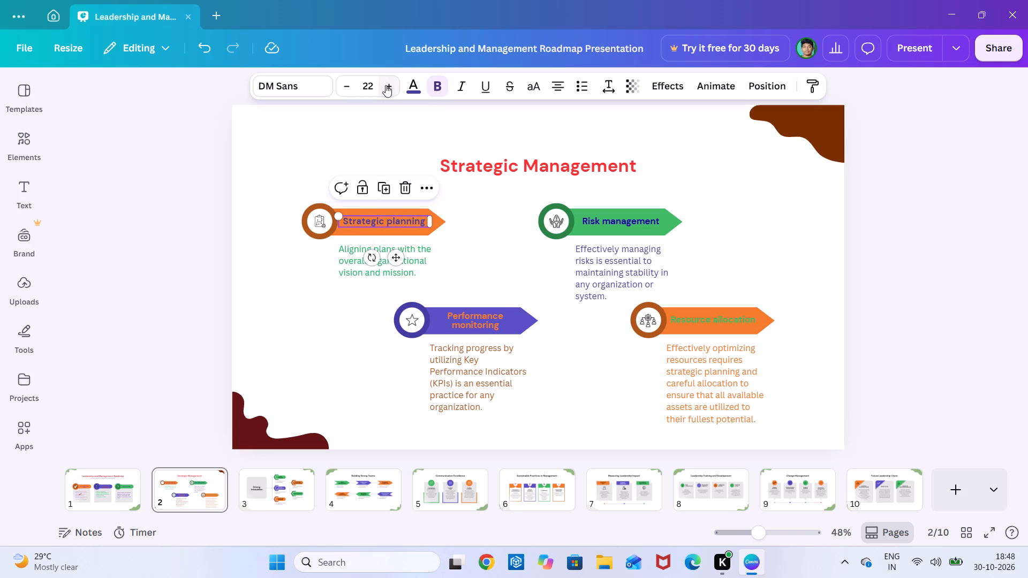
pyautogui.click(595, 217)
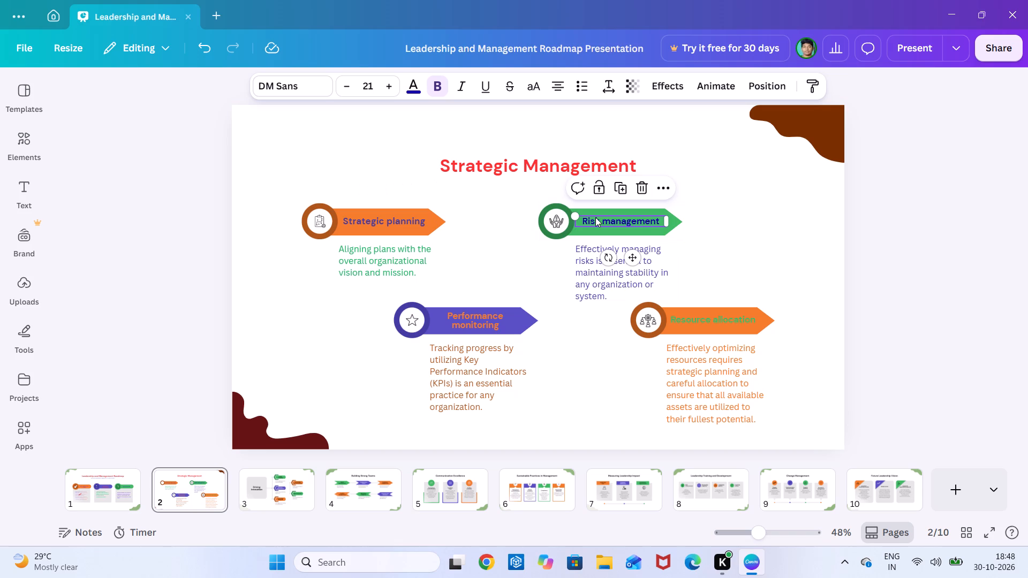
pyautogui.click(387, 78)
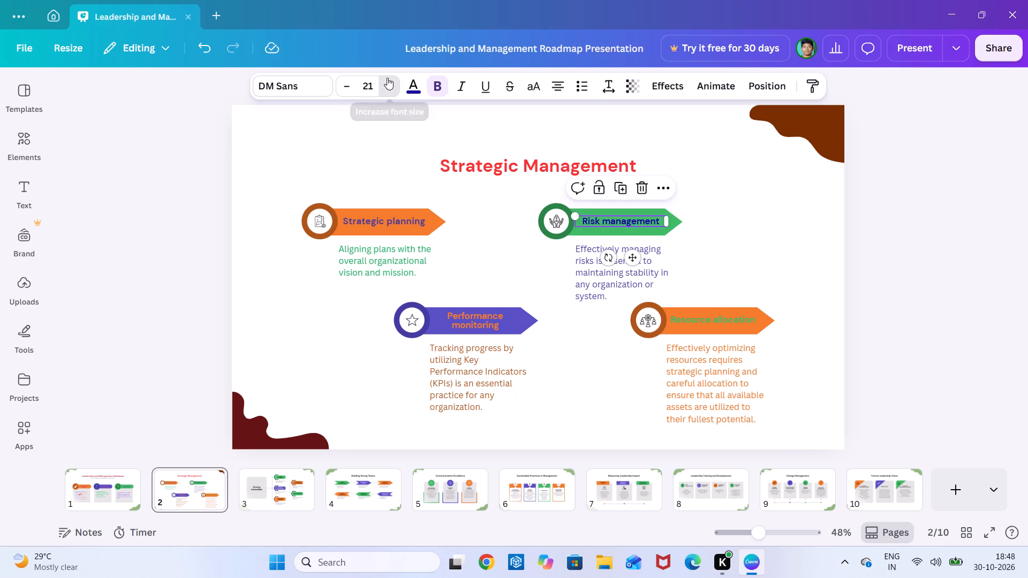
pyautogui.click(439, 323)
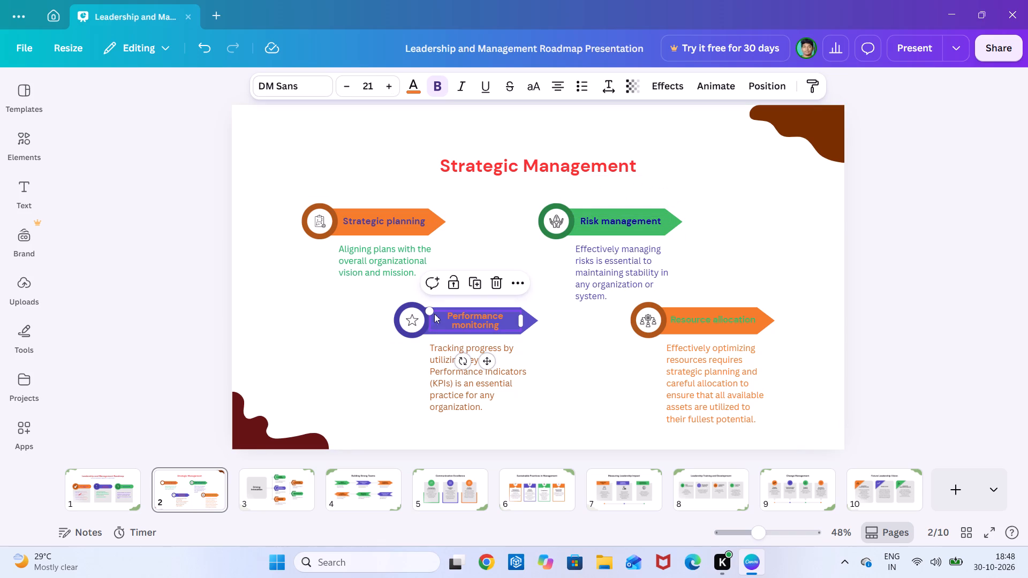
pyautogui.click(392, 90)
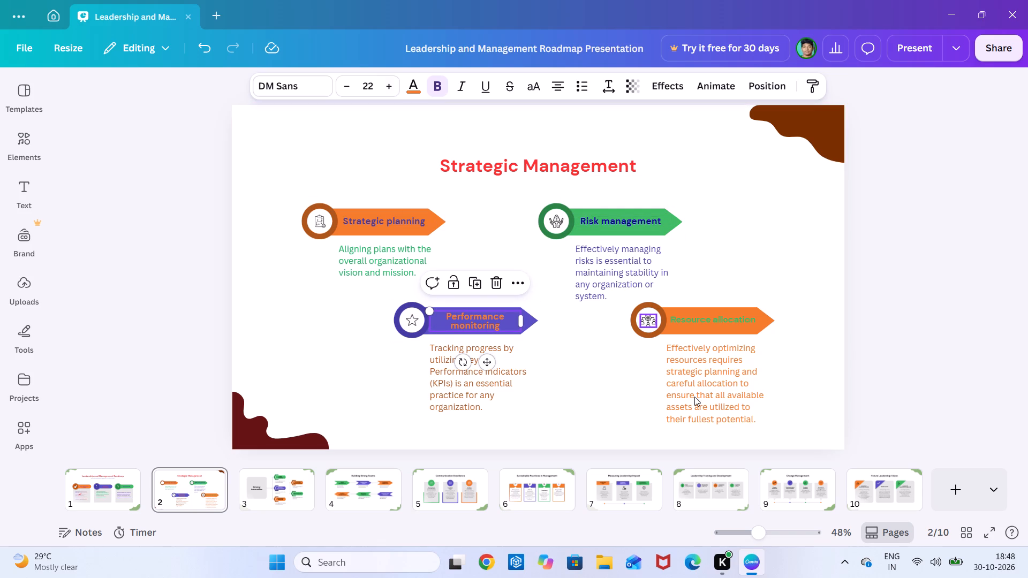
pyautogui.click(689, 323)
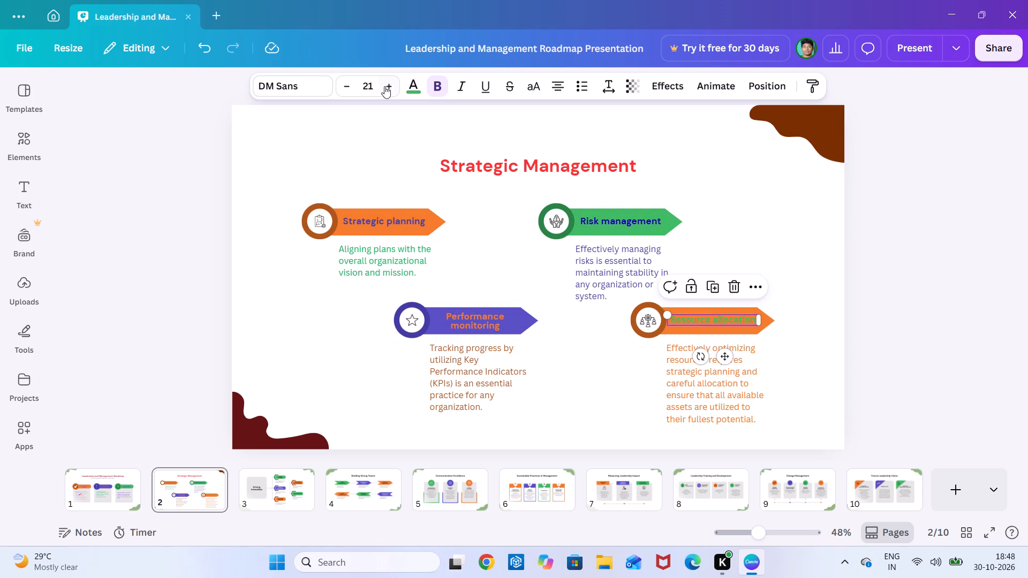
pyautogui.click(384, 86)
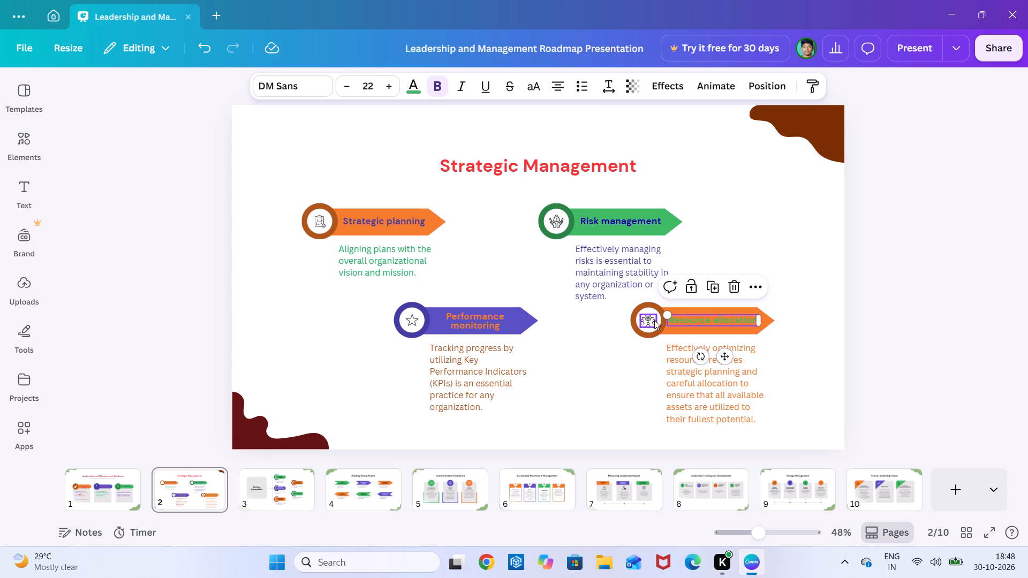
pyautogui.scroll(-1, 599, 398)
pyautogui.click(487, 392)
pyautogui.click(570, 400)
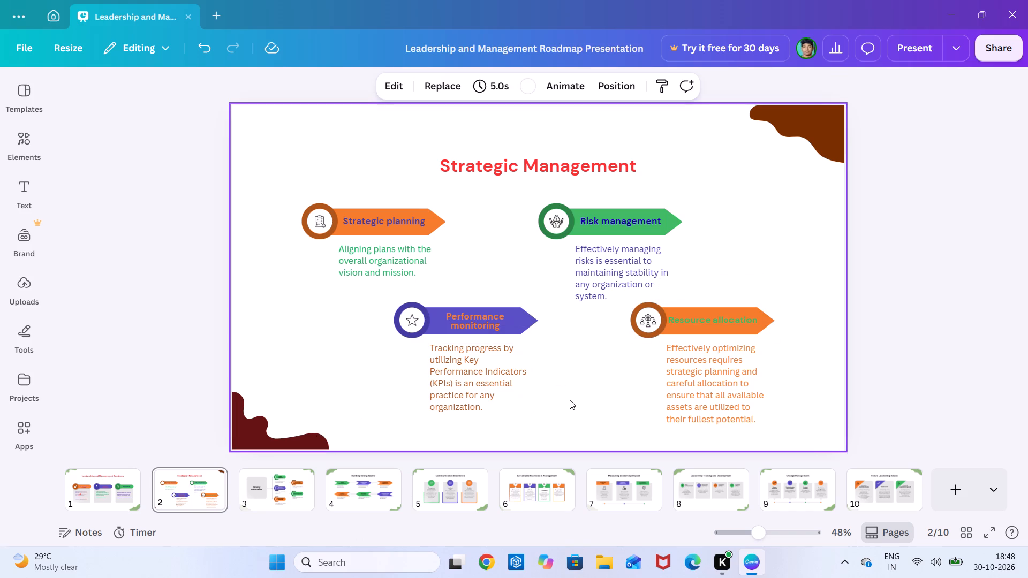
pyautogui.click(570, 400)
# On slide 3, recolour the rounded square behind "Driving Innovation" with the design's dark maroon.
pyautogui.click(279, 497)
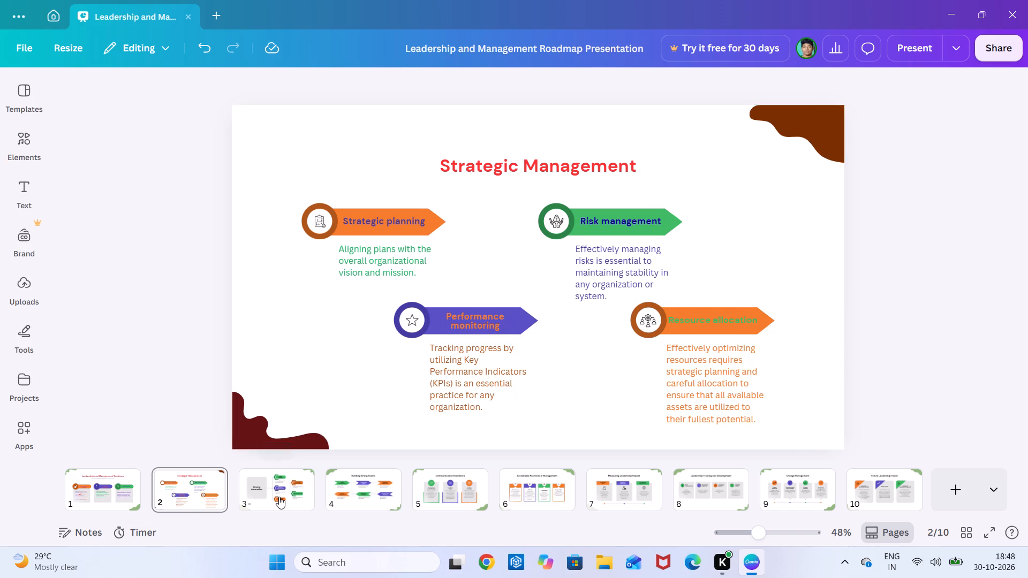
pyautogui.click(407, 280)
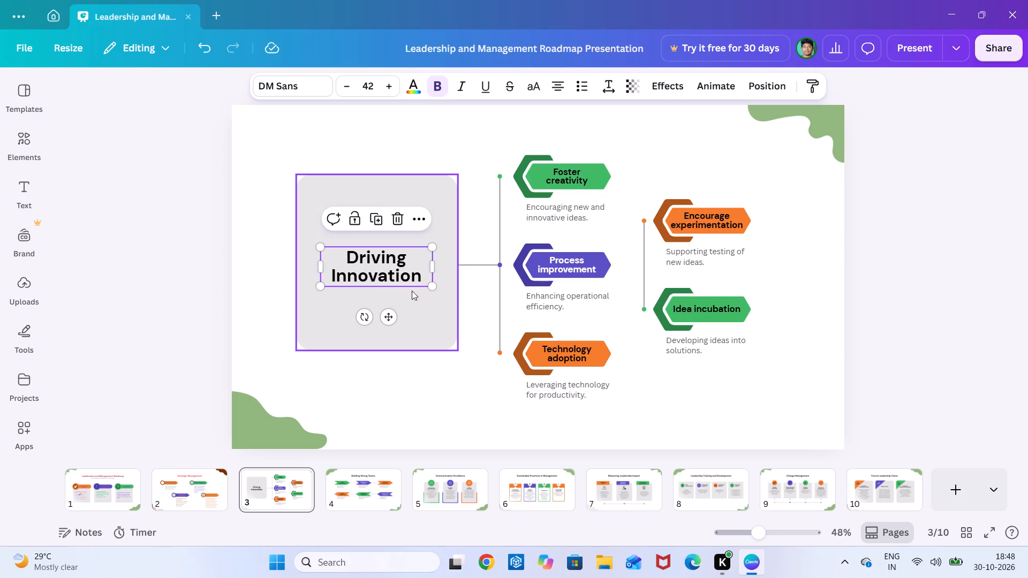
pyautogui.click(423, 305)
pyautogui.click(427, 90)
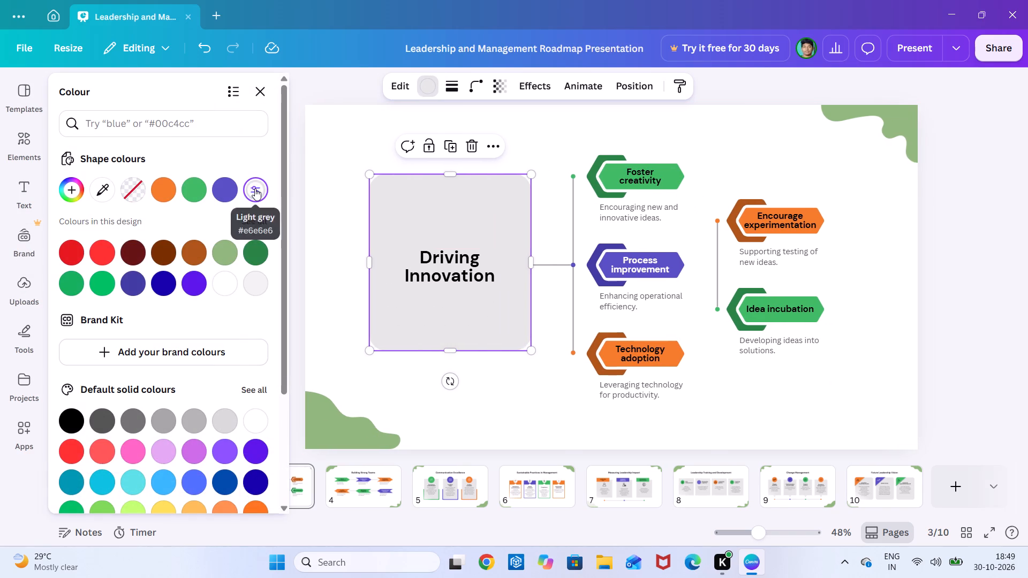
pyautogui.click(231, 256)
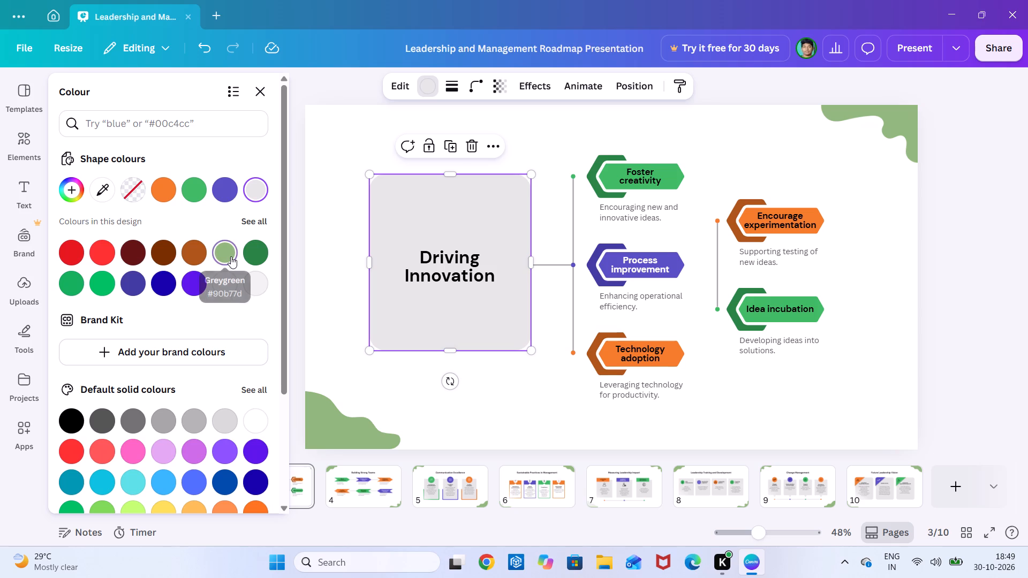
pyautogui.click(131, 252)
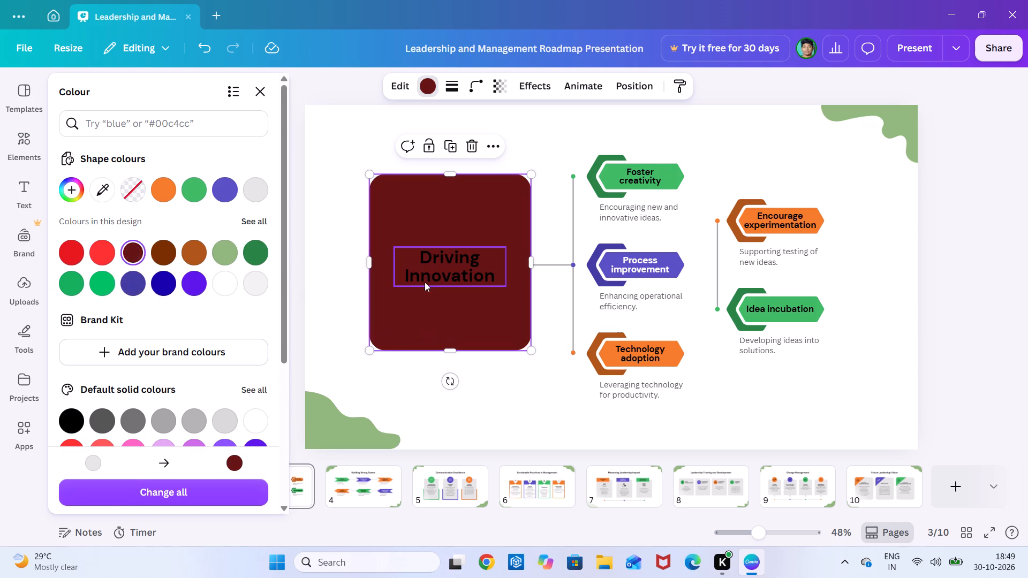
# Move the "Driving Innovation" text off the maroon rounded square and beyond the left edge of slide 3.
pyautogui.moveTo(425, 282); pyautogui.dragTo(215, 295)
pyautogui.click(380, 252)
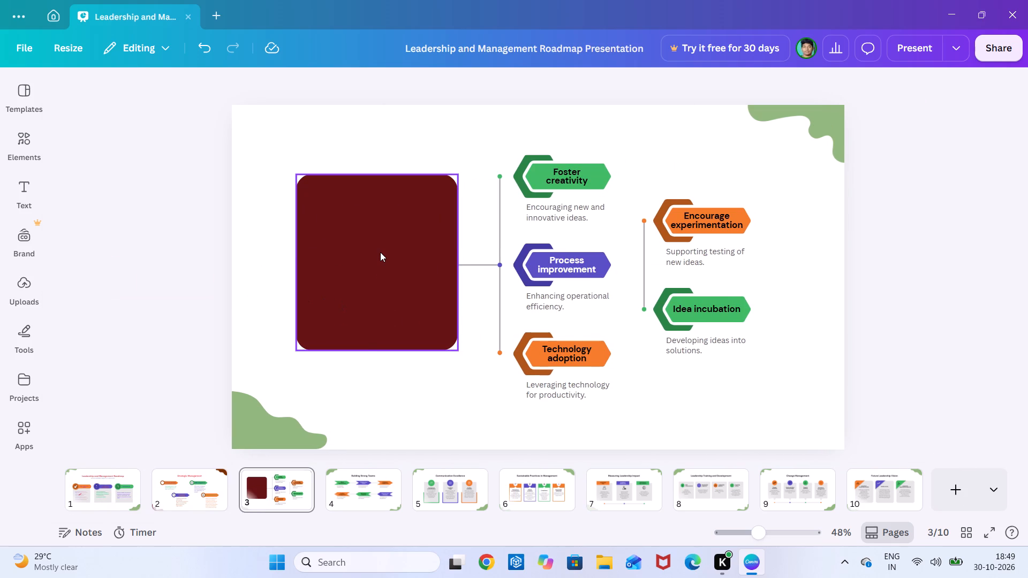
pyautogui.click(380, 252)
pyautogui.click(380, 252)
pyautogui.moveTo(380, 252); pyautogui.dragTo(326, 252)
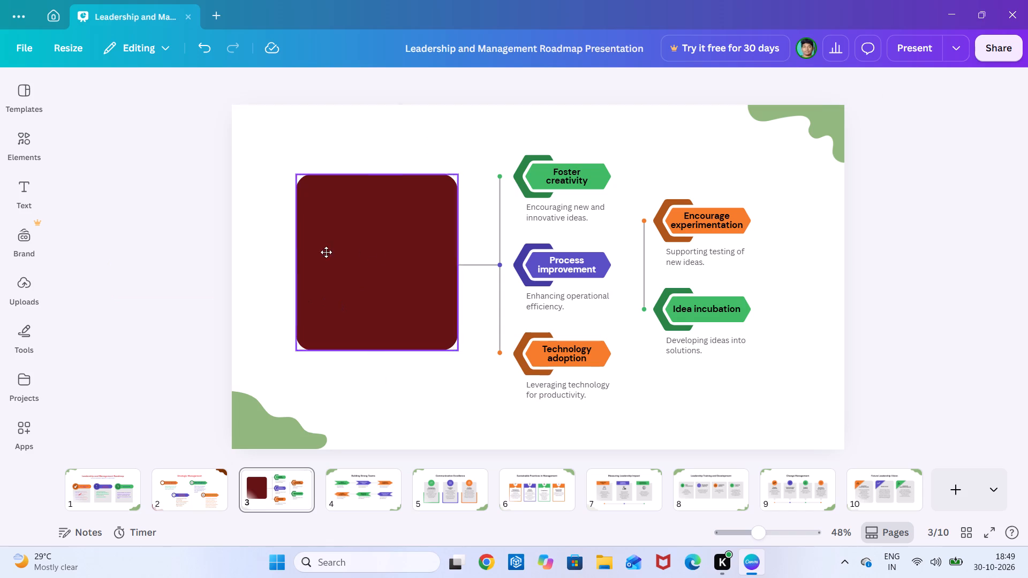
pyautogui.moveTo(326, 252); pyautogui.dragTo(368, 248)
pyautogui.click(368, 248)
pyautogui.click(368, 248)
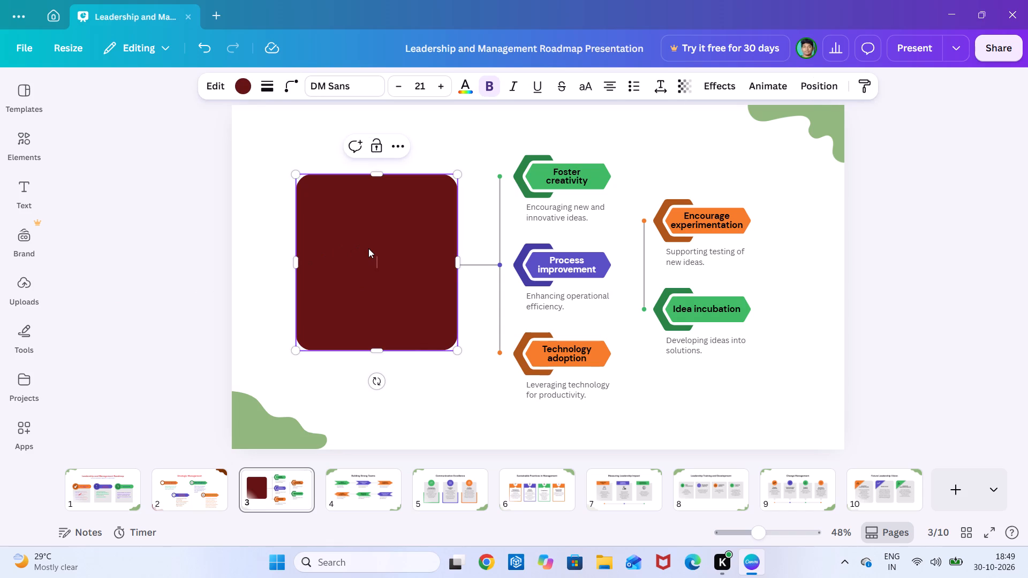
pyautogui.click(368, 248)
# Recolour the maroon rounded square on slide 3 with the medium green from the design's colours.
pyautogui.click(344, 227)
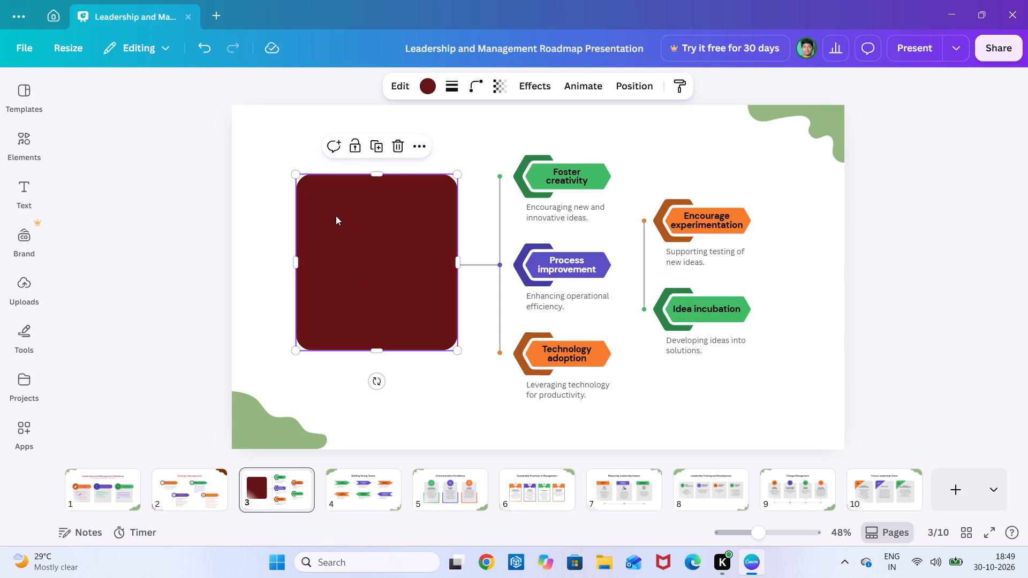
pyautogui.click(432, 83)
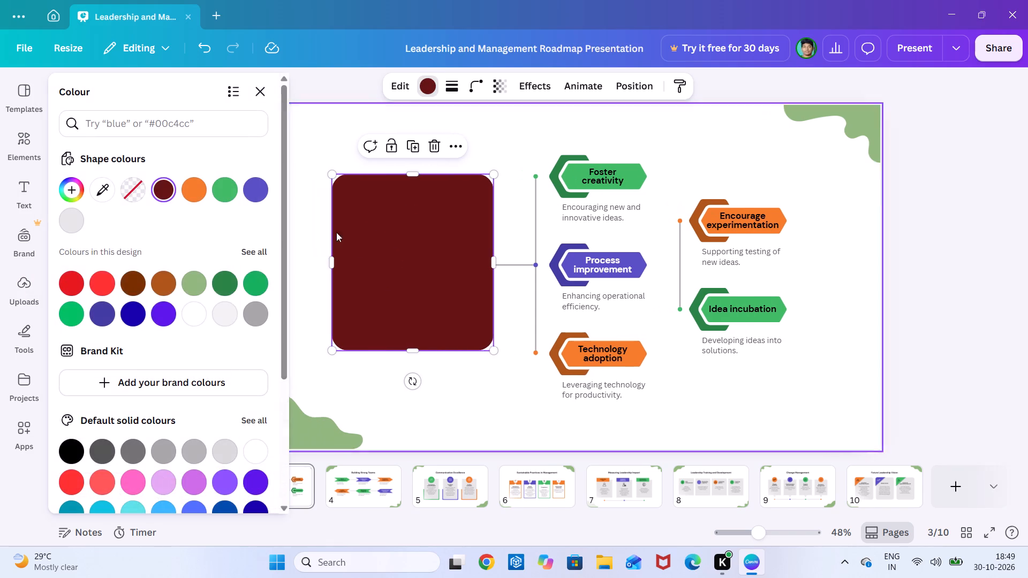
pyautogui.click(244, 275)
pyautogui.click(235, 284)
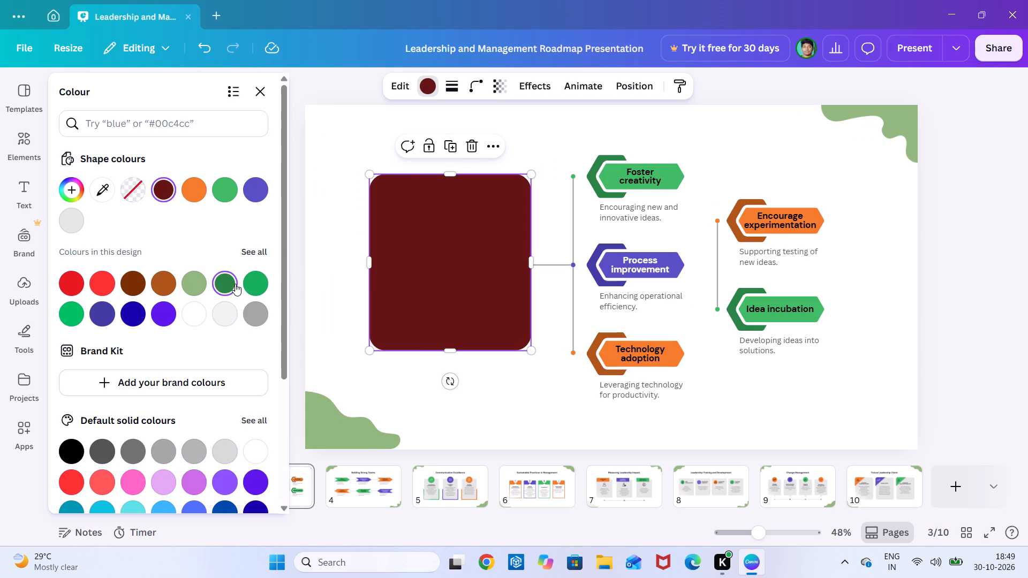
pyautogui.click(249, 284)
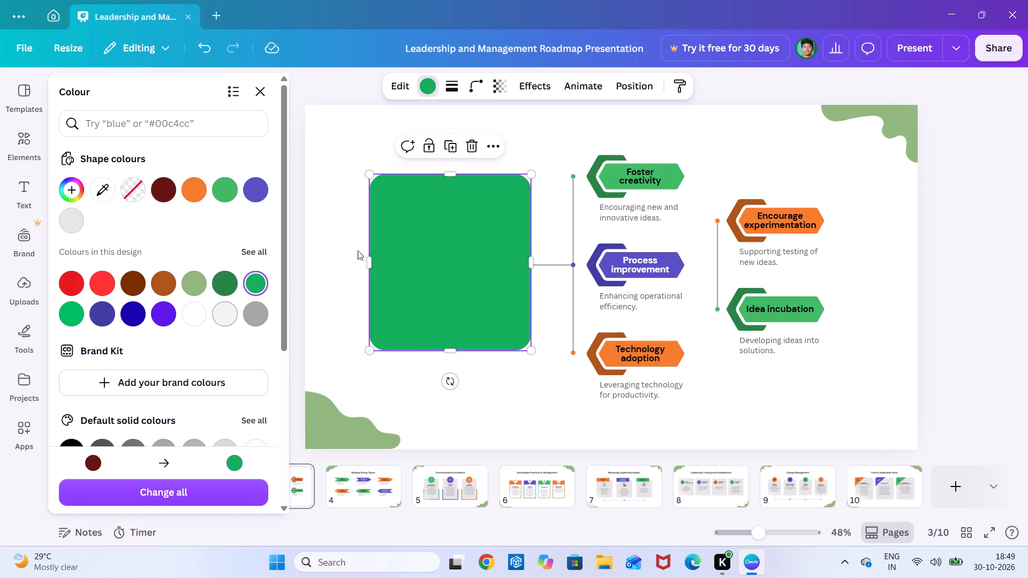
# Add a sticky note over the "Process improvement" heading on slide 3 and leave it without text.
pyautogui.tripleClick(484, 238)
pyautogui.click(444, 240)
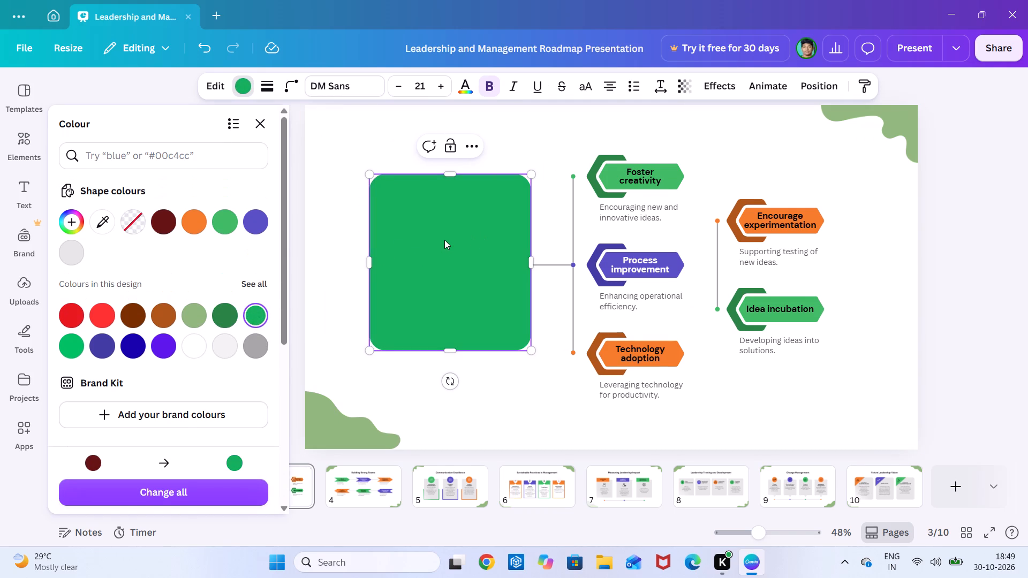
pyautogui.write('sdd')
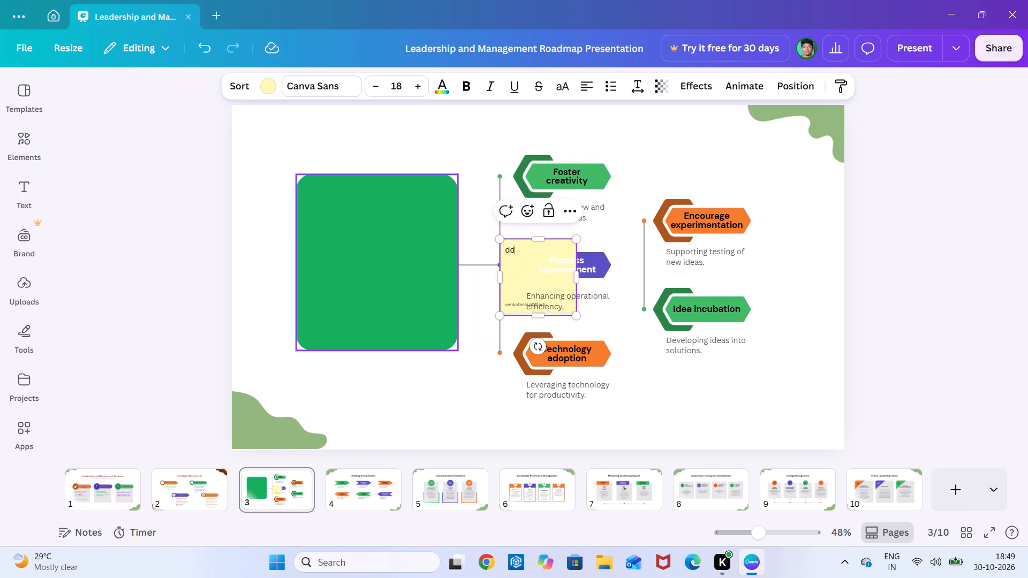
pyautogui.press('BackSpace')
pyautogui.press('BackSpace')
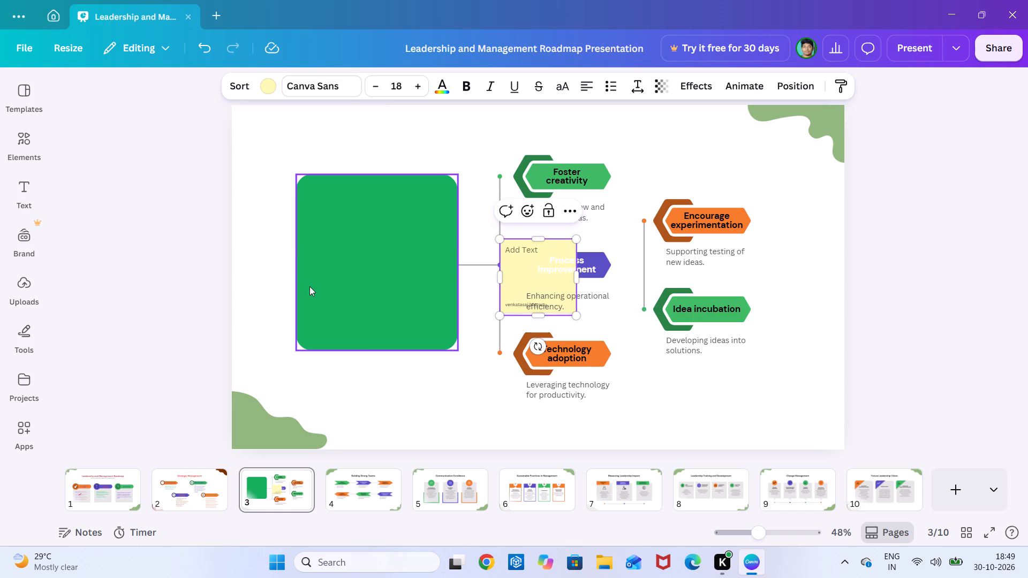
# Enter "VENKATASAI", "VIJAY" and "GOPI" on separate lines inside the green rounded square.
pyautogui.click(309, 286)
pyautogui.doubleClick(341, 254)
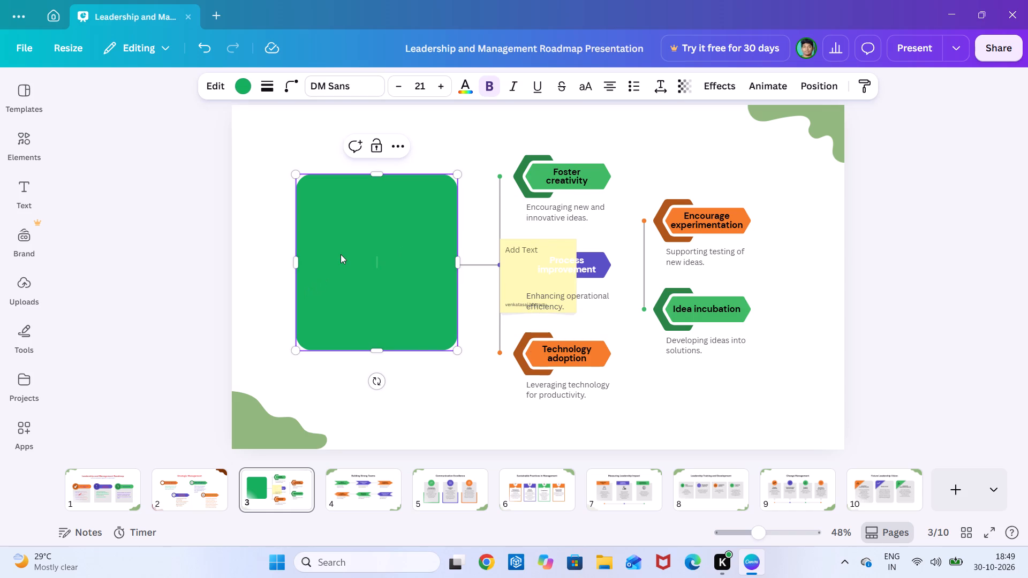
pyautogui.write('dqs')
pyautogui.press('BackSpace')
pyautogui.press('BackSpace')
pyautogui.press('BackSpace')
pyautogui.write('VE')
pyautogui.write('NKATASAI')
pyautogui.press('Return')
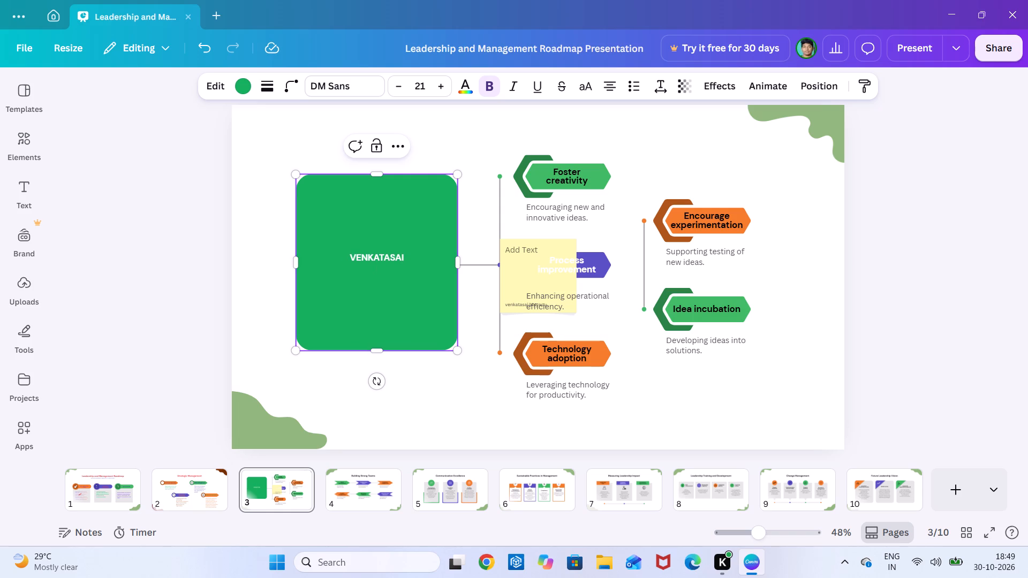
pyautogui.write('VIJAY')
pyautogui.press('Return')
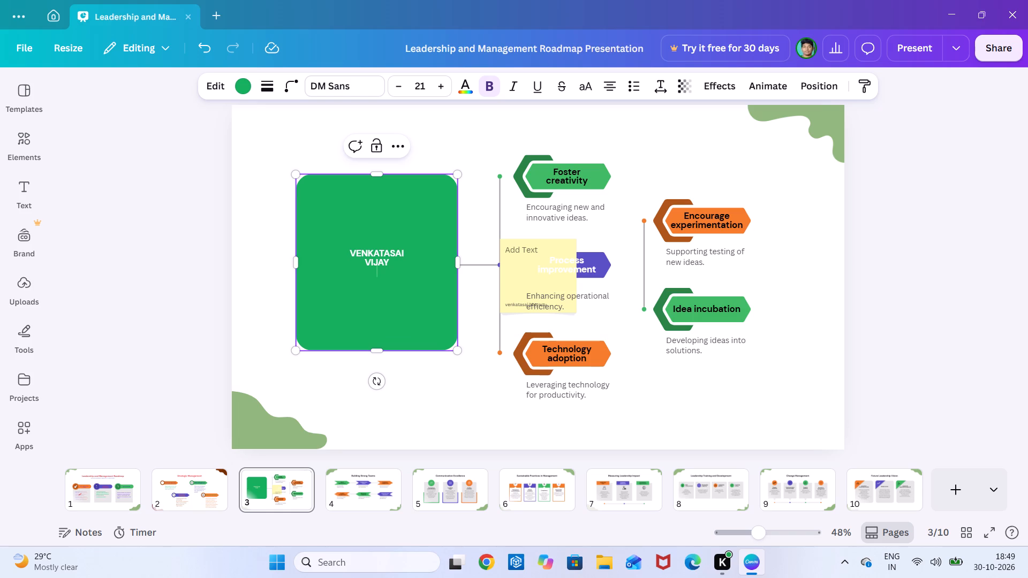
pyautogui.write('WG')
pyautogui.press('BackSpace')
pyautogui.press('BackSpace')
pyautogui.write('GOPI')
# Add "MANOJ", "DJ" and "SIVAMANI" on separate lines below "GOPI" in the rounded square.
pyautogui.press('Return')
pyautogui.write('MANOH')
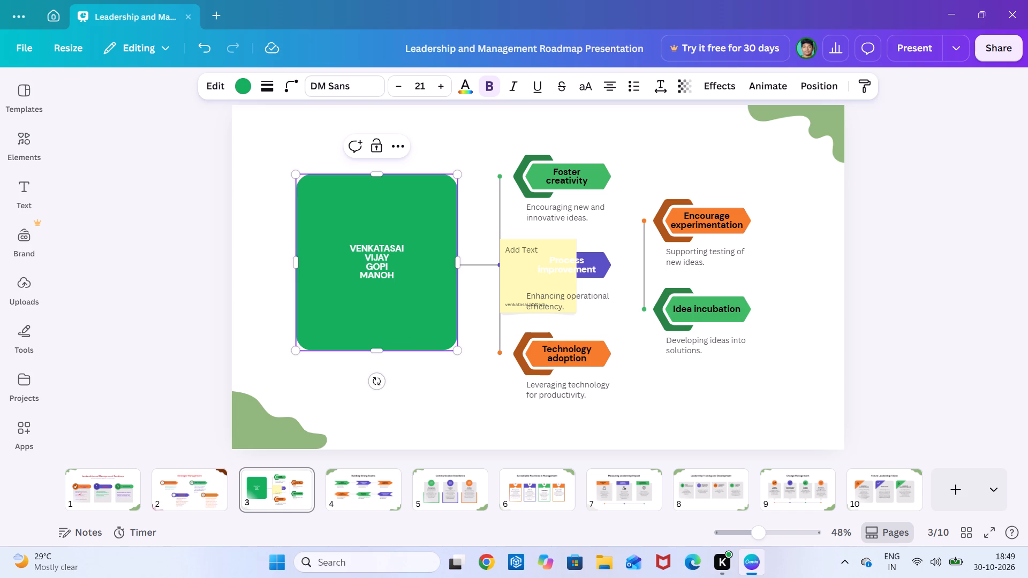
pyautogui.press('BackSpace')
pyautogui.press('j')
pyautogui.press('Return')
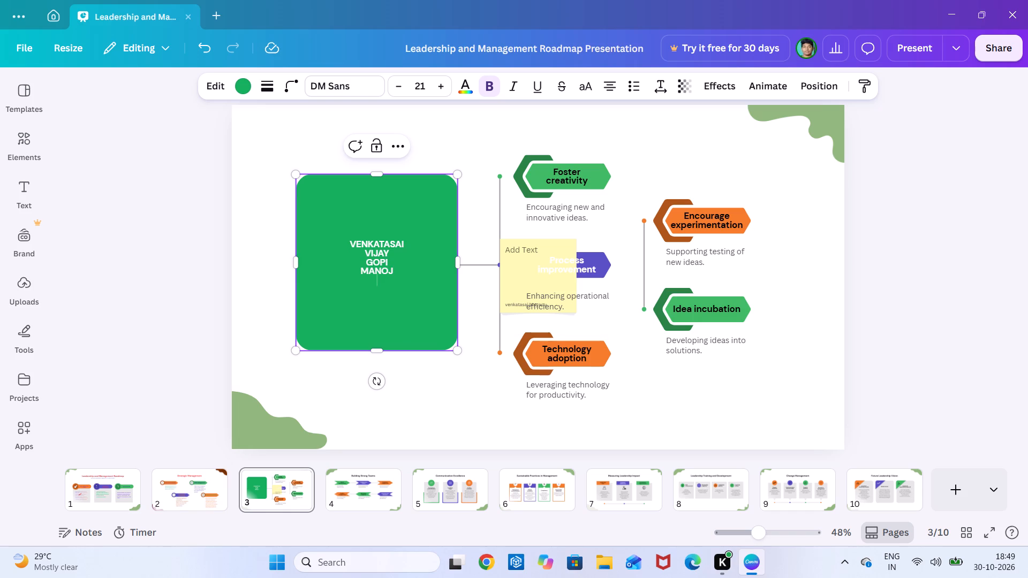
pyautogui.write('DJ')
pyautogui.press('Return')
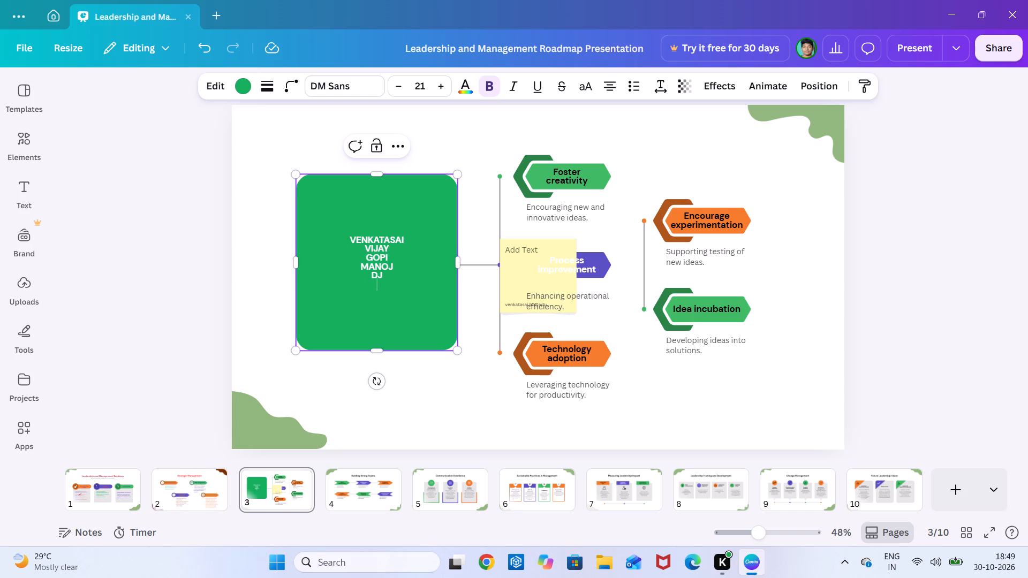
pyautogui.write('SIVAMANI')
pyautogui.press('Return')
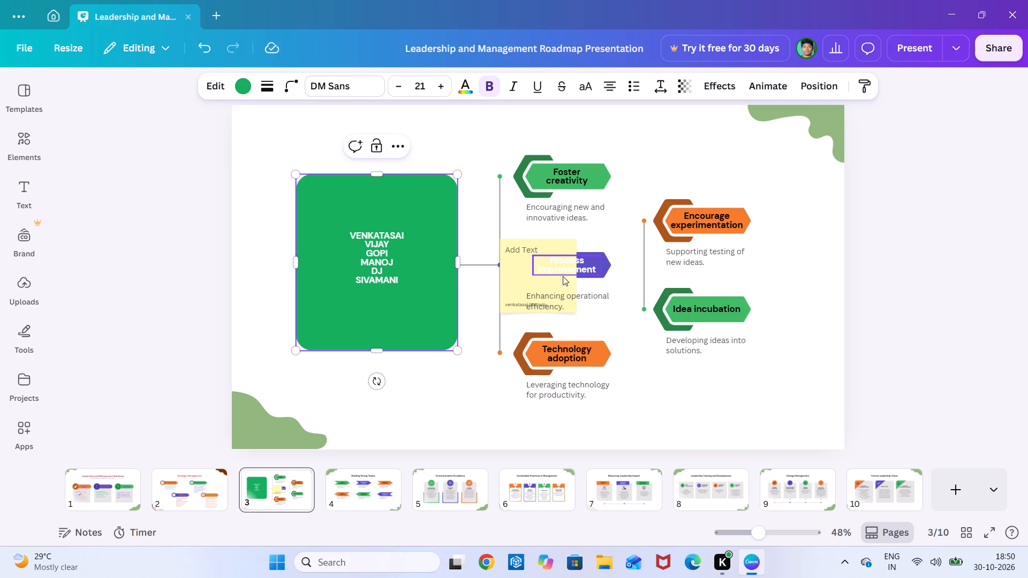
# Recolour the green arrow behind "Foster creativity" with the design's dark blue.
pyautogui.click(573, 188)
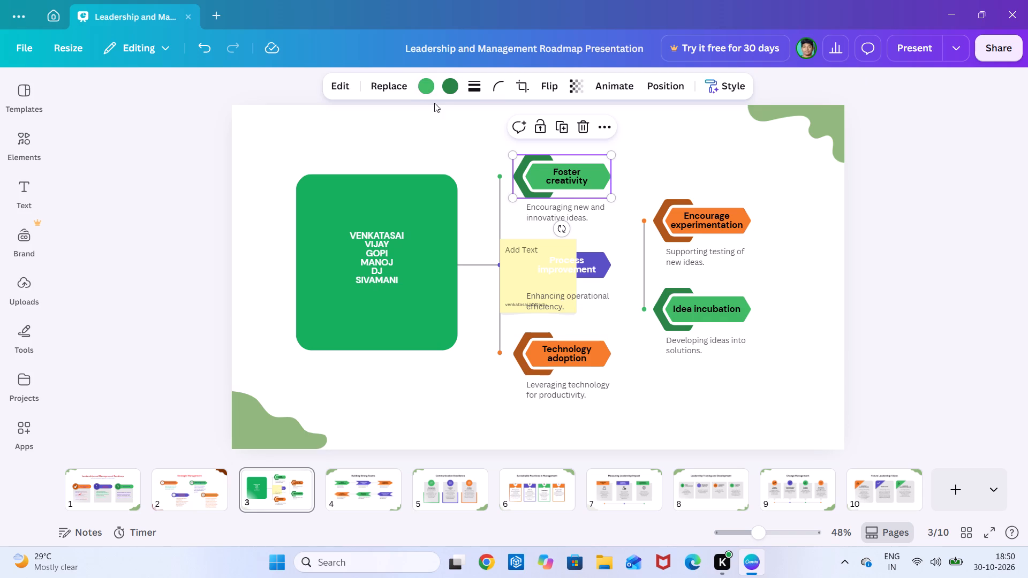
pyautogui.click(426, 79)
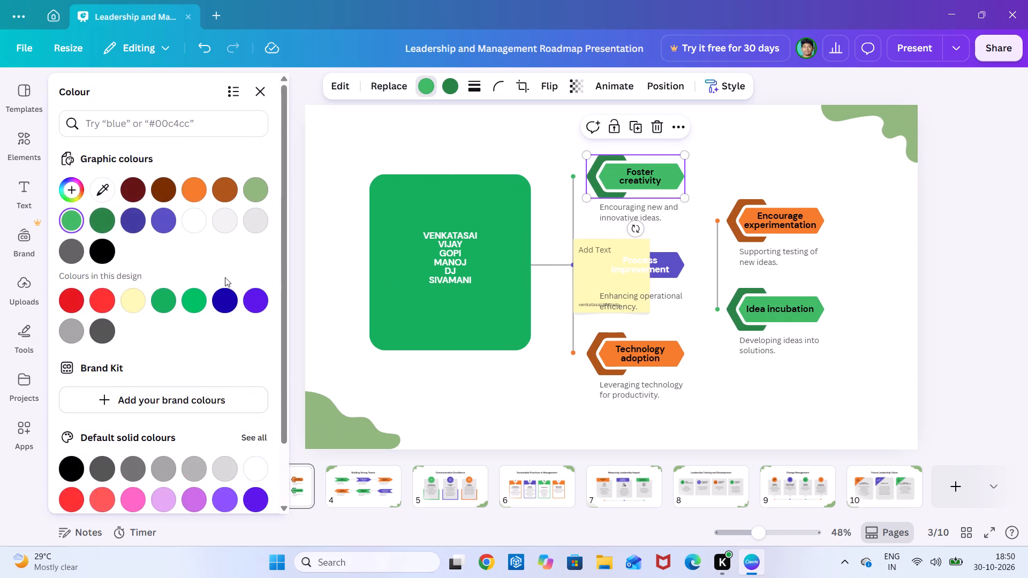
pyautogui.click(224, 301)
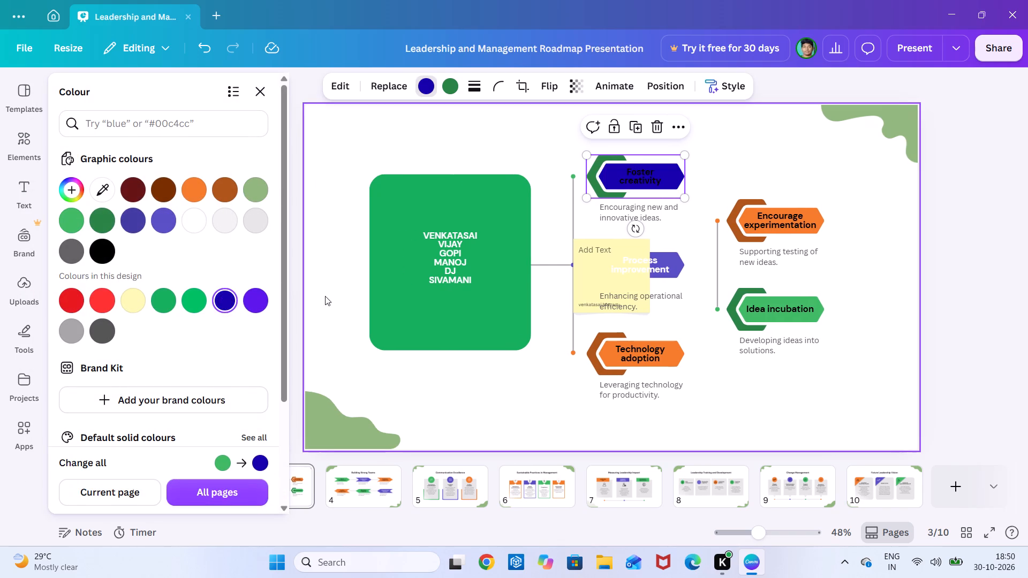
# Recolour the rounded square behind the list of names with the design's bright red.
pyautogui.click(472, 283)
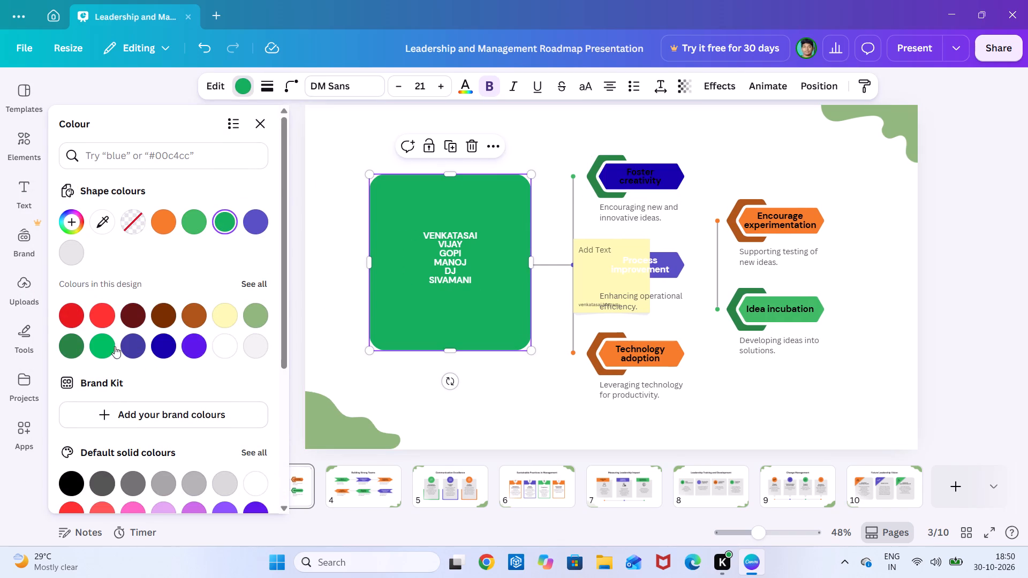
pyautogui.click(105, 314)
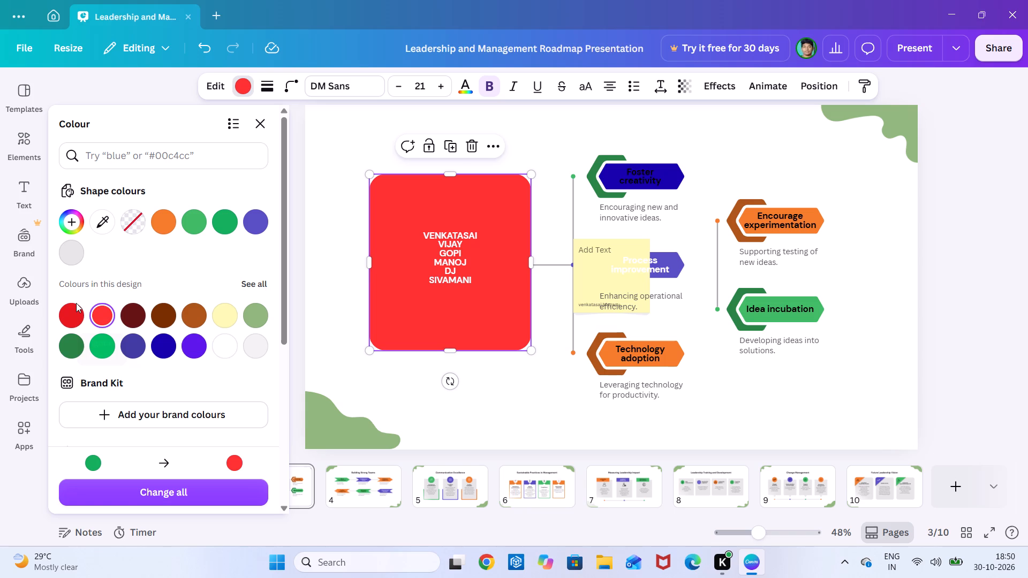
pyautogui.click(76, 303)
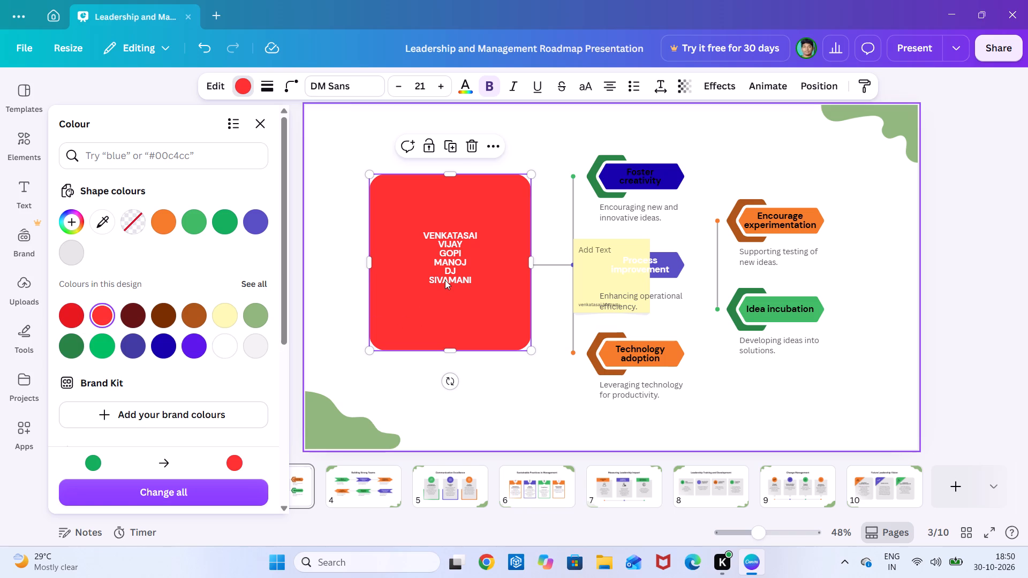
# Select all the names in the rounded square and apply the green #00bf63 as the shape colour.
pyautogui.click(445, 280)
pyautogui.click(445, 280)
pyautogui.doubleClick(449, 246)
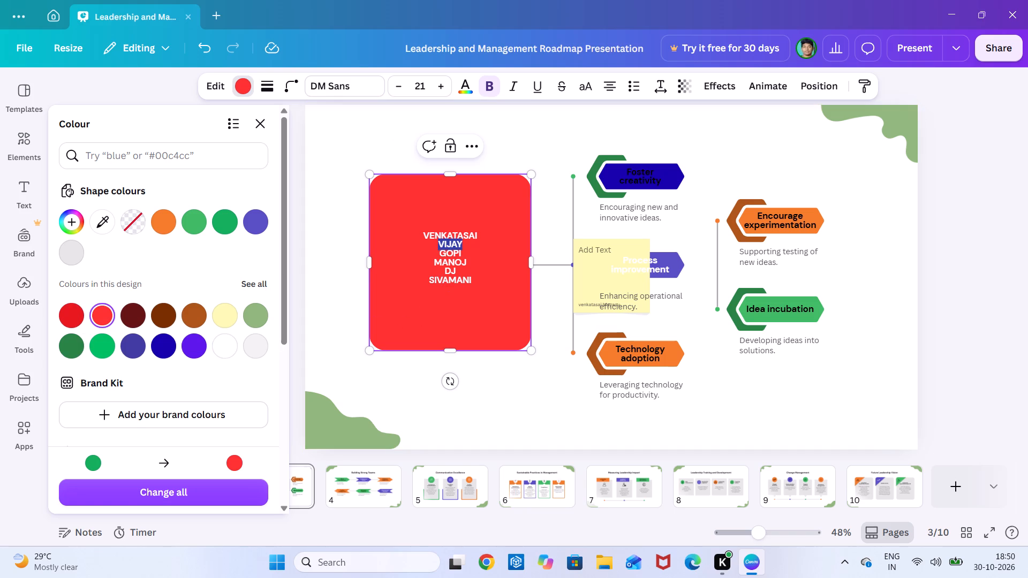
pyautogui.moveTo(419, 235); pyautogui.dragTo(450, 277)
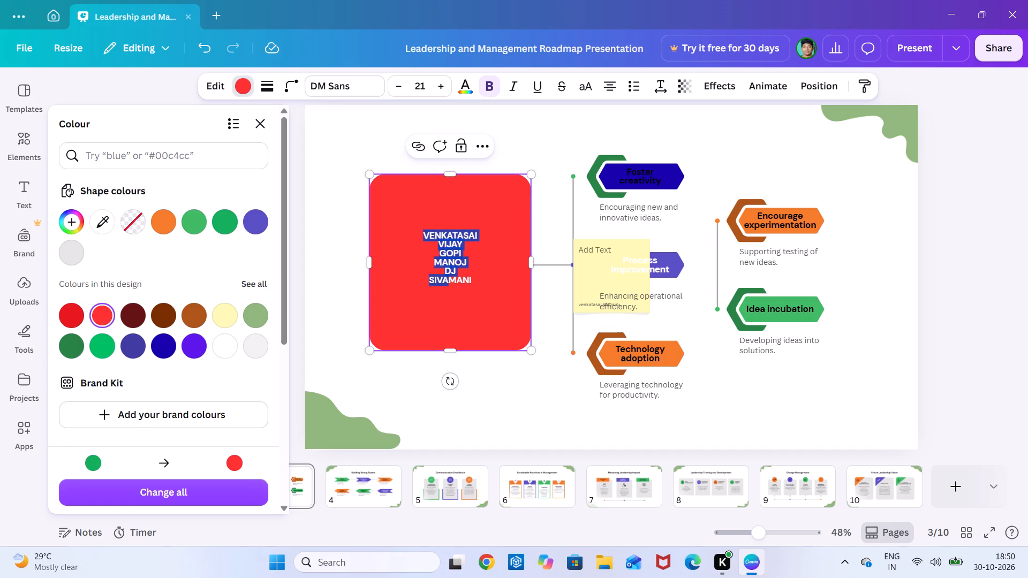
pyautogui.moveTo(450, 277); pyautogui.dragTo(468, 289)
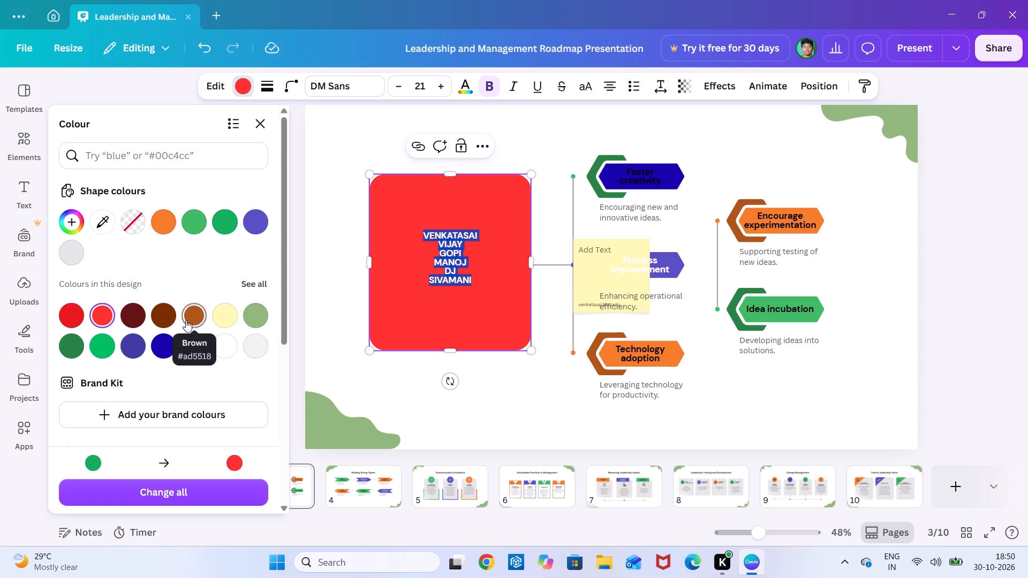
pyautogui.click(99, 346)
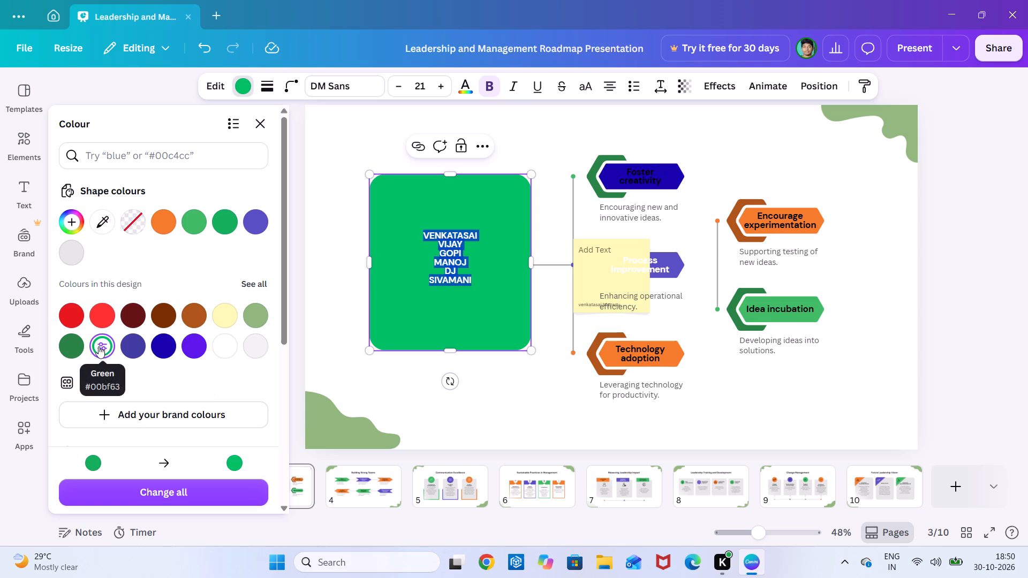
pyautogui.click(396, 308)
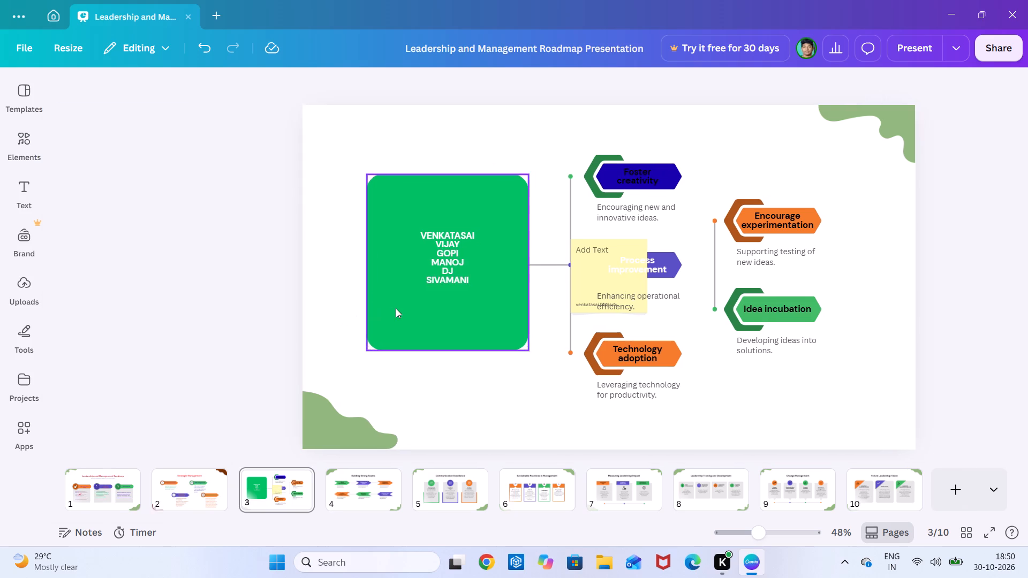
# Recolour the green rounded square behind the names with the design's Cherrywood #661414, after trying the dark brown.
pyautogui.click(420, 324)
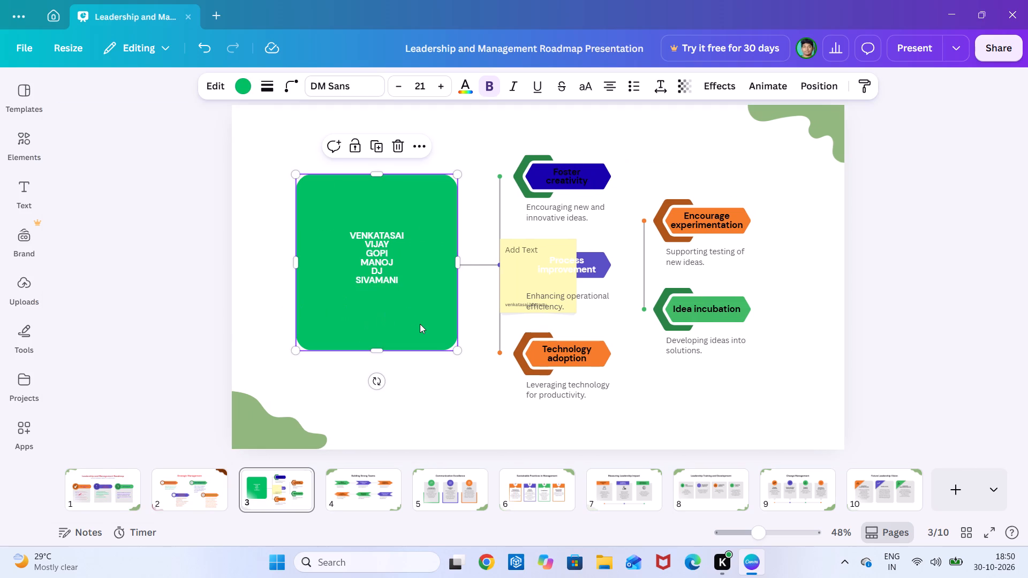
pyautogui.click(248, 84)
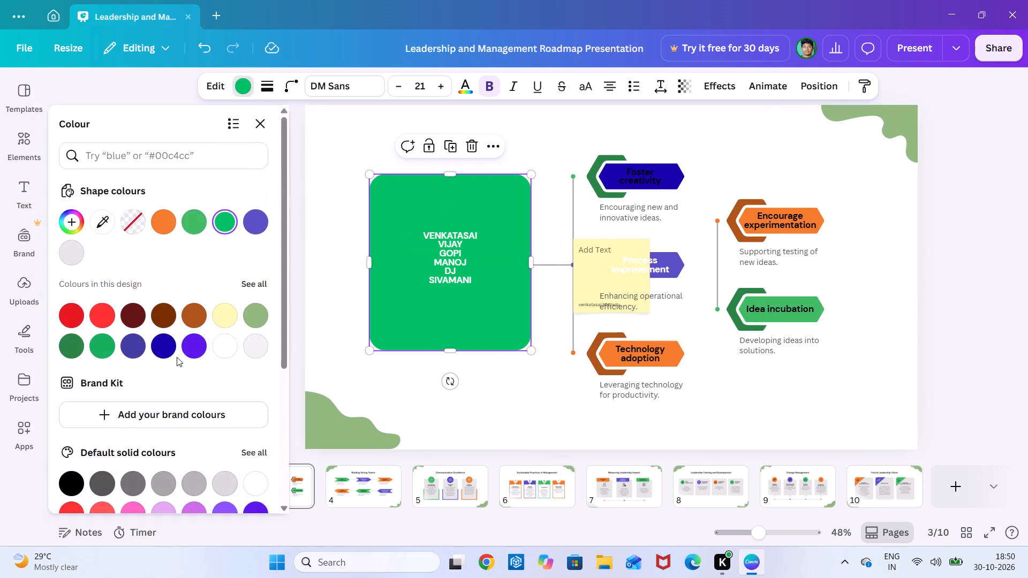
pyautogui.click(130, 320)
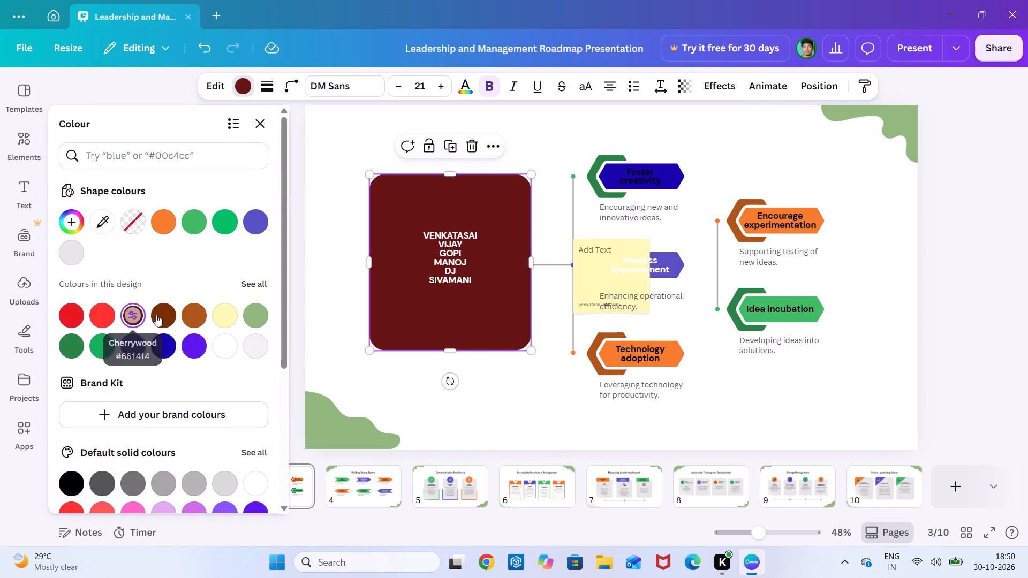
pyautogui.click(170, 314)
pyautogui.click(194, 303)
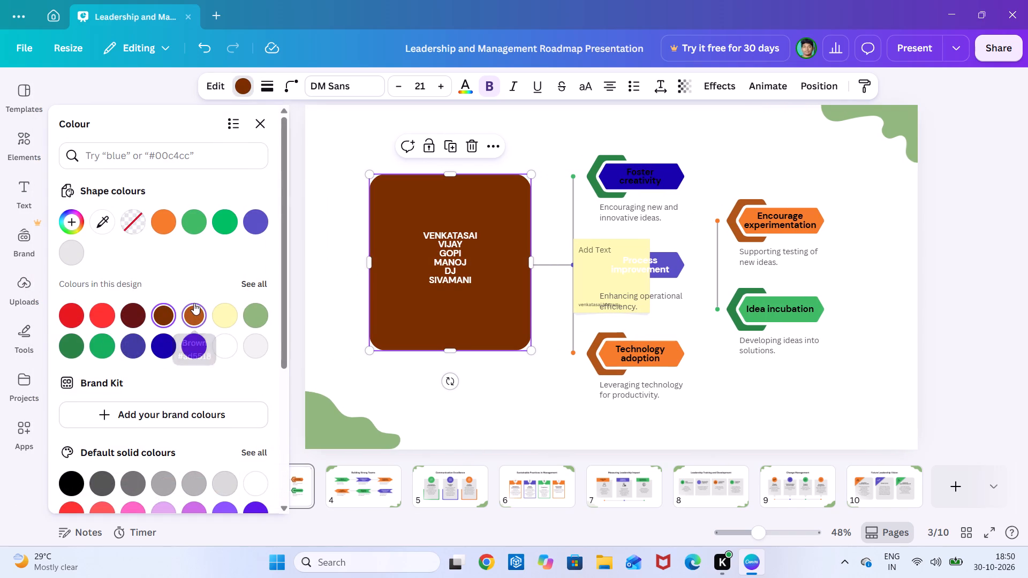
pyautogui.click(140, 310)
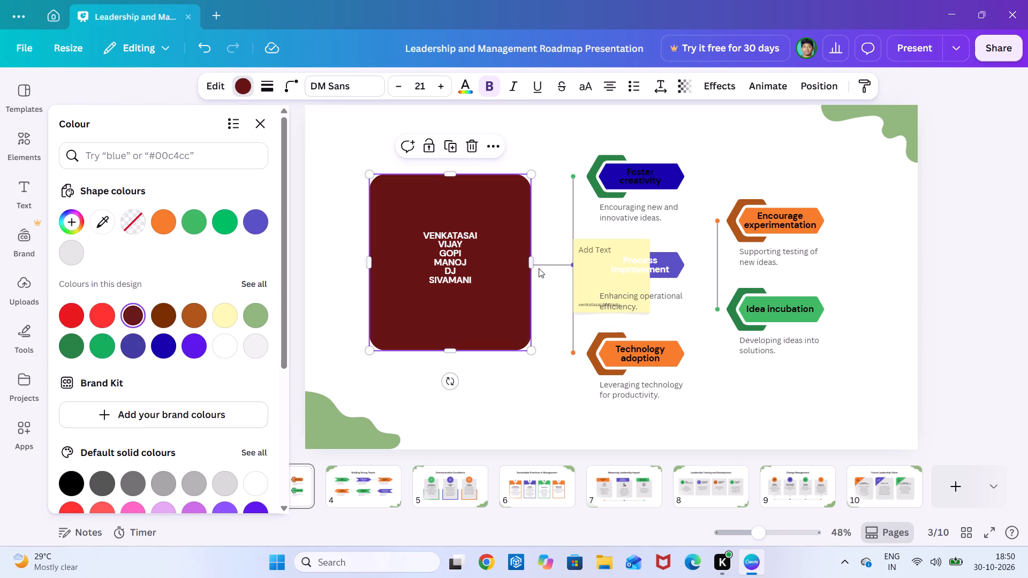
# Change the text colour of the "Process improvement" label to the orange already used in the design.
pyautogui.click(623, 263)
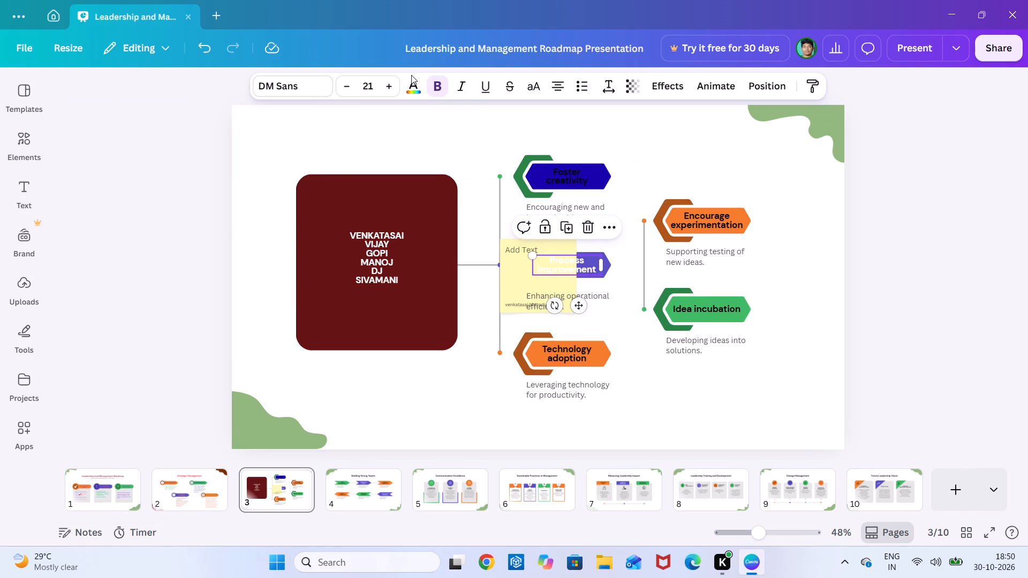
pyautogui.click(411, 75)
pyautogui.click(411, 83)
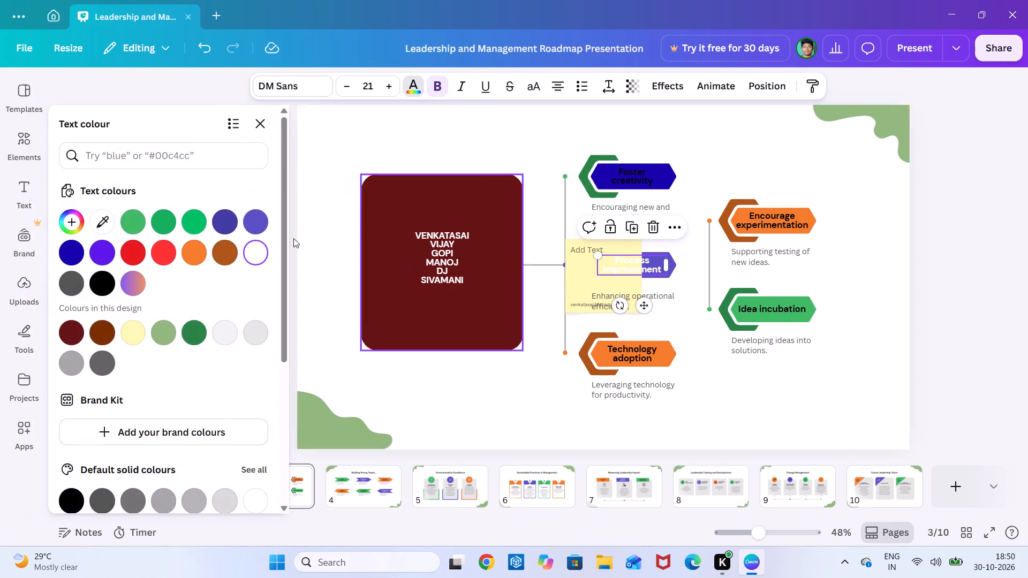
pyautogui.click(190, 254)
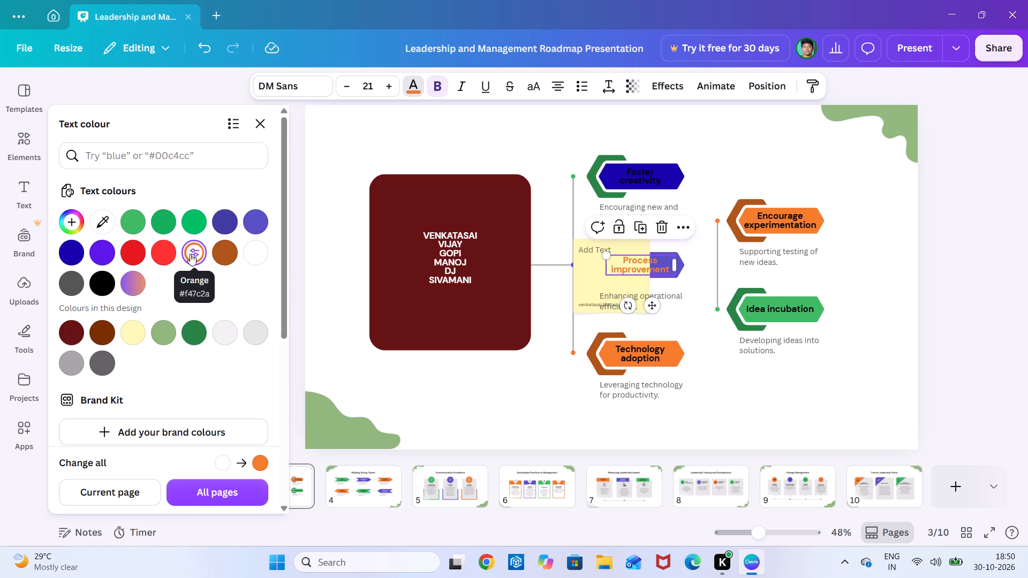
# Change the text colour of the "Technology adoption" label to the design's dark green.
pyautogui.click(630, 358)
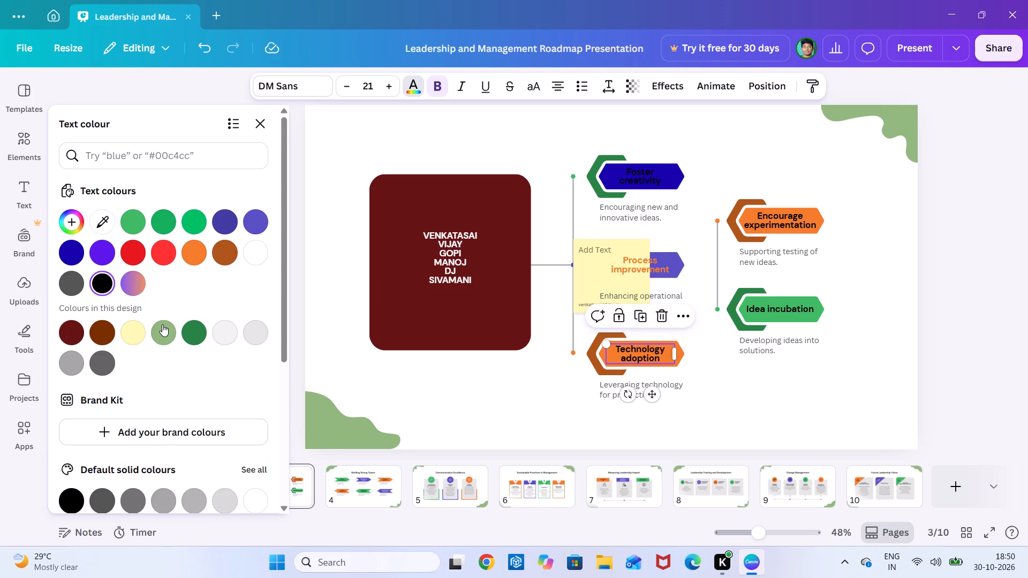
pyautogui.click(180, 328)
pyautogui.click(194, 334)
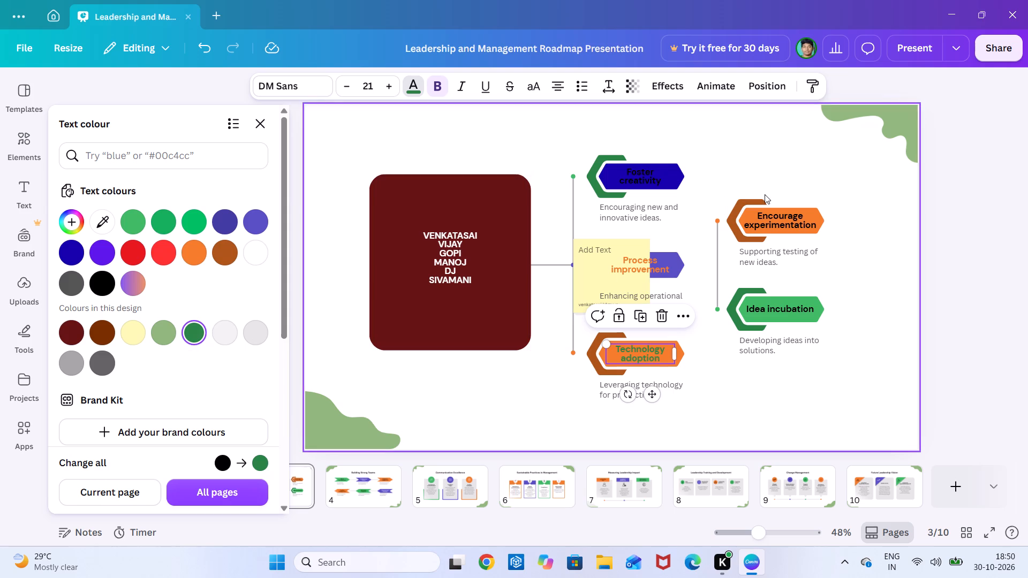
# Change the text colour of the "Encourage experimentation" label to the design's dark cherry red.
pyautogui.click(764, 212)
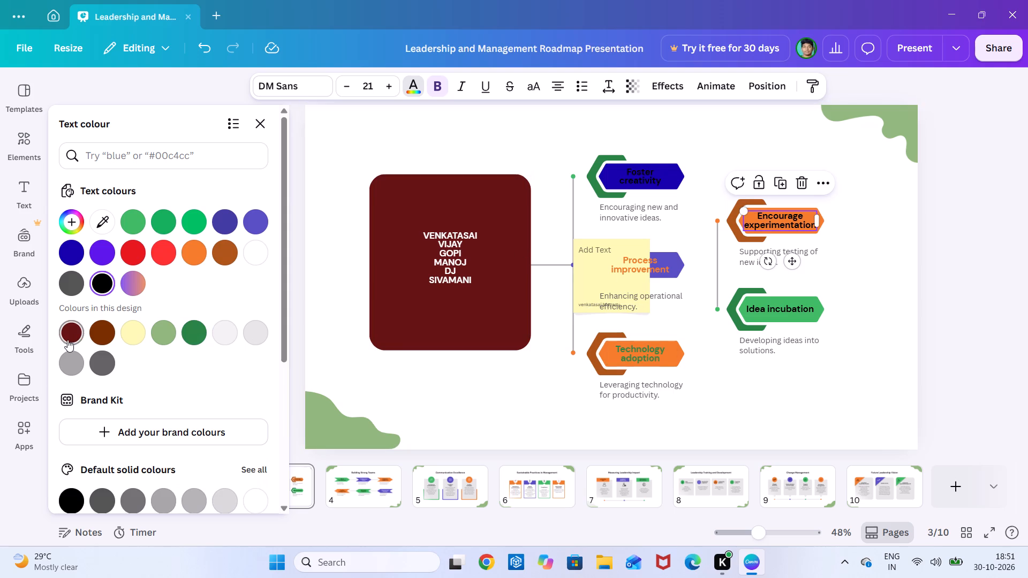
pyautogui.click(75, 334)
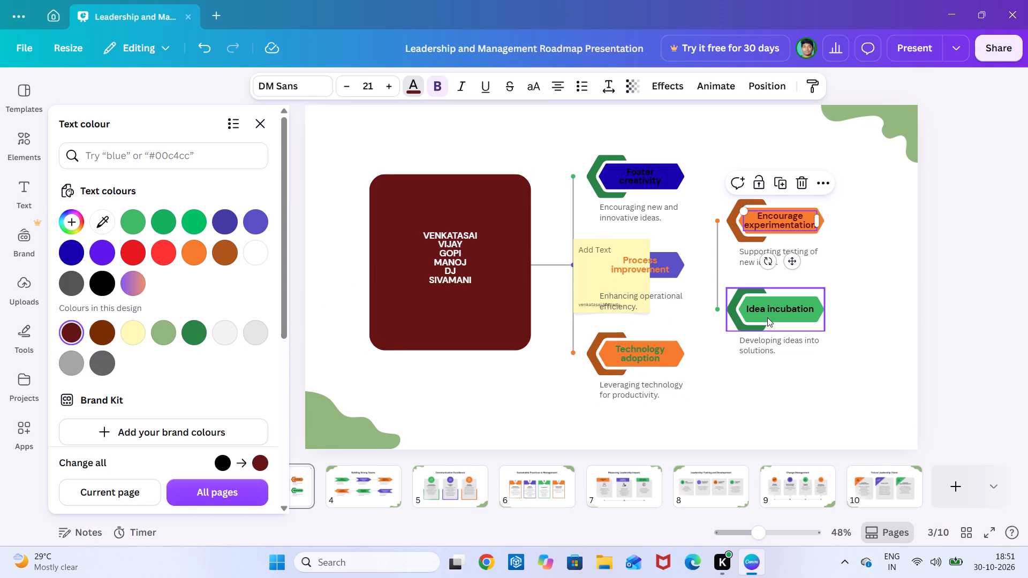
# Recolour the dark green chevron part of the "Idea incubation" arrow with the design's bright red.
pyautogui.click(767, 317)
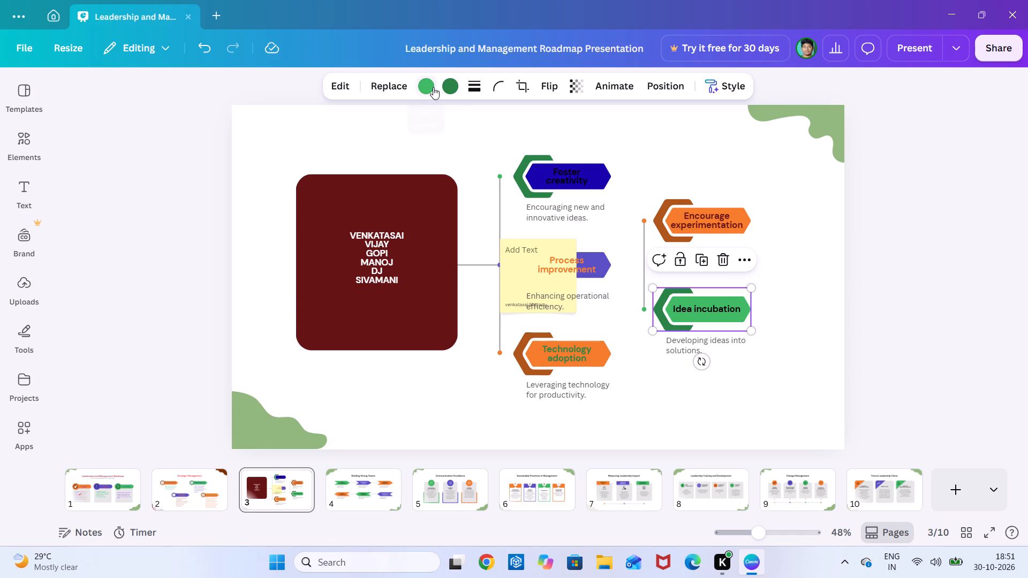
pyautogui.click(451, 93)
pyautogui.click(114, 304)
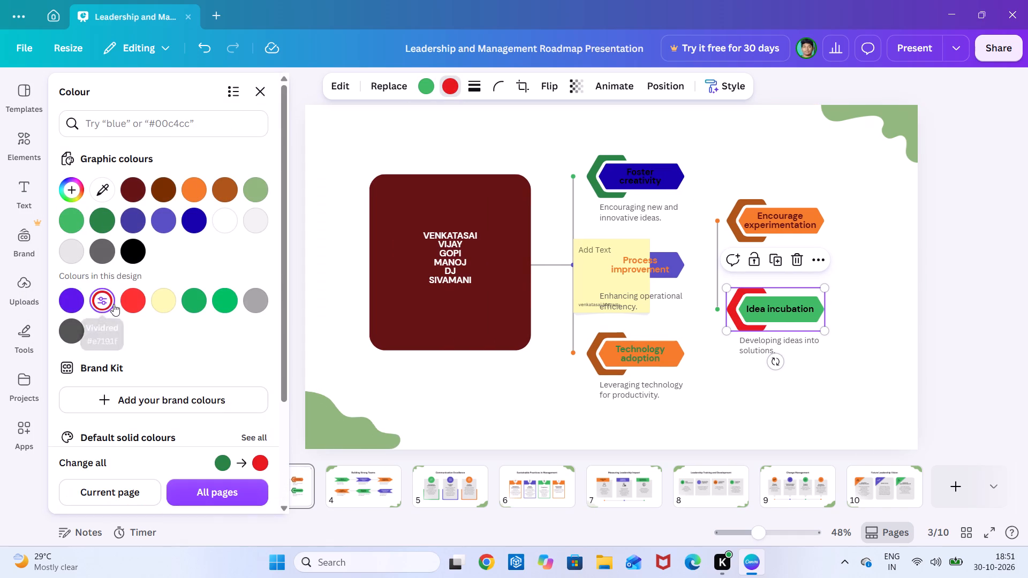
# Delete the "Idea incubation" label from the green arrow and try entering "ID" in its place.
pyautogui.click(765, 316)
pyautogui.click(765, 316)
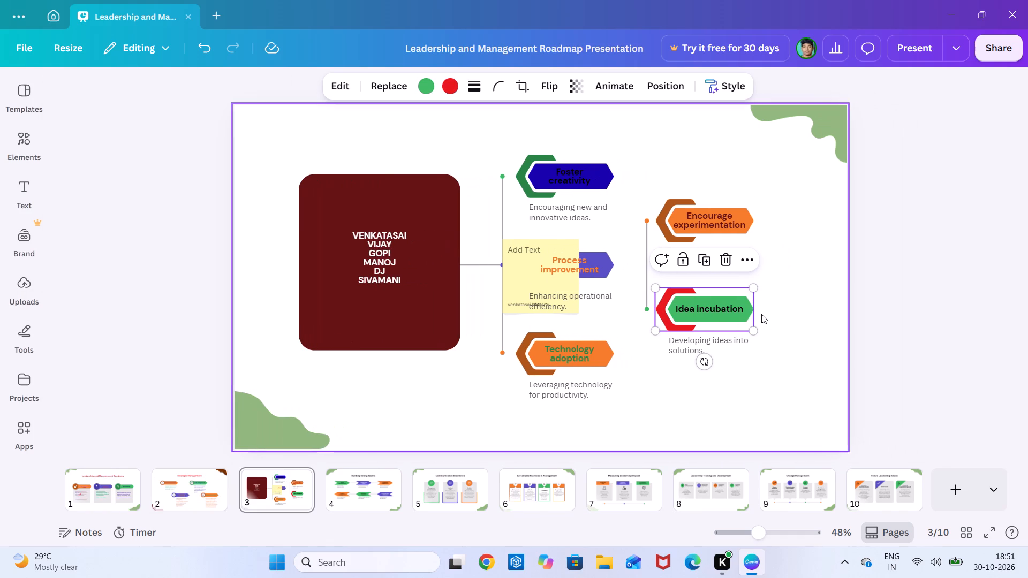
pyautogui.click(725, 311)
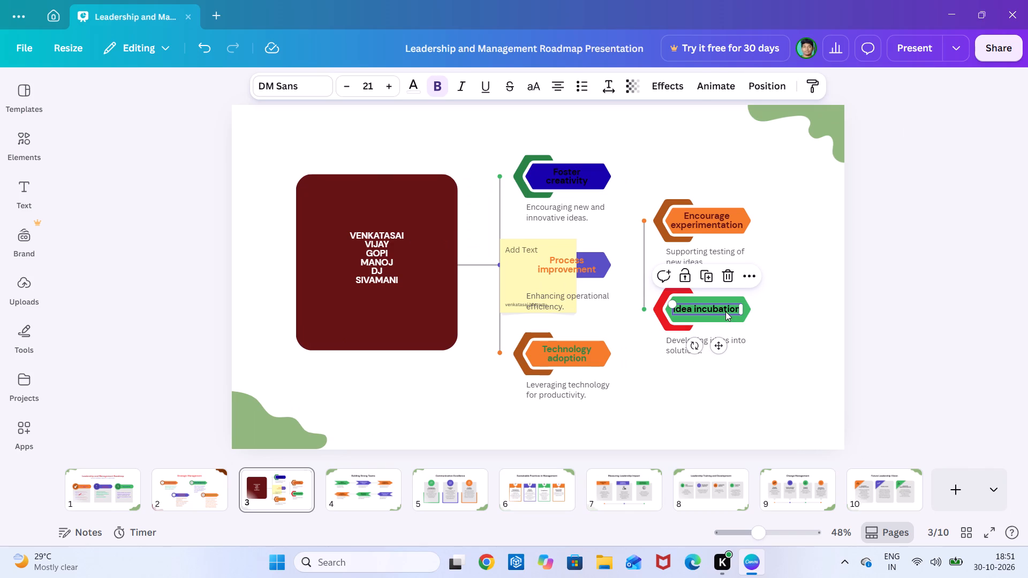
pyautogui.press('BackSpace')
pyautogui.press('BackSpace')
pyautogui.press('BackSpace')
pyautogui.write('ID')
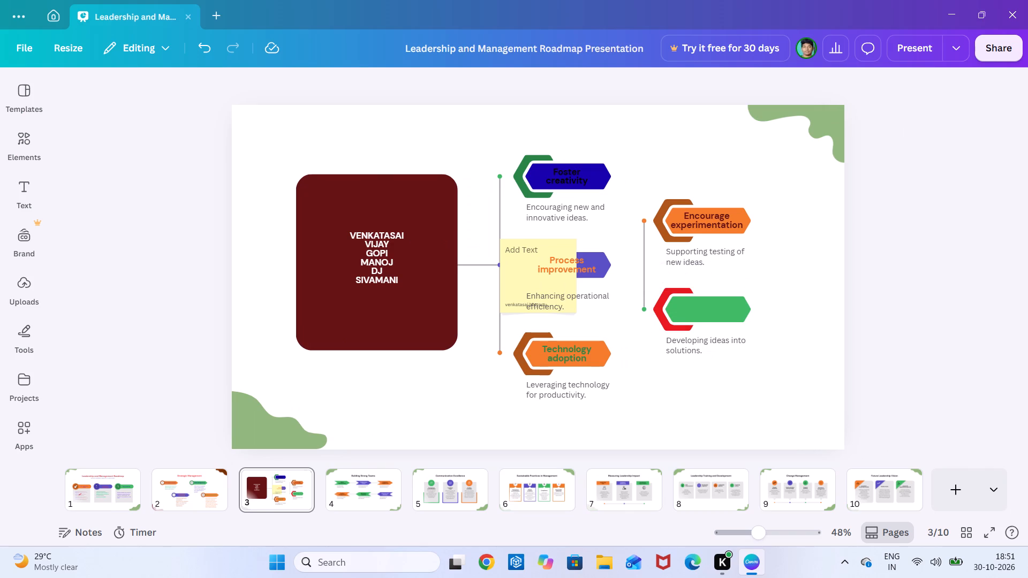
# Try to enter new text in the emptied green arrow, first "DDWQDQ" and then "XS".
pyautogui.doubleClick(691, 303)
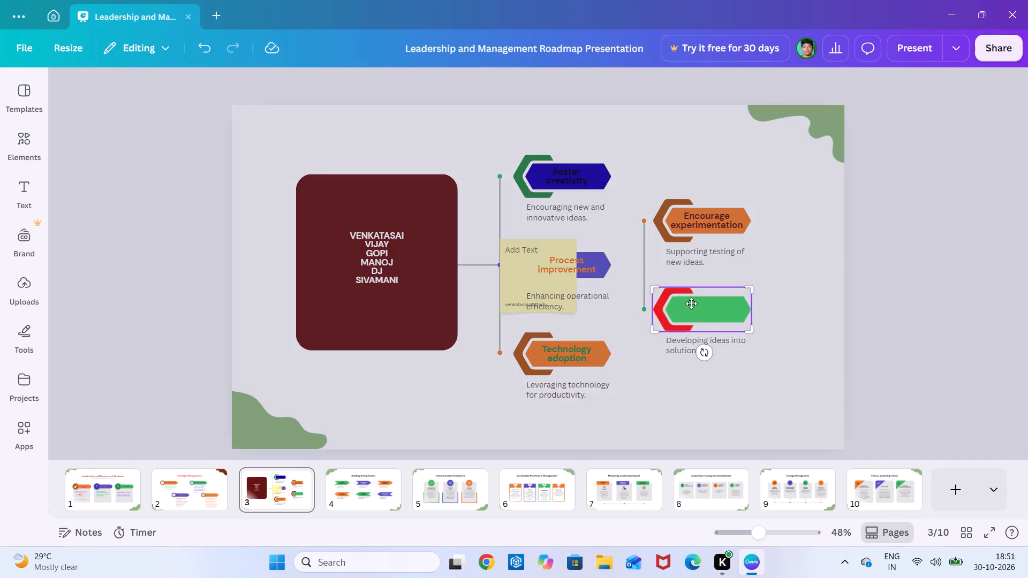
pyautogui.click(691, 303)
pyautogui.click(691, 305)
pyautogui.write('DDWQDQ')
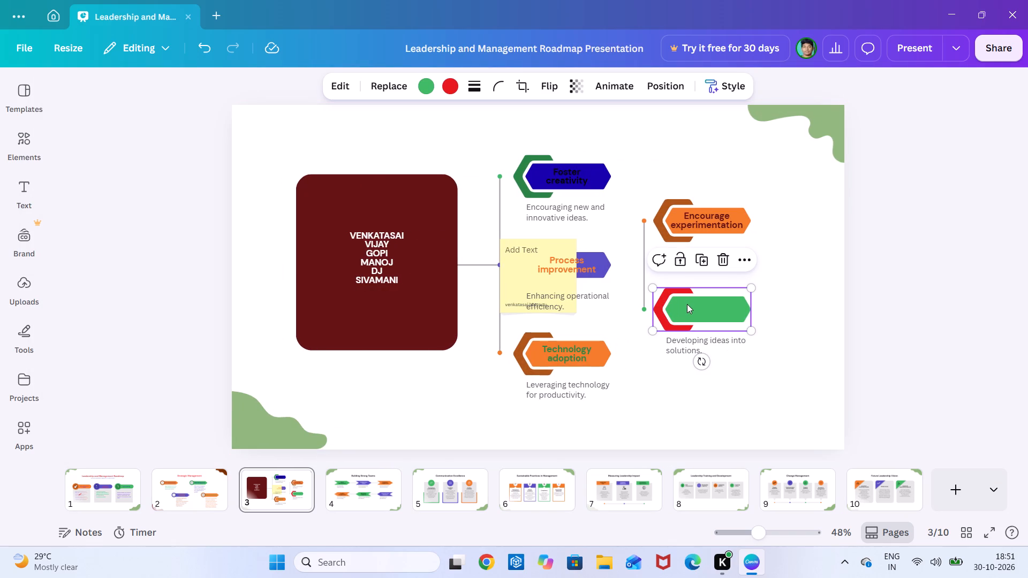
pyautogui.doubleClick(687, 304)
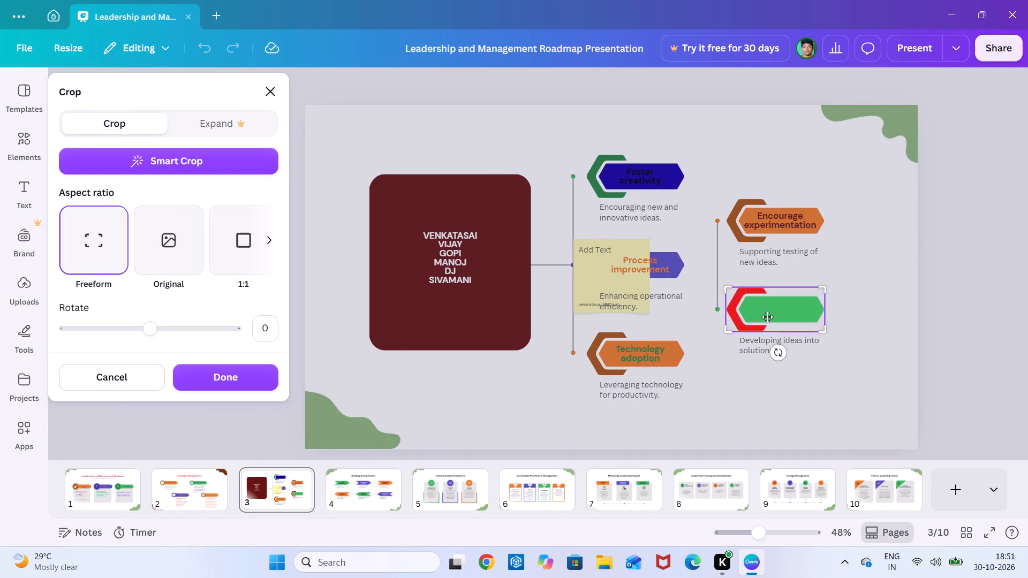
pyautogui.click(768, 314)
pyautogui.tripleClick(768, 314)
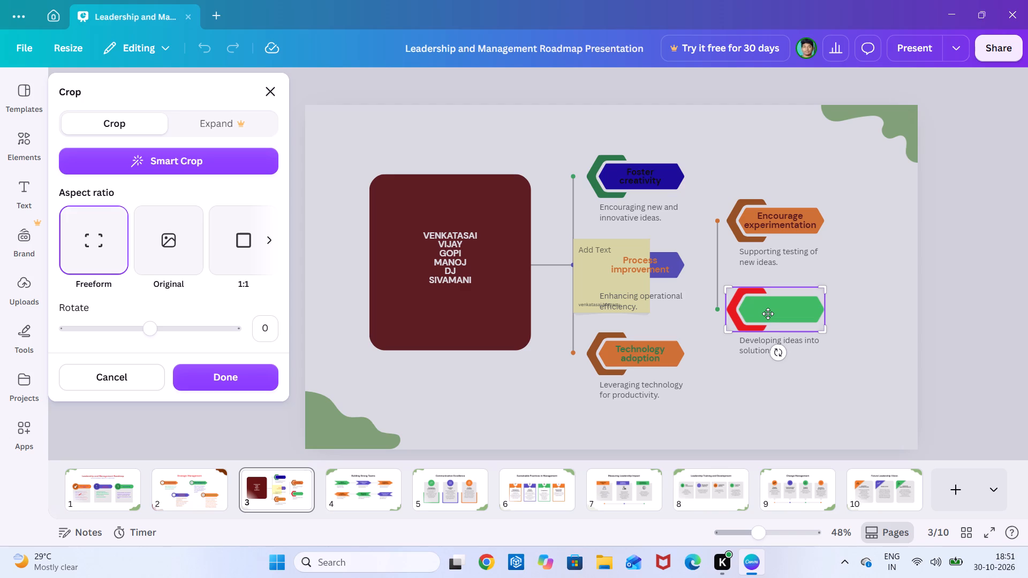
pyautogui.click(768, 314)
pyautogui.tripleClick(711, 305)
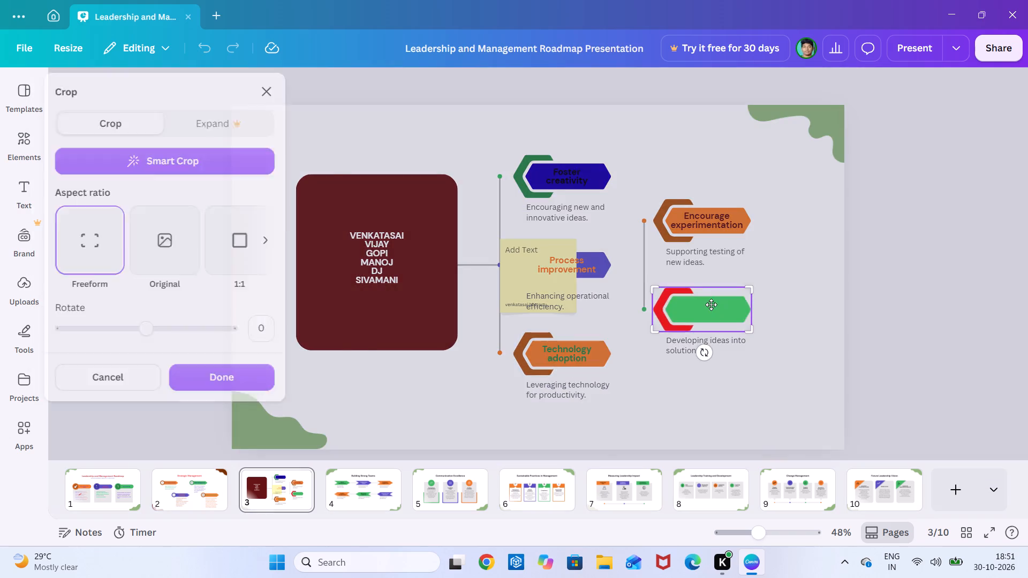
pyautogui.click(711, 305)
pyautogui.click(711, 305)
pyautogui.click(711, 305)
pyautogui.write('XS')
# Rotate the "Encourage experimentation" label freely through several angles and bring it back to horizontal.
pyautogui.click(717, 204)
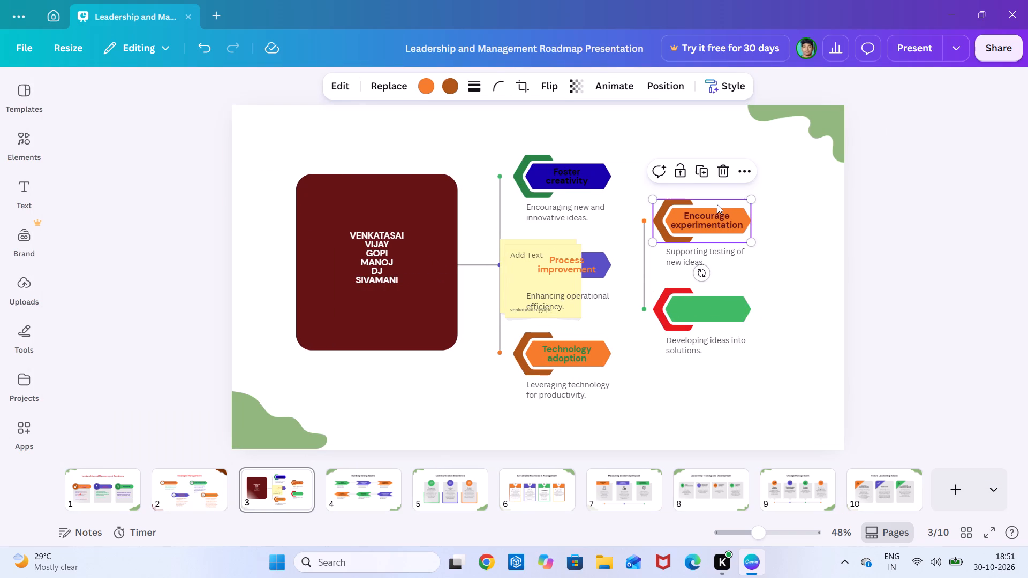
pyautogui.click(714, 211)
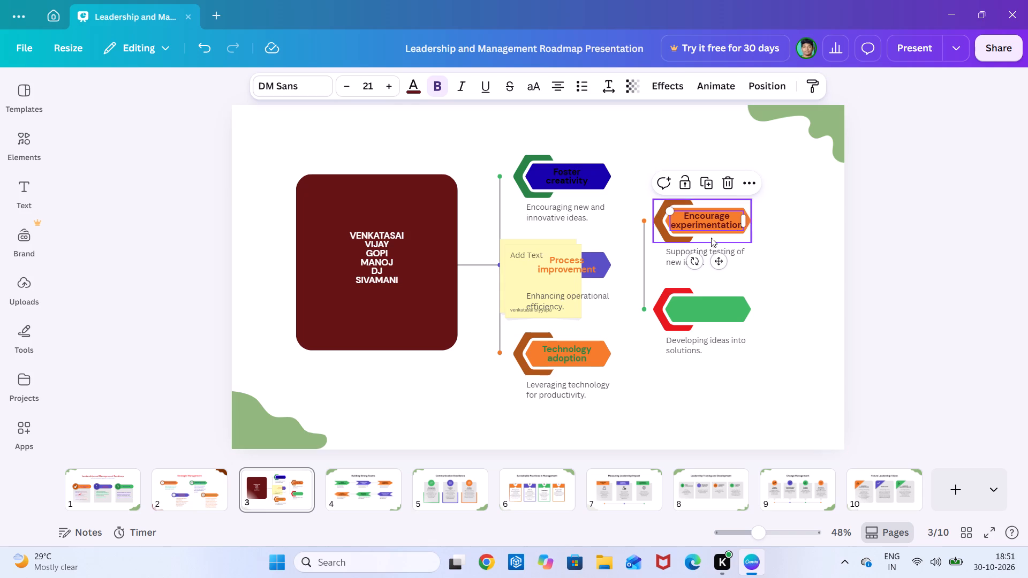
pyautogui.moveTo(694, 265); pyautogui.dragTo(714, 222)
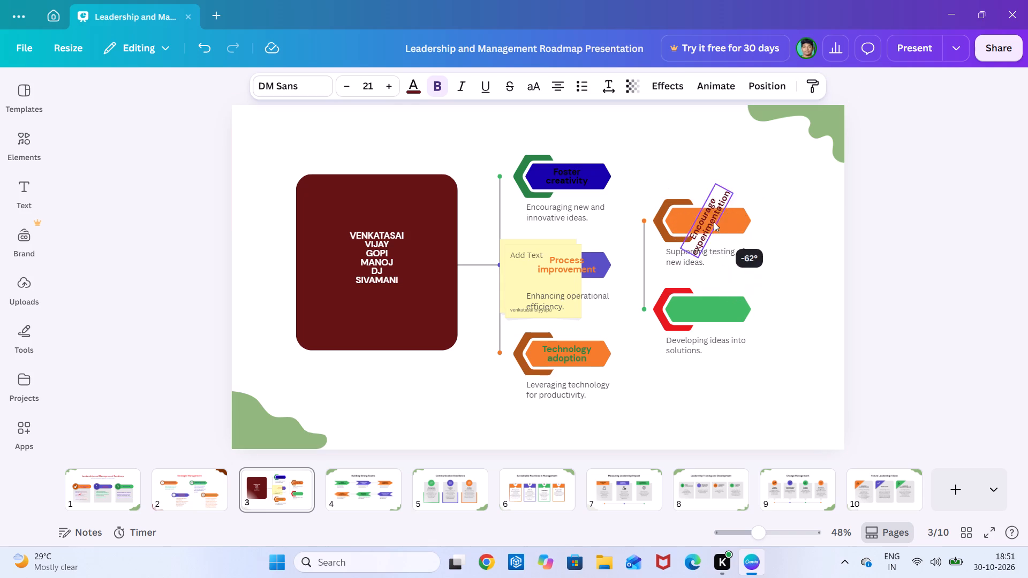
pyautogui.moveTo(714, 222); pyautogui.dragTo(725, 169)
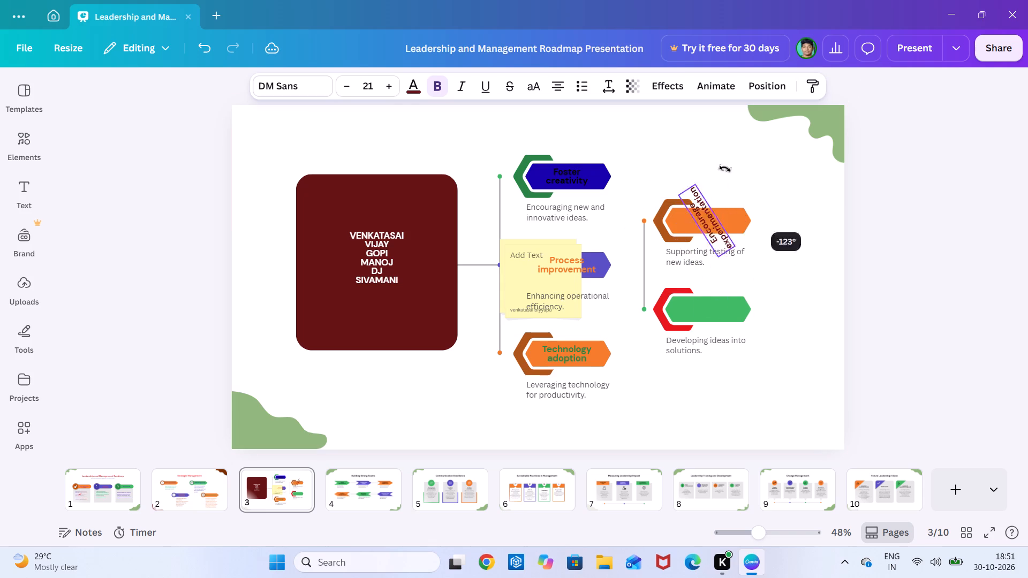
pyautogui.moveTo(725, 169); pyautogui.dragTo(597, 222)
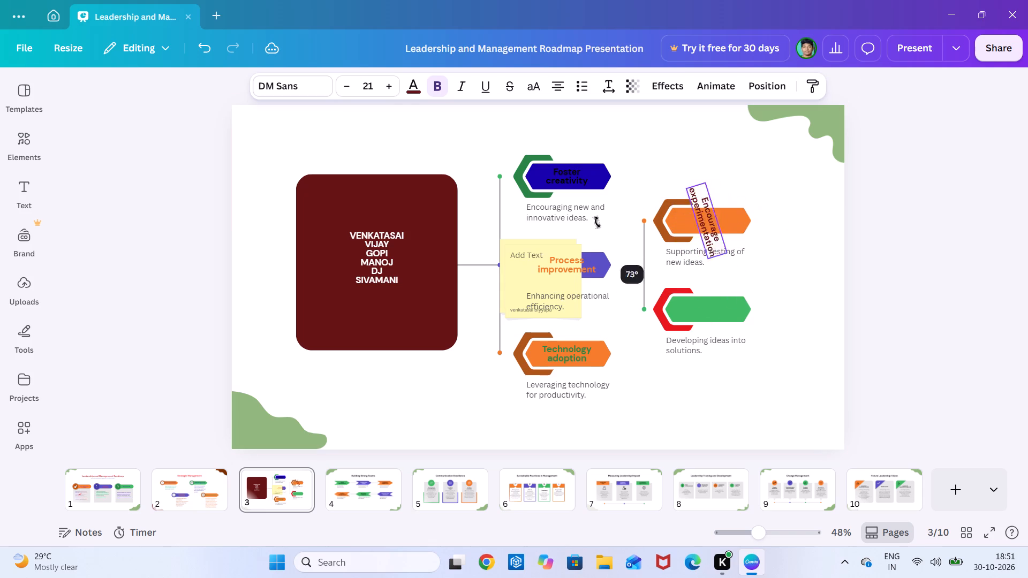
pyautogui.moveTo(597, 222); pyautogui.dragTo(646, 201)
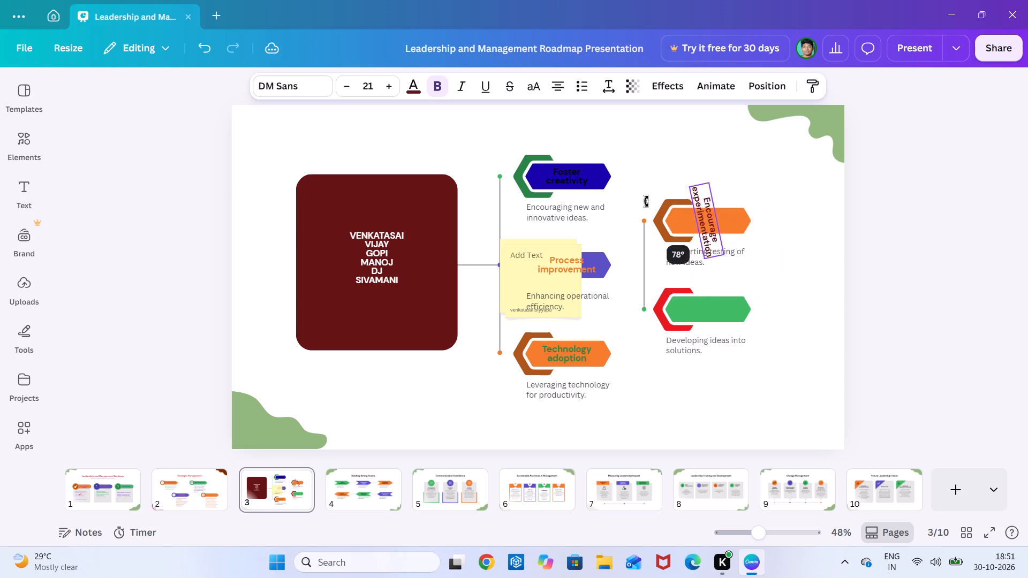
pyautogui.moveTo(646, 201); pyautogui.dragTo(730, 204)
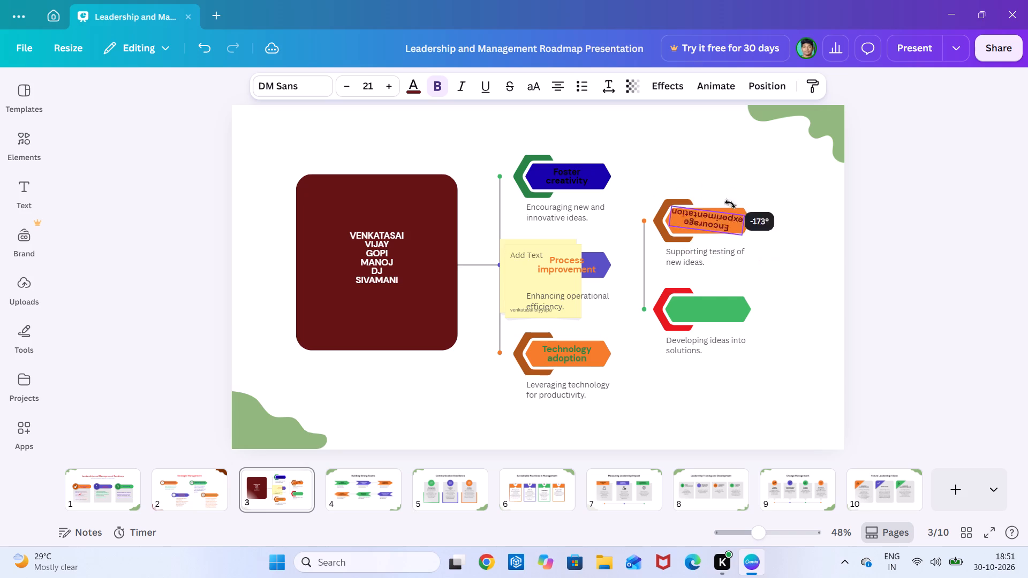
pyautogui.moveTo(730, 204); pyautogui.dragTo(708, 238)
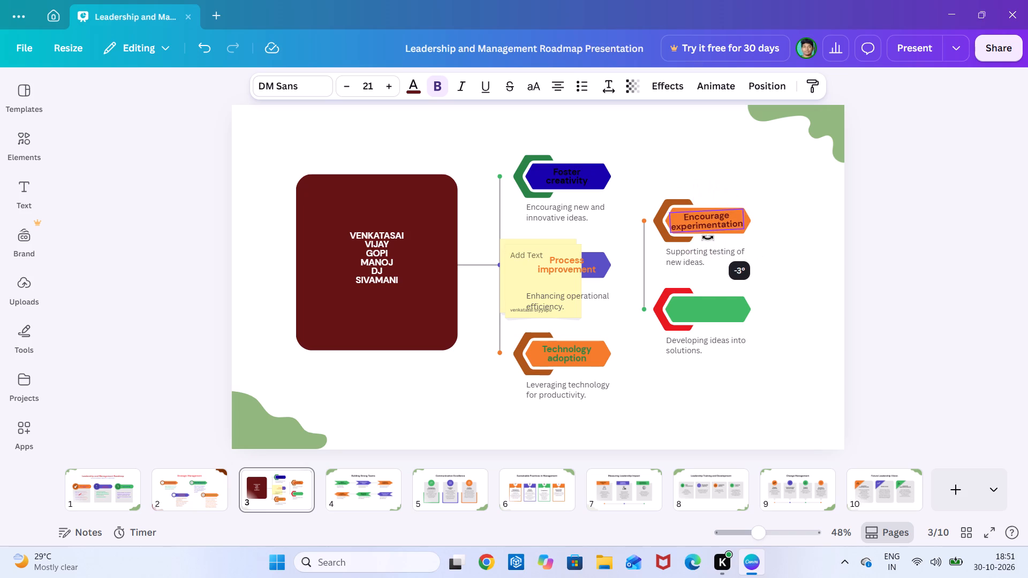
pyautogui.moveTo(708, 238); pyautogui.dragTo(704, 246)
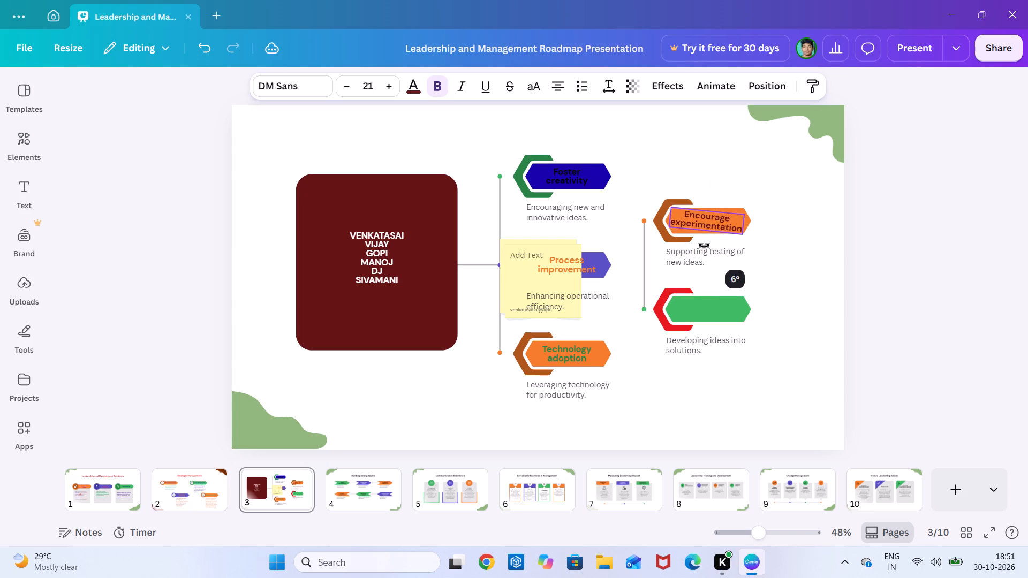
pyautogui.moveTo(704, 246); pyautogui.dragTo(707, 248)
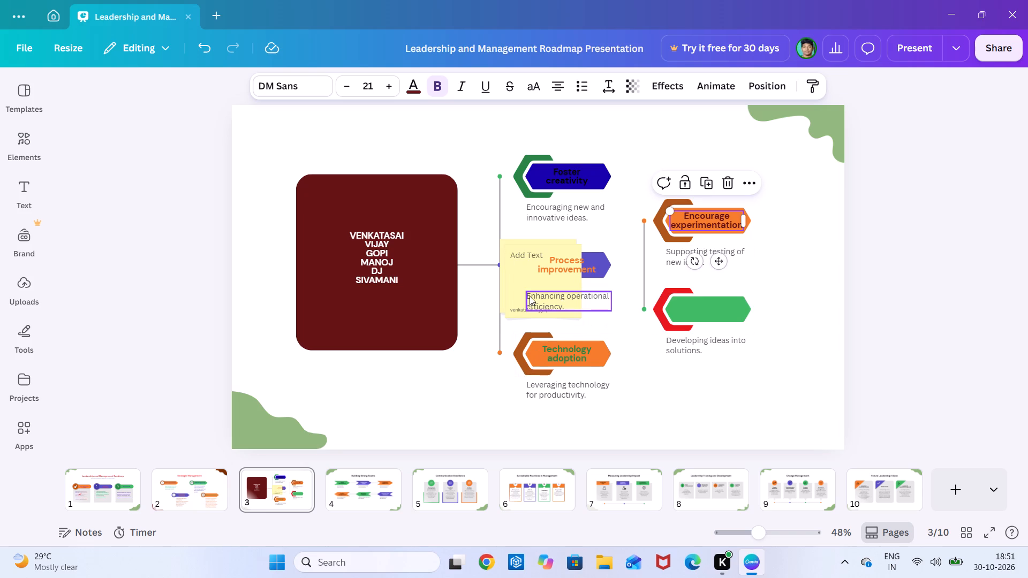
# Recolour the front sticky note on slide 3 in the design's medium green and set its text size to 19.
pyautogui.click(530, 296)
pyautogui.click(520, 285)
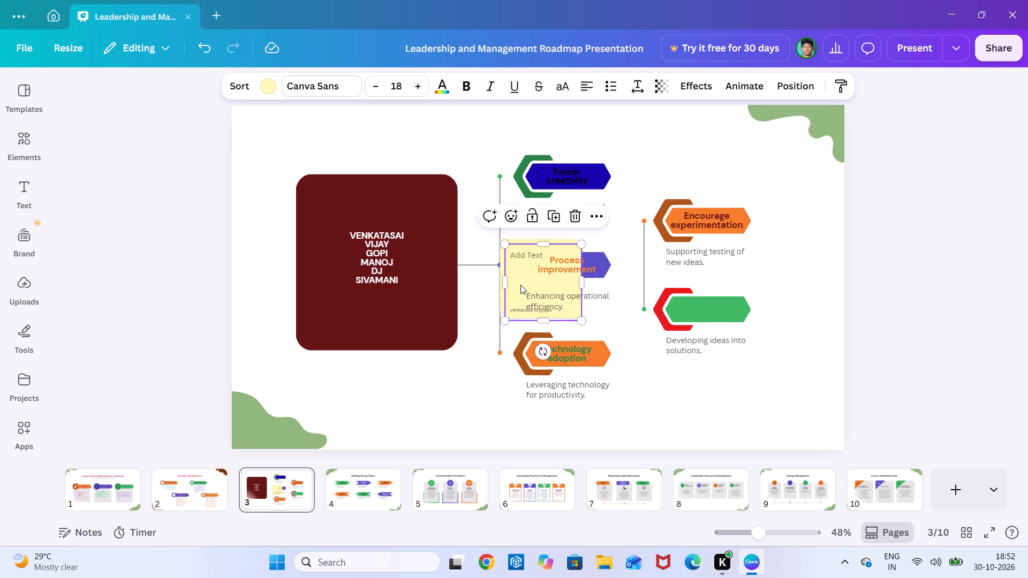
pyautogui.click(267, 81)
pyautogui.click(154, 285)
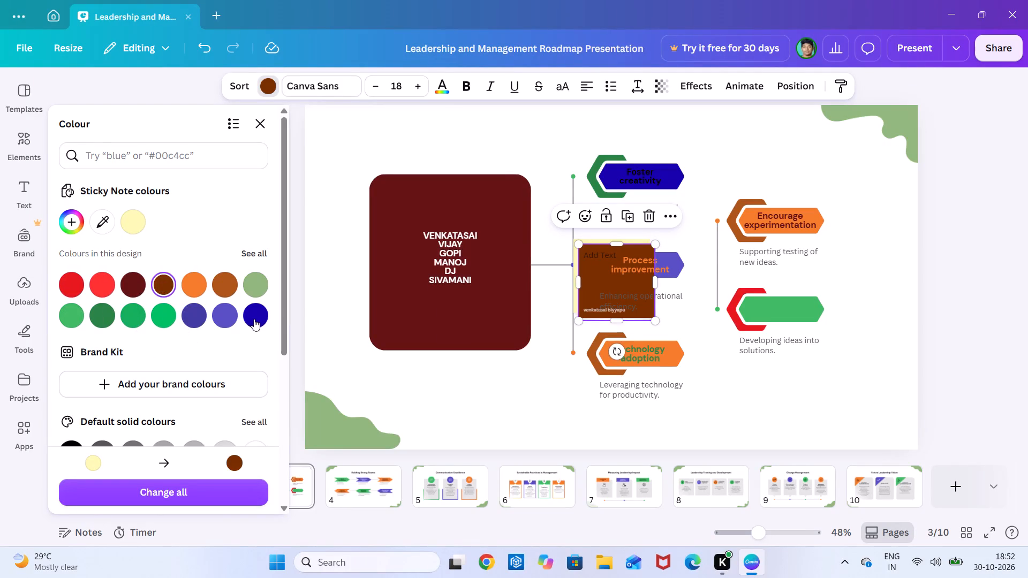
pyautogui.click(225, 293)
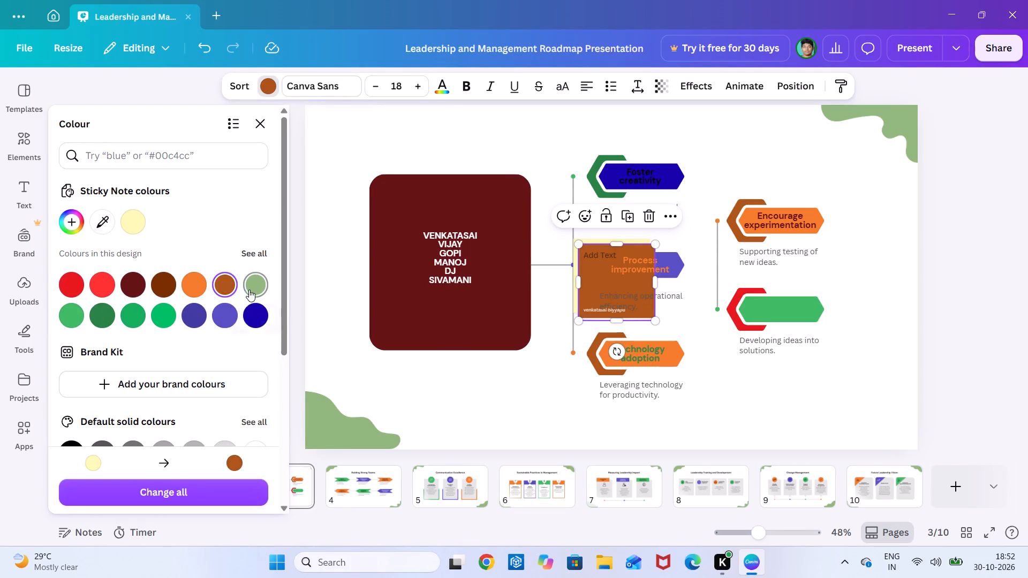
pyautogui.click(249, 290)
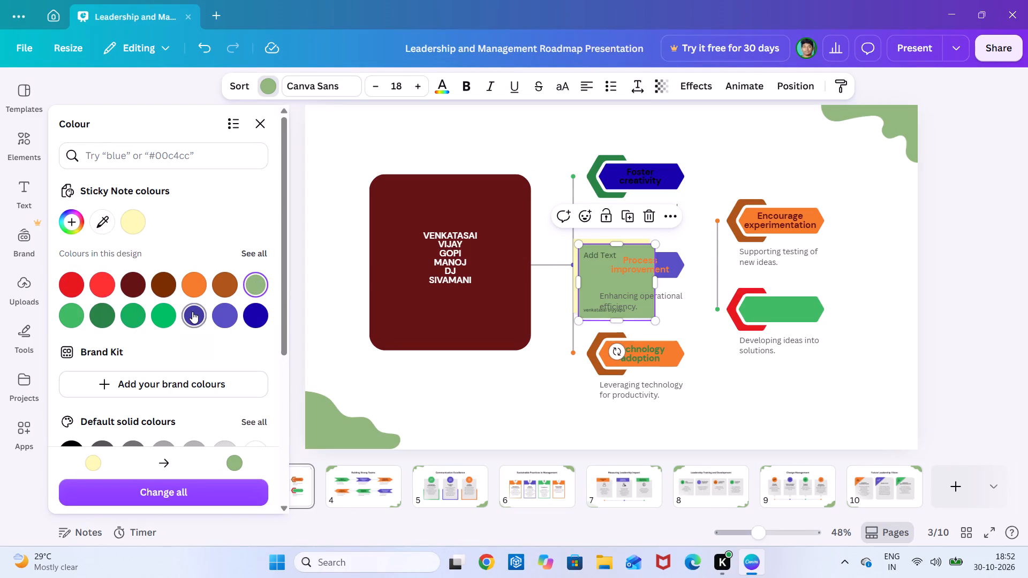
pyautogui.click(145, 310)
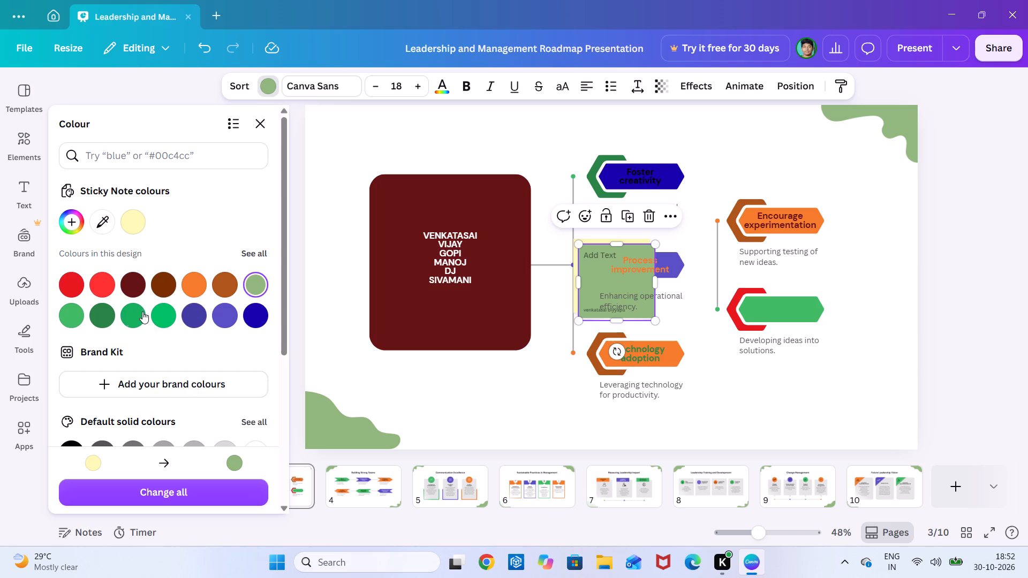
pyautogui.click(142, 311)
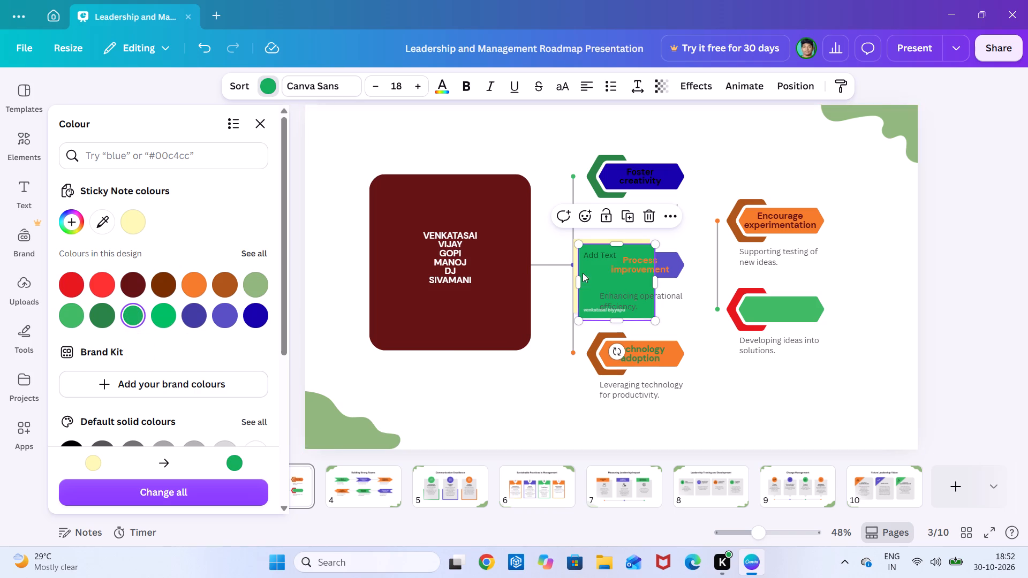
pyautogui.click(423, 82)
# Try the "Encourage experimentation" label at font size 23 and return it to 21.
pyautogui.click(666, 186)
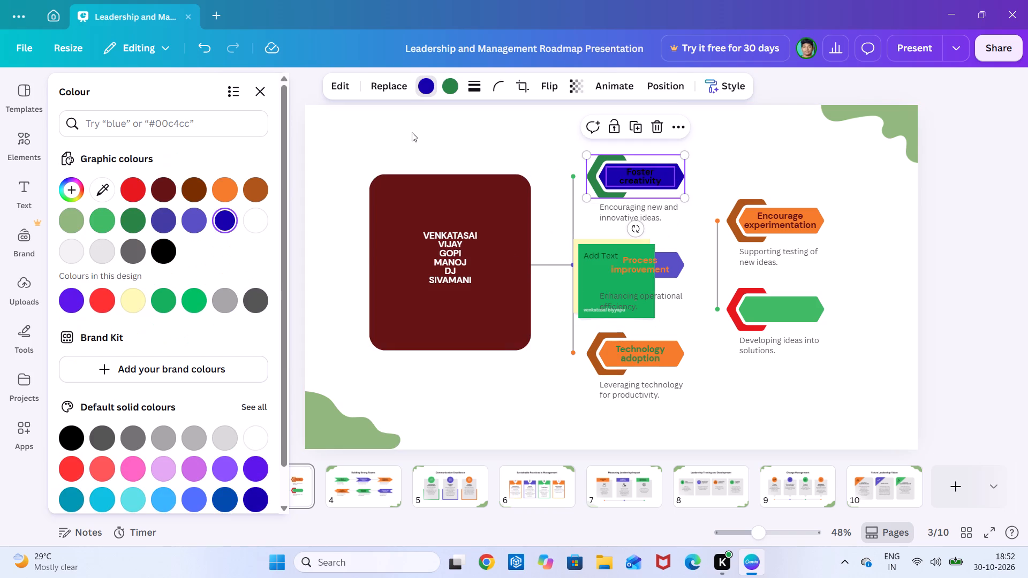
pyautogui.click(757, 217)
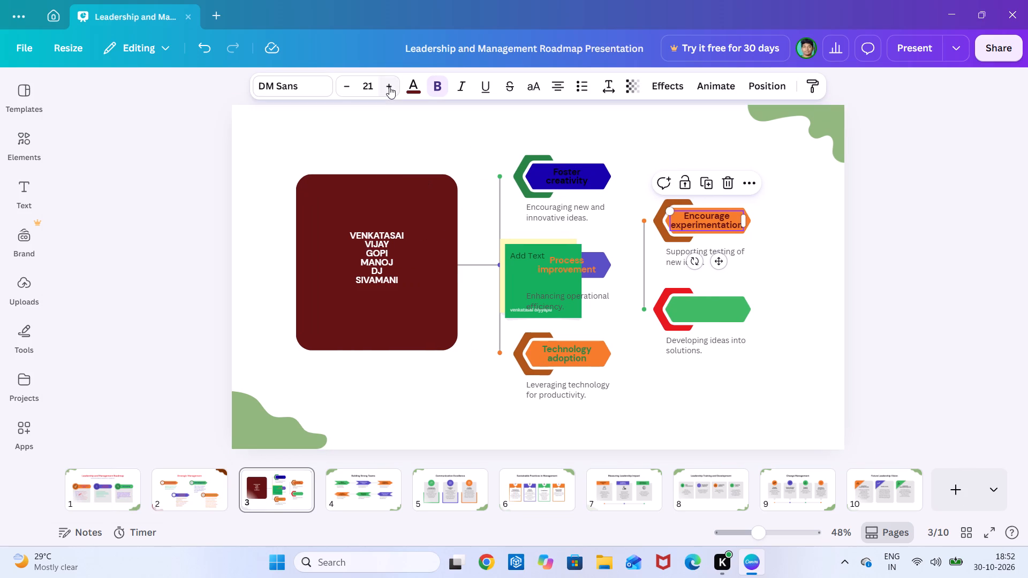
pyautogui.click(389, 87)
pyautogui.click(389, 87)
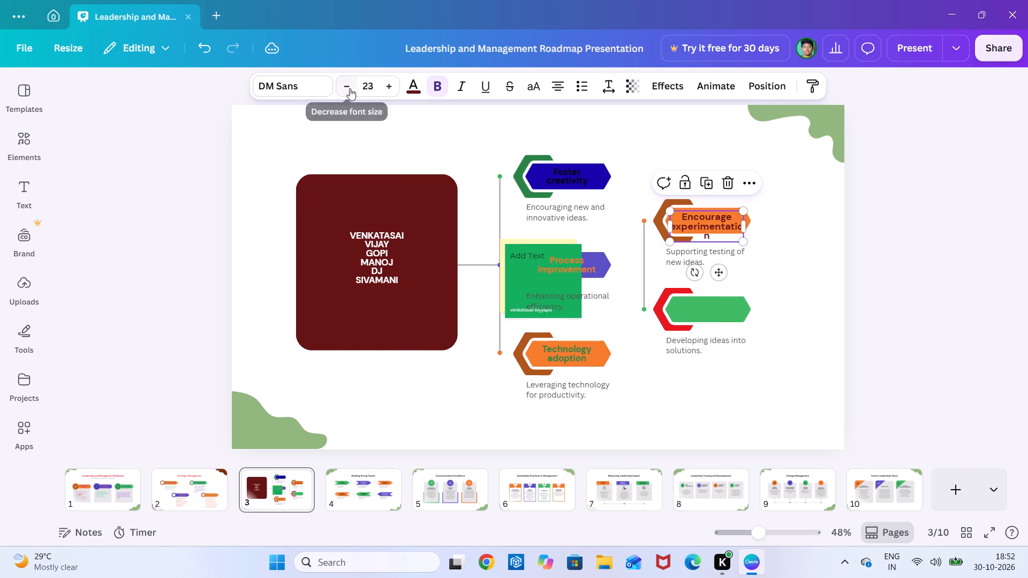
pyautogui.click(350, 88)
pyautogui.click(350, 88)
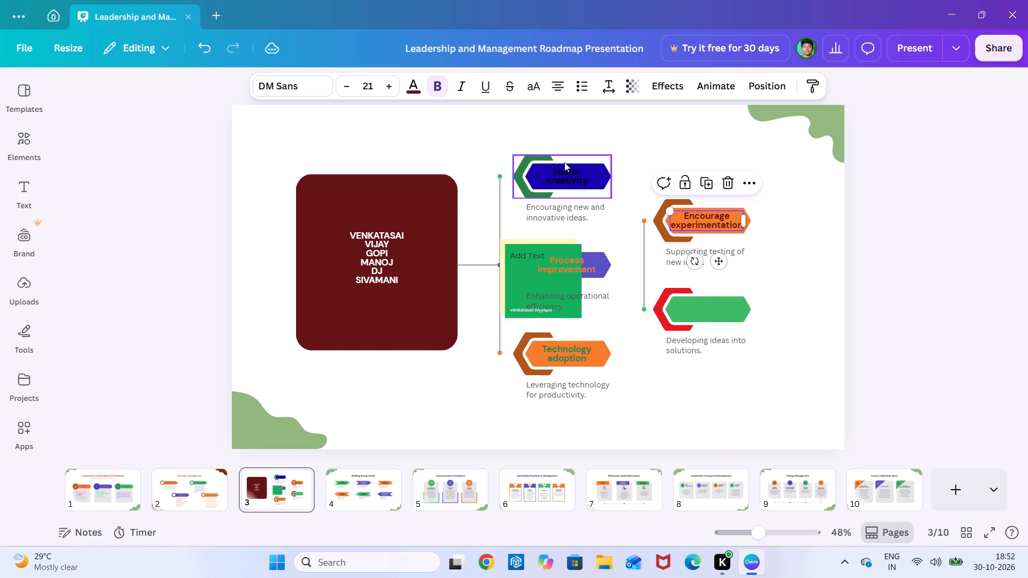
# Set the font size of the "Foster creativity", "Process improvement" and "Technology adoption" labels to 22.
pyautogui.click(566, 178)
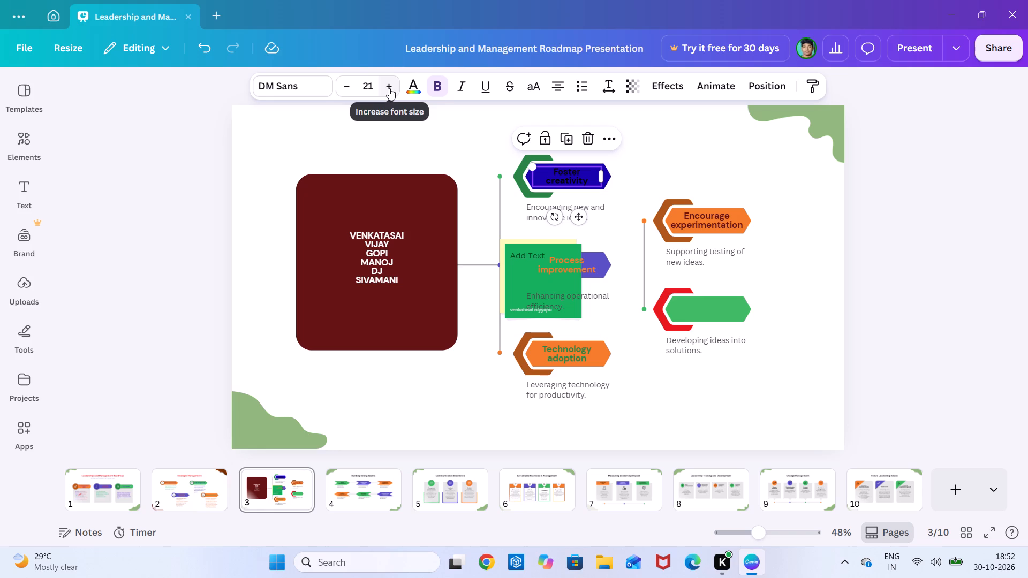
pyautogui.click(389, 88)
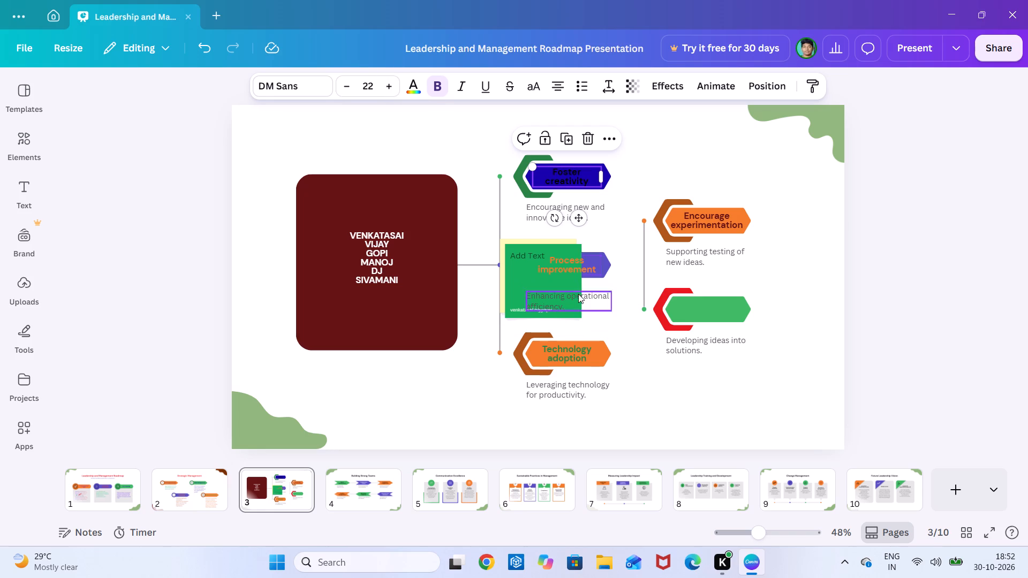
pyautogui.click(575, 268)
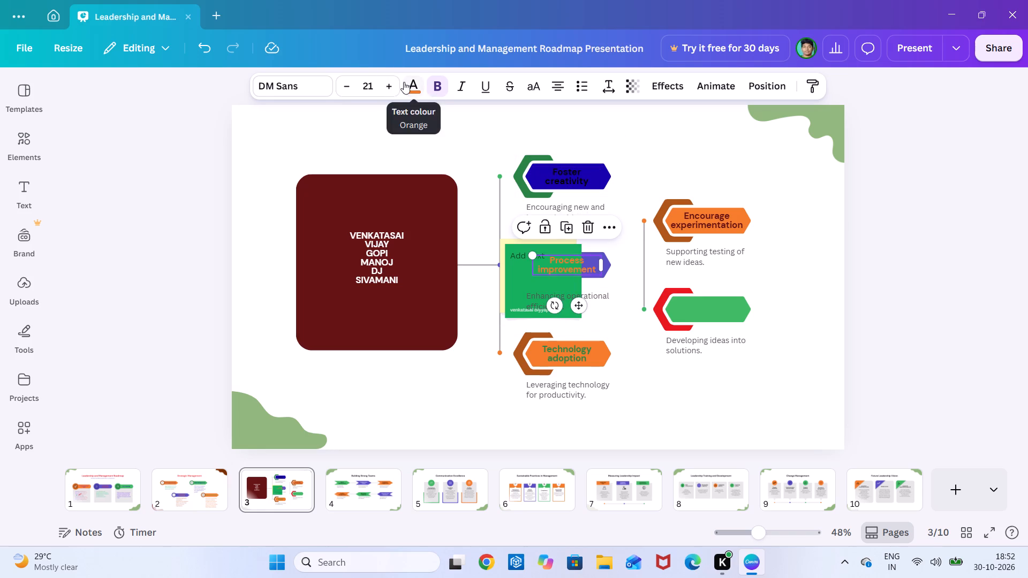
pyautogui.click(393, 87)
pyautogui.click(570, 339)
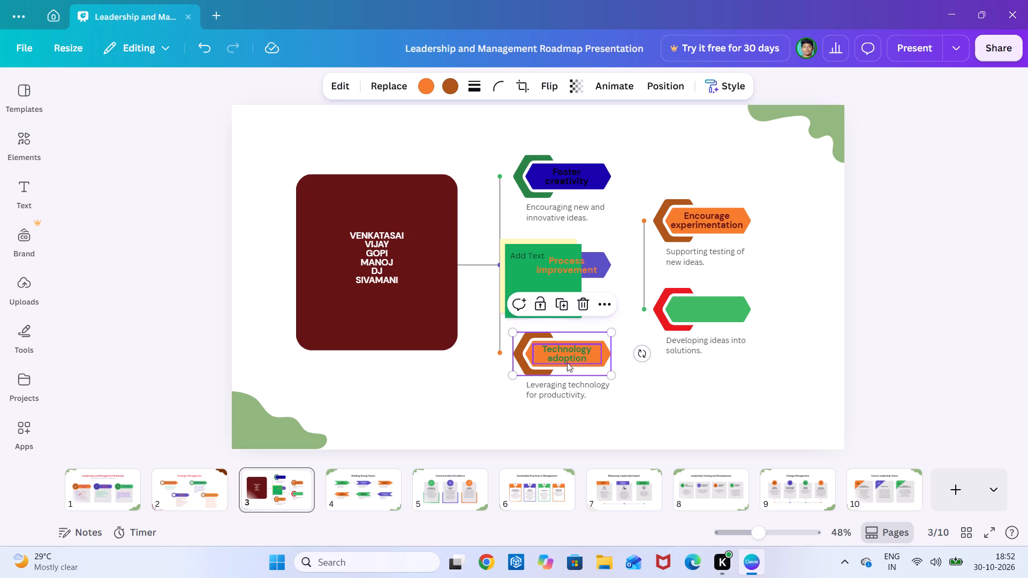
pyautogui.click(572, 355)
pyautogui.click(391, 83)
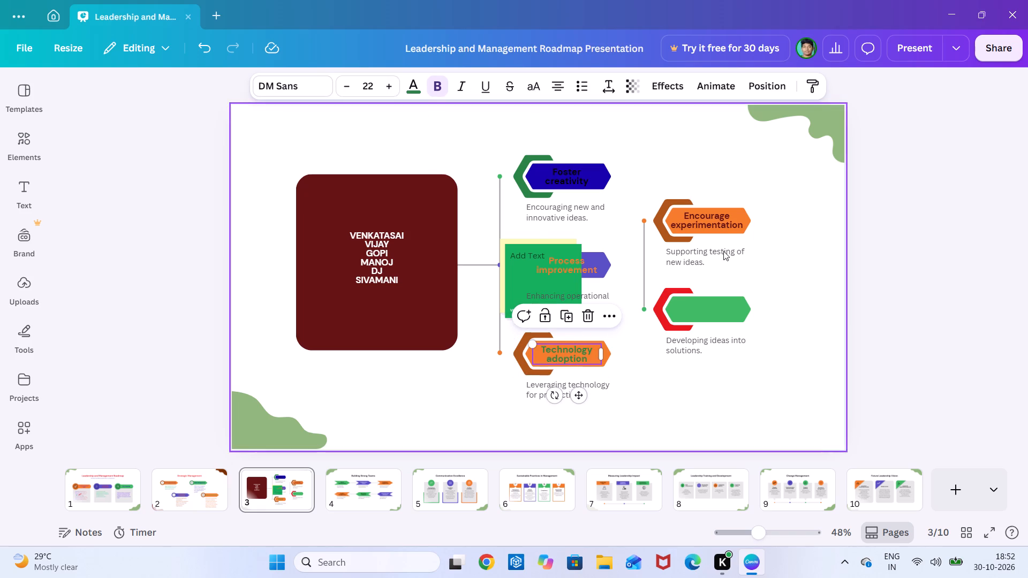
# Move the empty green and red arrow freely and place it slightly right of and above its original spot.
pyautogui.click(708, 319)
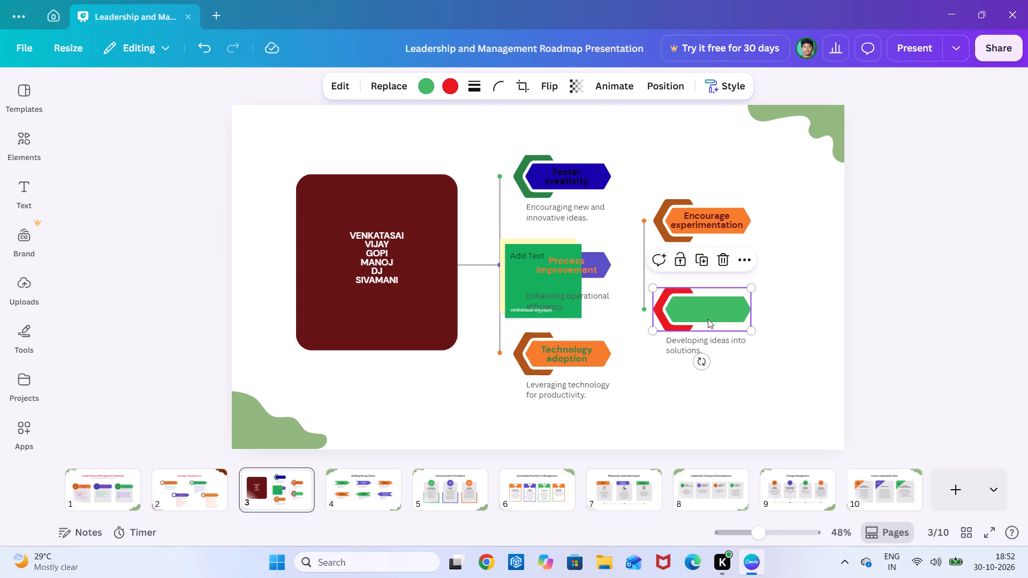
pyautogui.moveTo(716, 317); pyautogui.dragTo(788, 337)
pyautogui.moveTo(715, 321); pyautogui.dragTo(761, 332)
pyautogui.click(761, 332)
pyautogui.moveTo(761, 332); pyautogui.dragTo(697, 293)
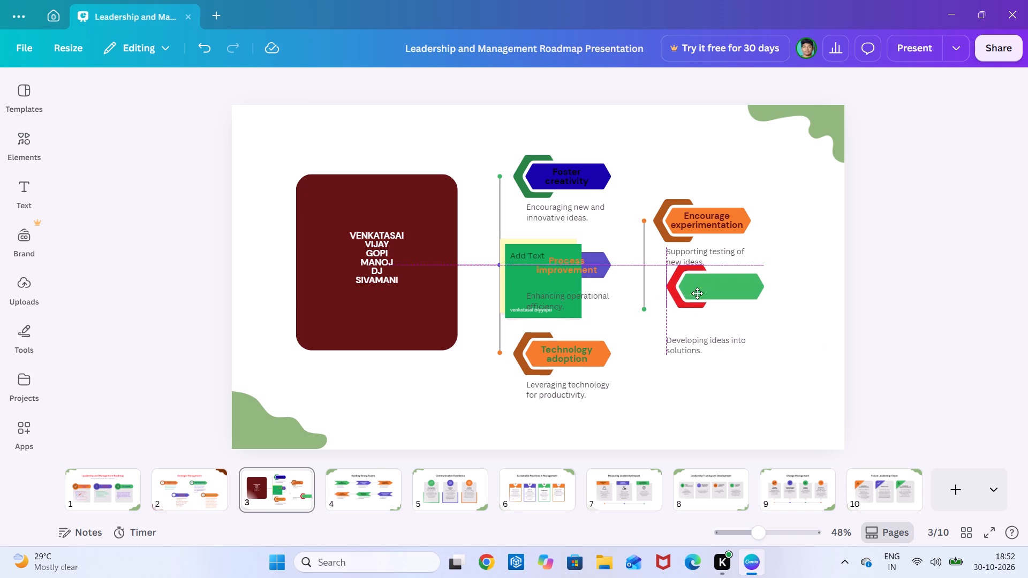
pyautogui.moveTo(697, 293); pyautogui.dragTo(695, 309)
# Move the dark red names box around the slide and place it slightly left of its original position.
pyautogui.moveTo(412, 257); pyautogui.dragTo(419, 369)
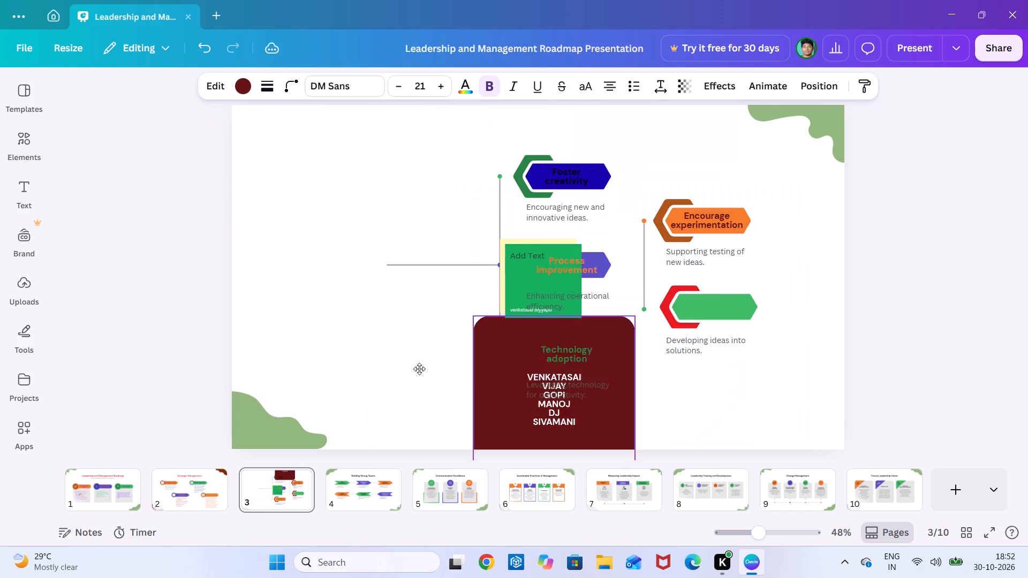
pyautogui.moveTo(419, 369); pyautogui.dragTo(358, 276)
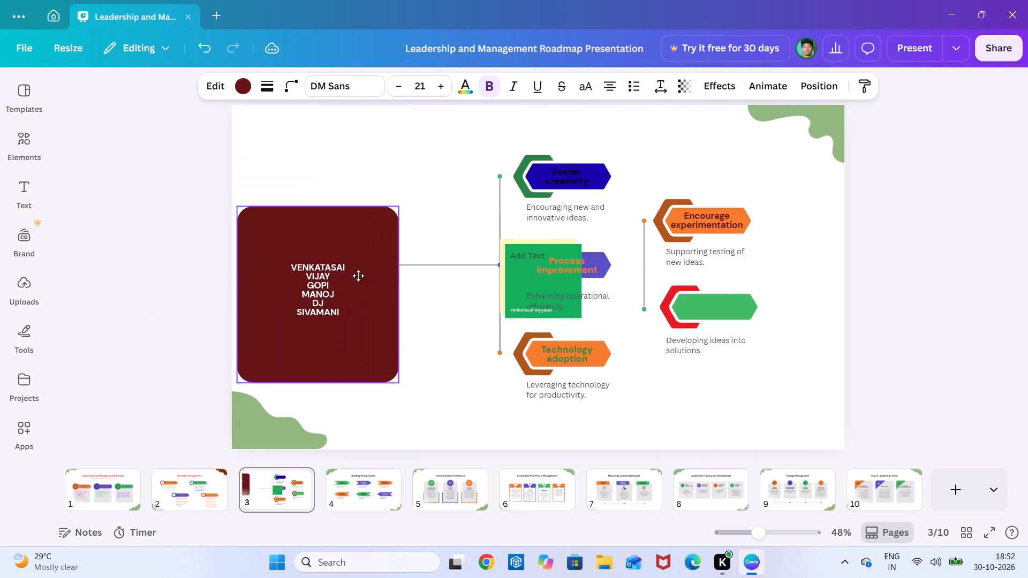
pyautogui.moveTo(358, 276); pyautogui.dragTo(429, 257)
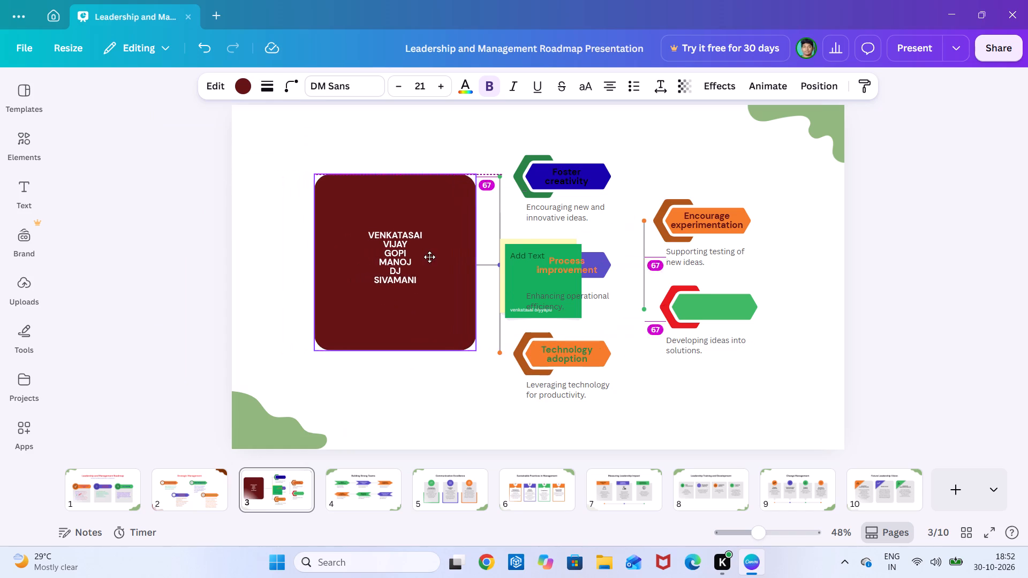
pyautogui.moveTo(429, 257); pyautogui.dragTo(347, 252)
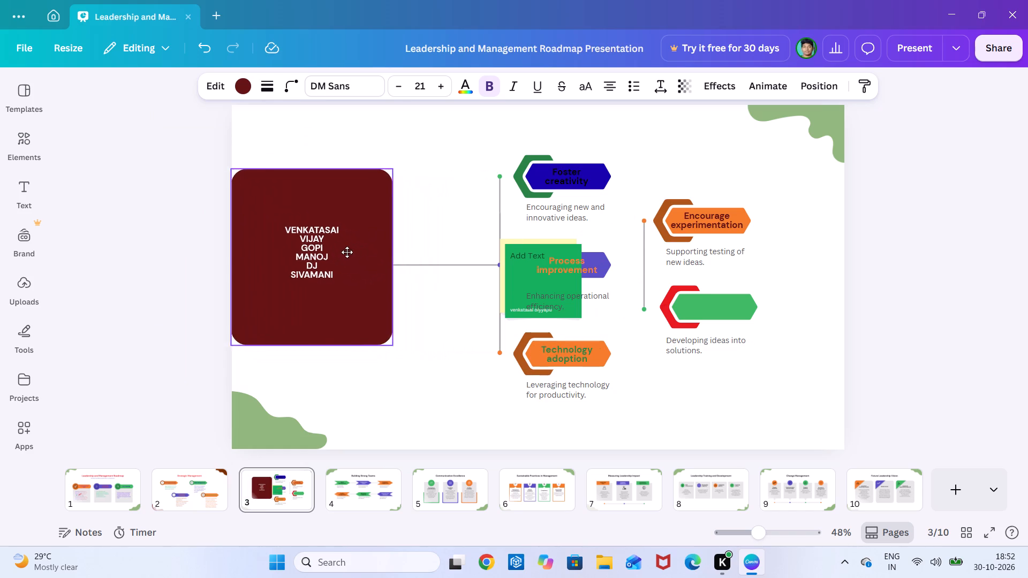
pyautogui.moveTo(347, 252); pyautogui.dragTo(390, 256)
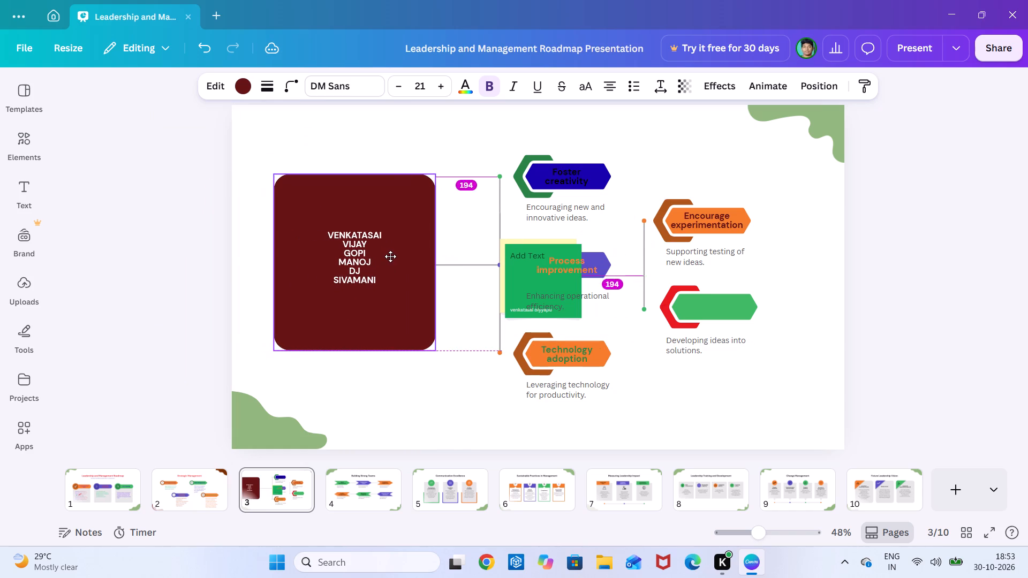
pyautogui.moveTo(390, 256); pyautogui.dragTo(396, 256)
pyautogui.click(465, 343)
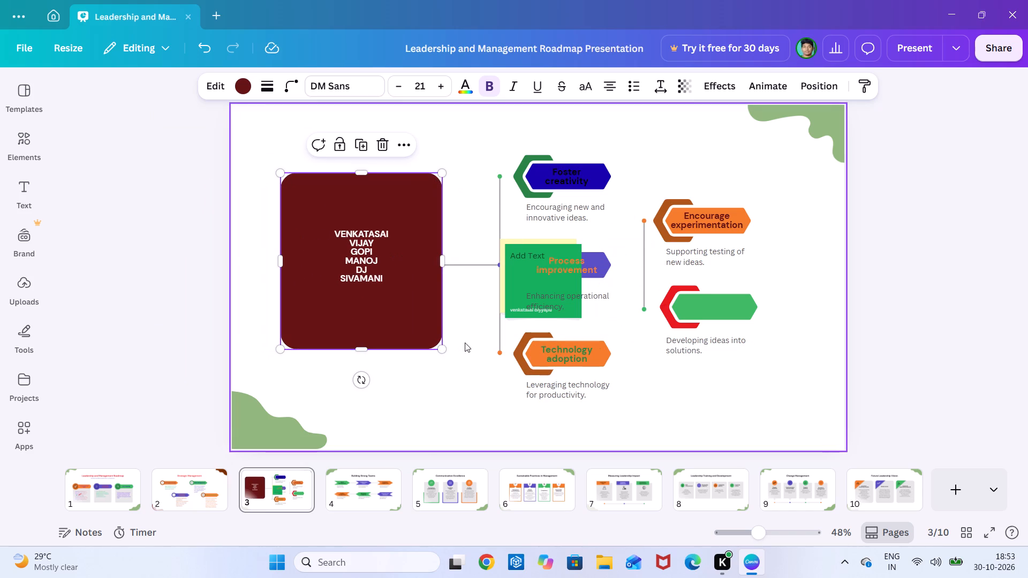
# On slide 4, recolour the "Growing team members' skills." description bright red (#ff3131).
pyautogui.click(361, 490)
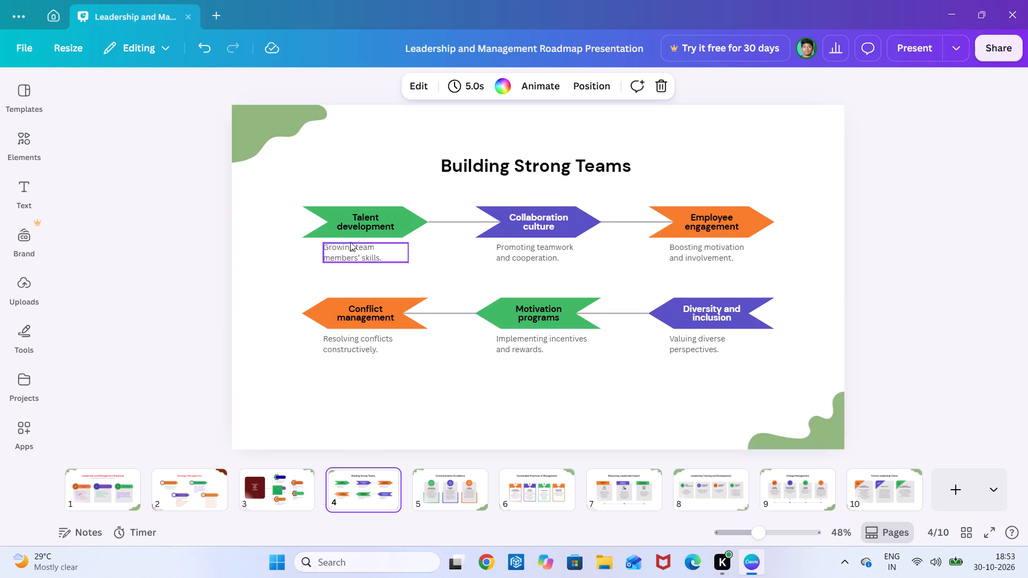
pyautogui.click(371, 254)
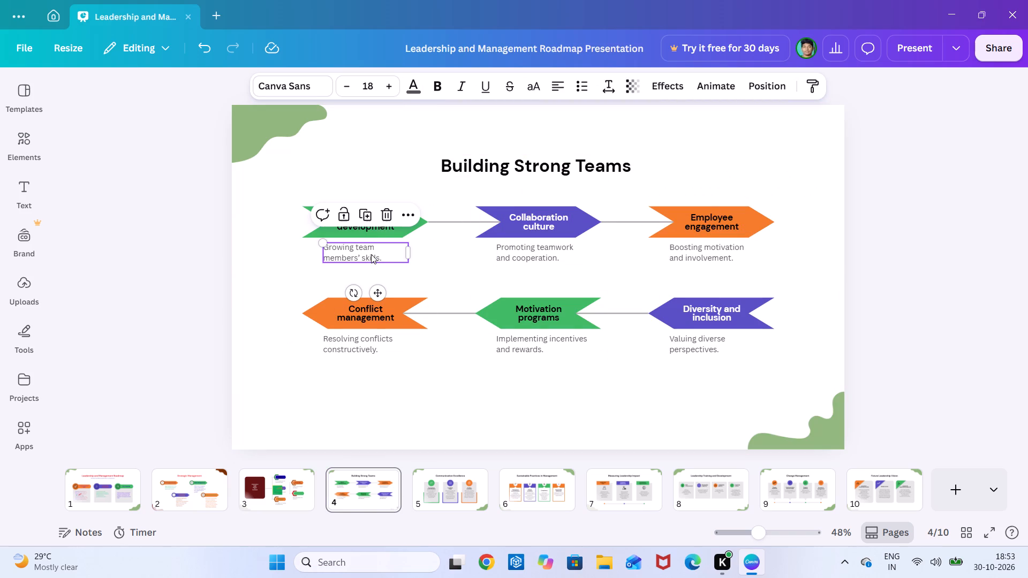
pyautogui.click(376, 254)
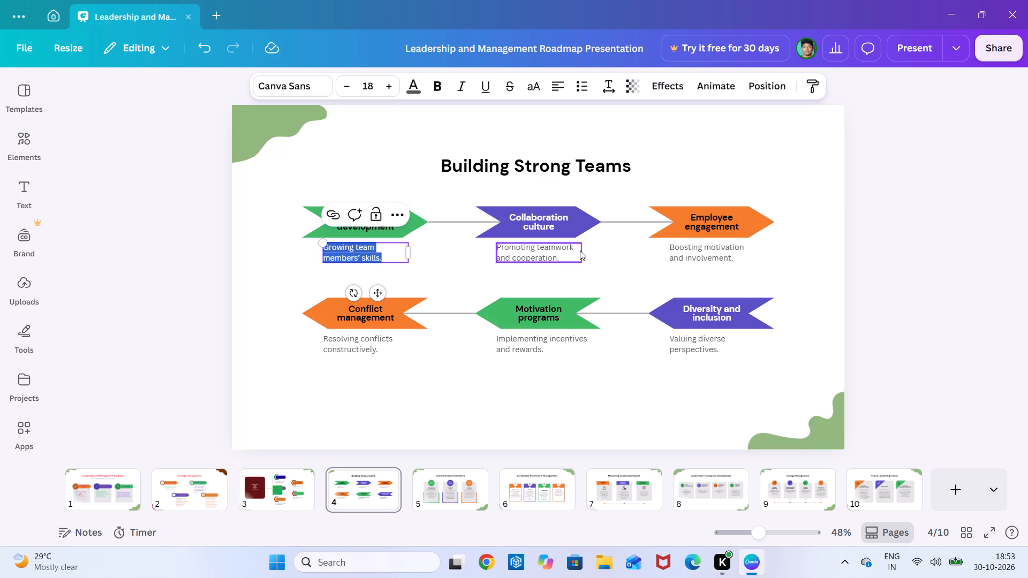
pyautogui.click(560, 253)
pyautogui.click(560, 253)
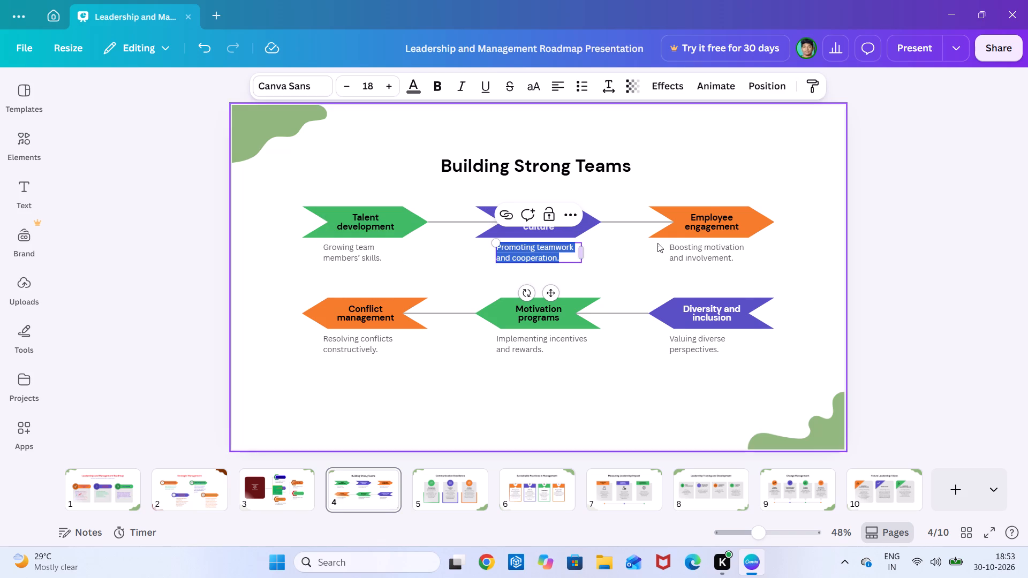
pyautogui.click(349, 261)
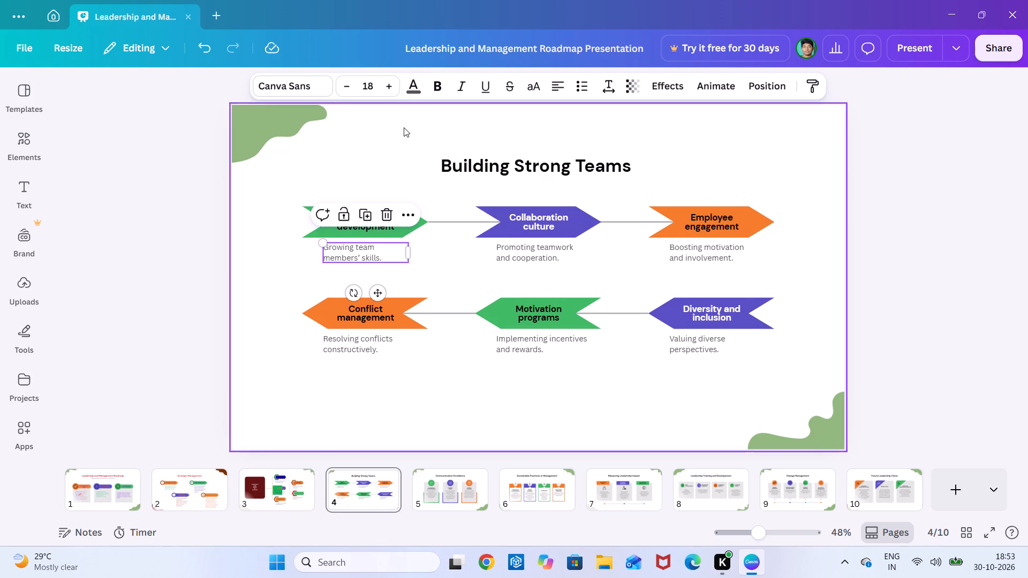
pyautogui.click(411, 75)
pyautogui.click(189, 246)
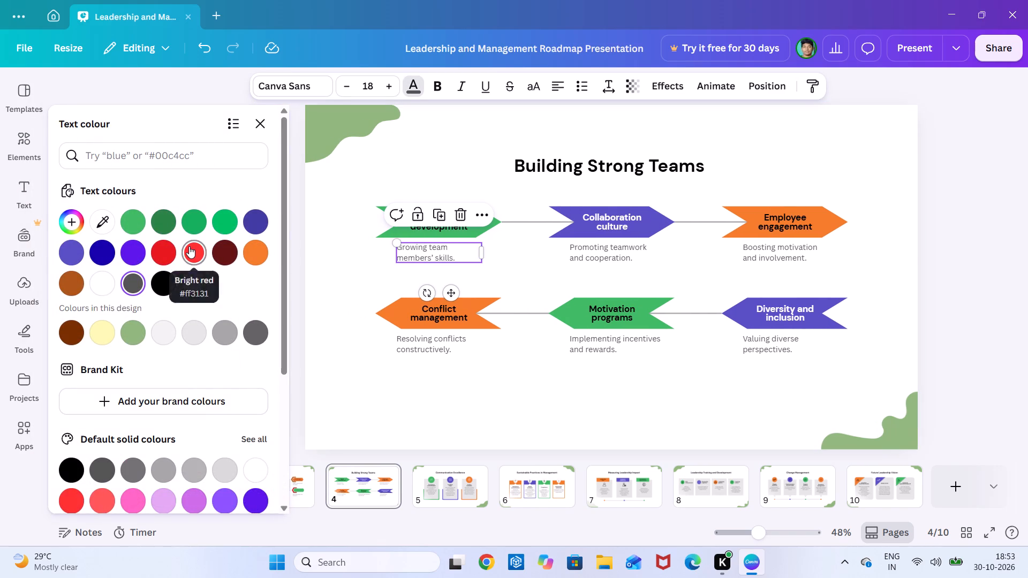
# Recolour the "Promoting teamwork and cooperation." description medium green, "Boosting motivation and involvement." indigo and "Resolving conflicts constructively." dark blue.
pyautogui.click(593, 246)
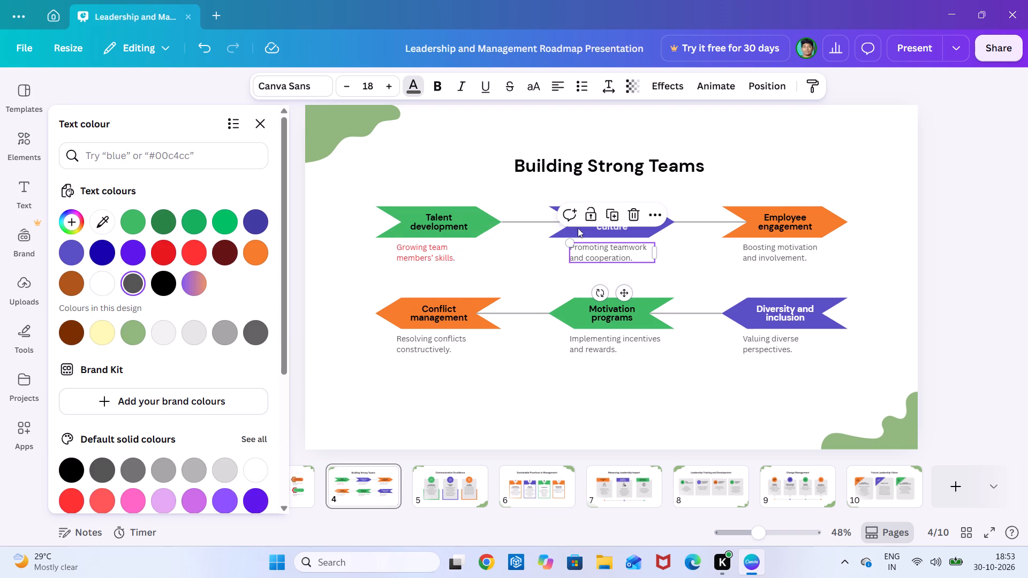
pyautogui.click(188, 226)
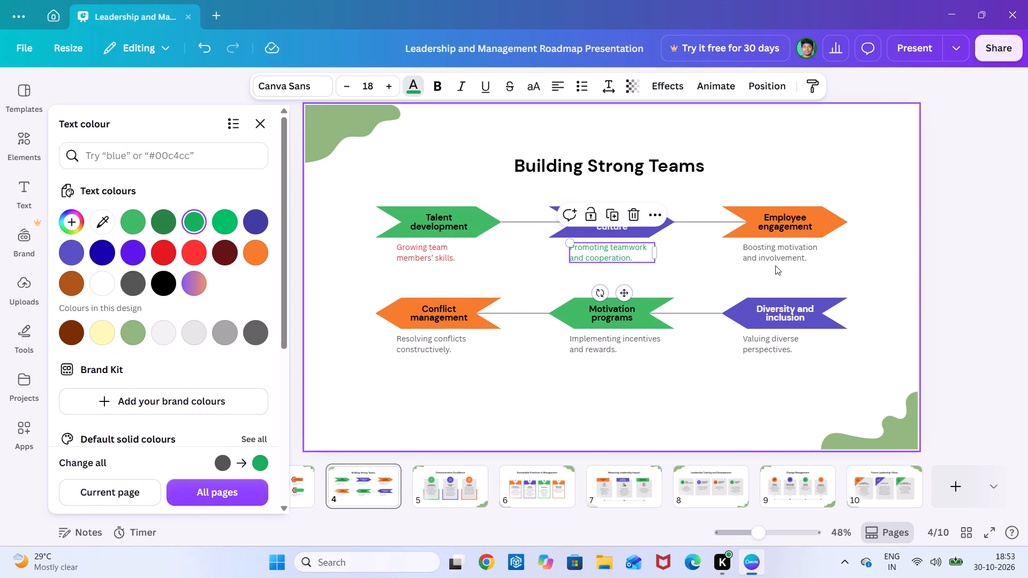
pyautogui.click(781, 255)
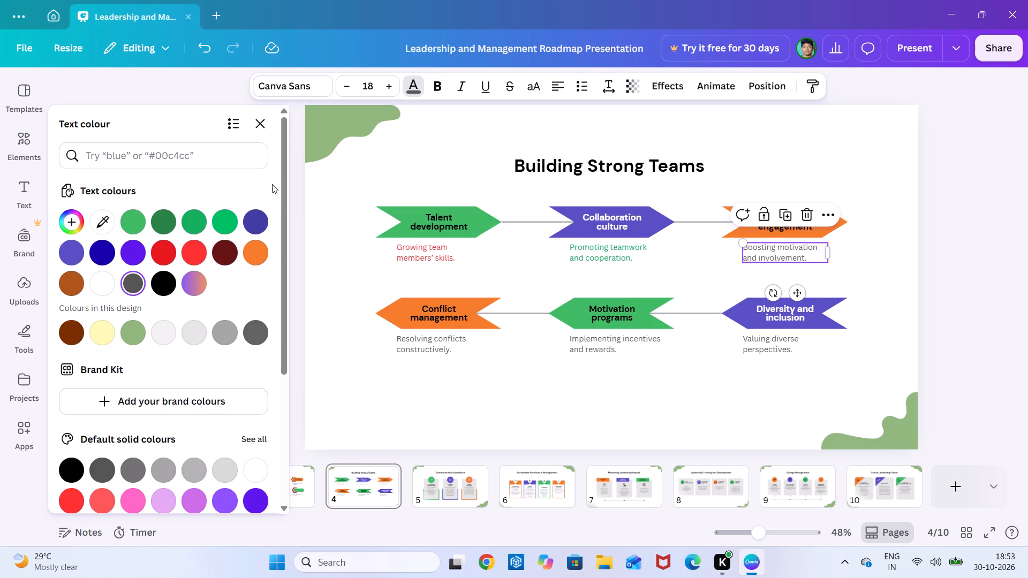
pyautogui.click(254, 222)
pyautogui.click(406, 353)
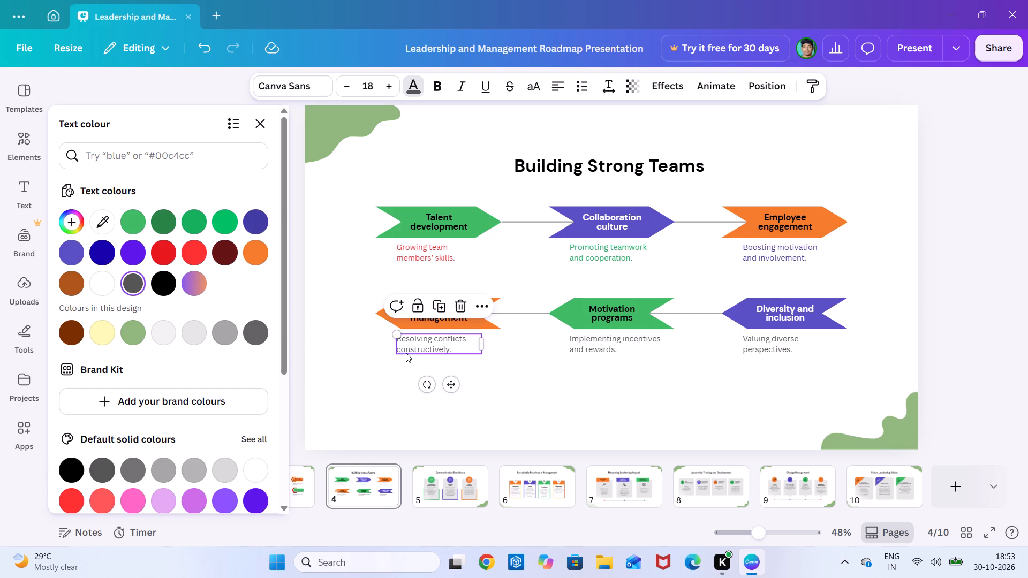
pyautogui.click(109, 247)
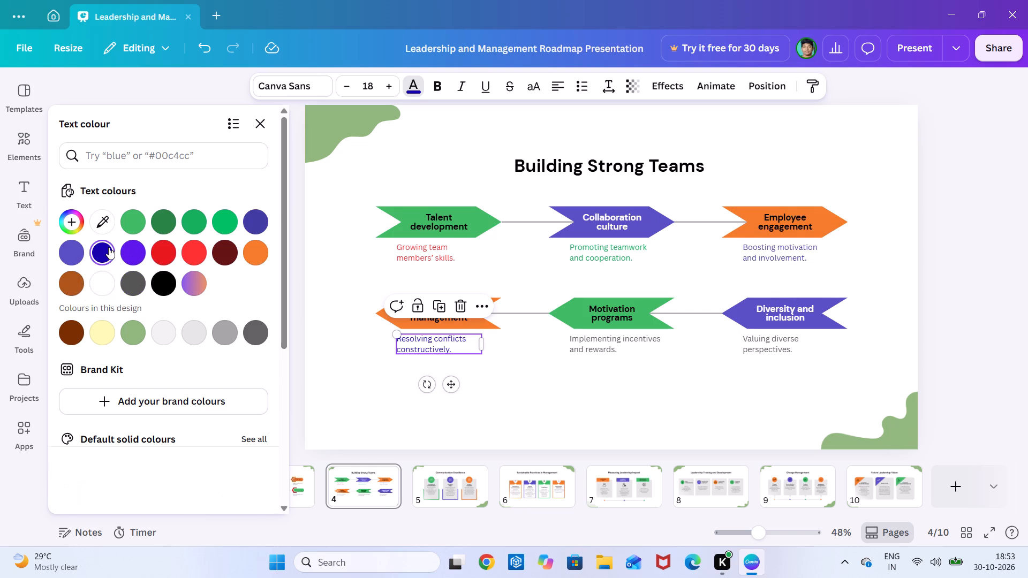
# Recolour the "Implementing incentives and rewards." description bright red and the "Valuing diverse perspectives." description brown.
pyautogui.click(608, 348)
pyautogui.click(195, 253)
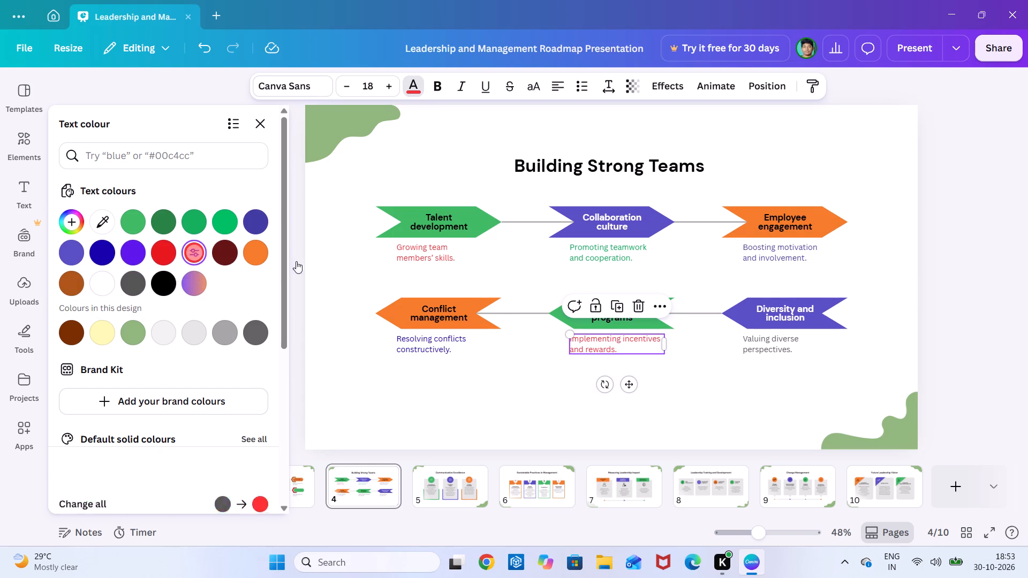
pyautogui.click(817, 343)
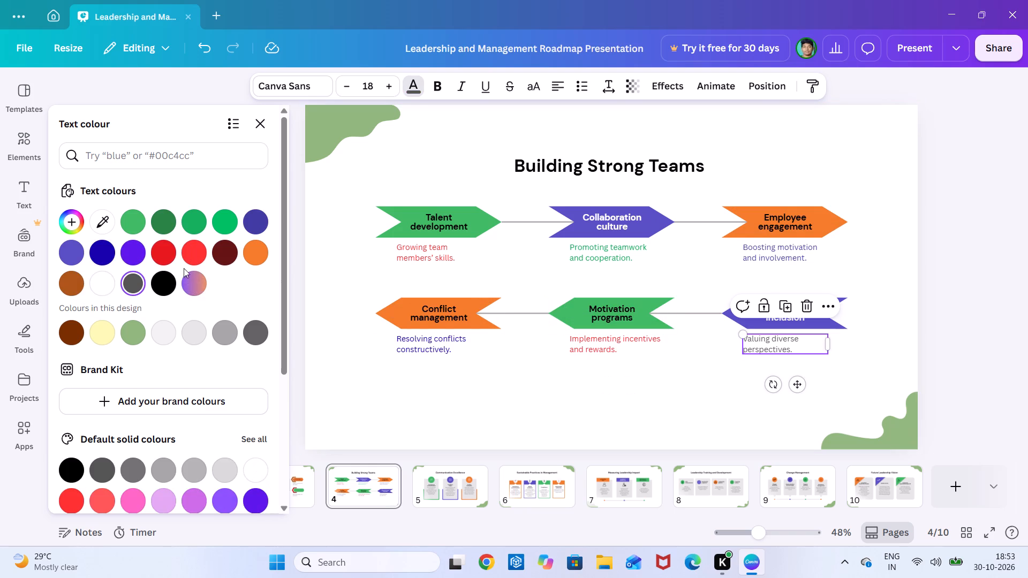
pyautogui.click(74, 285)
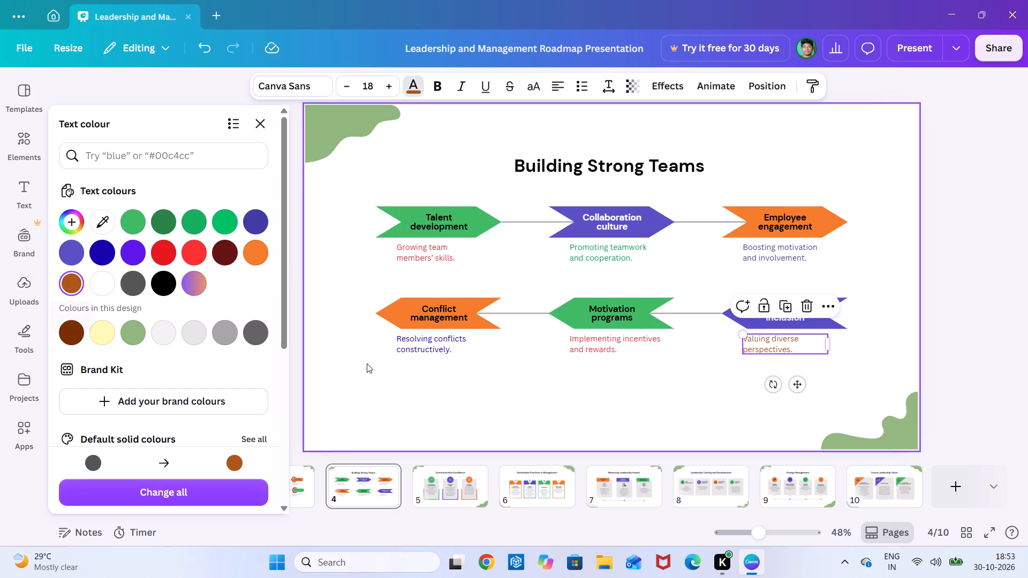
# On slide 5, fill the "Transparent communication" card brown, the "Feedback loops" card pale yellow and the "Conflict resolution" card bright red.
pyautogui.click(446, 496)
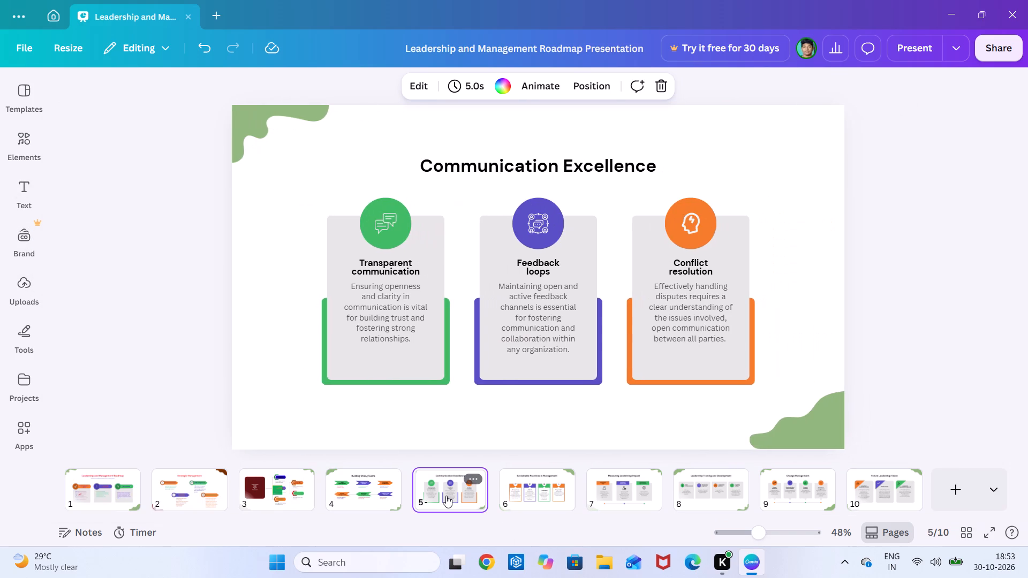
pyautogui.click(389, 366)
pyautogui.click(425, 92)
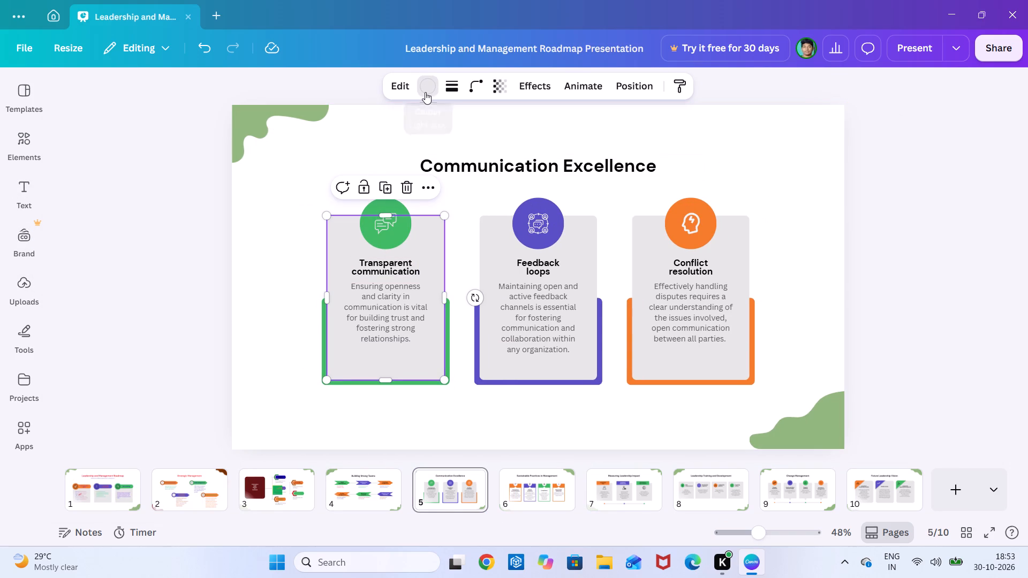
pyautogui.click(124, 309)
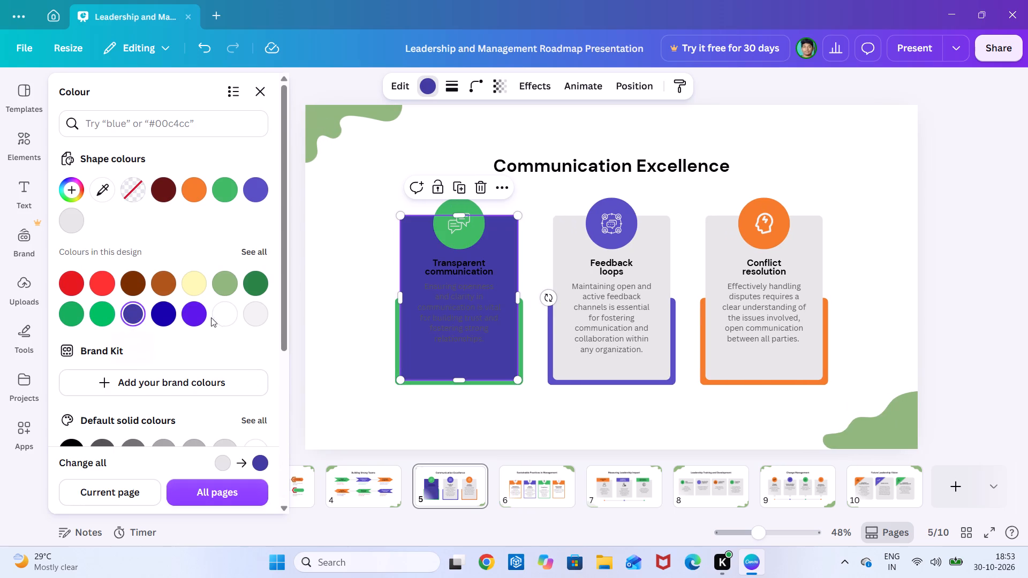
pyautogui.click(164, 283)
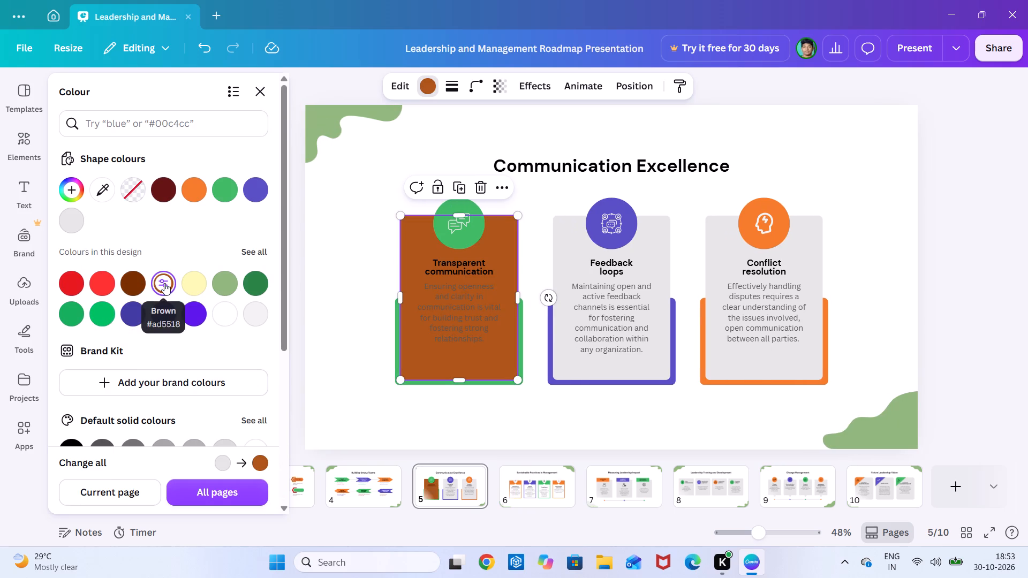
pyautogui.click(576, 363)
pyautogui.click(576, 363)
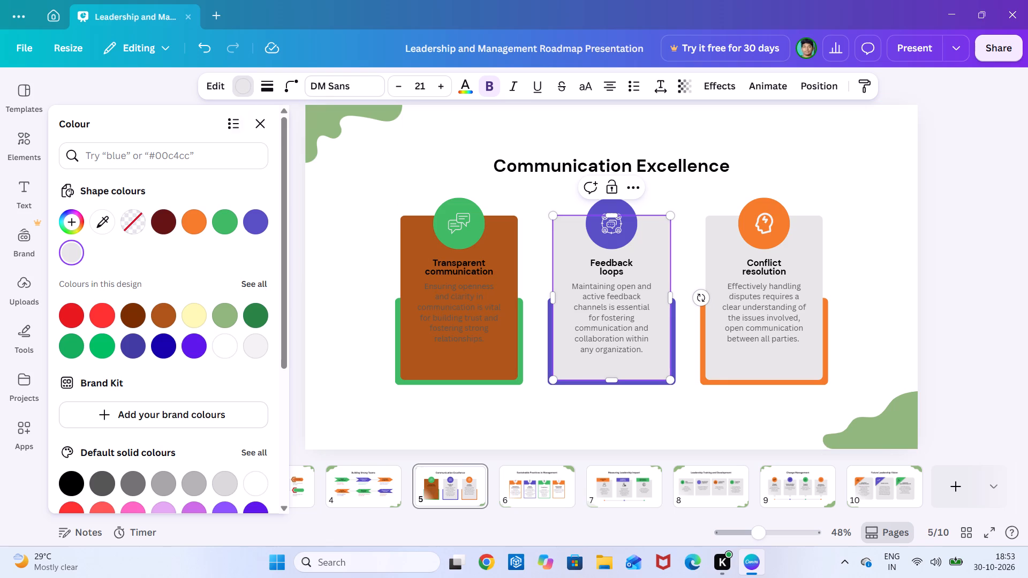
pyautogui.click(203, 313)
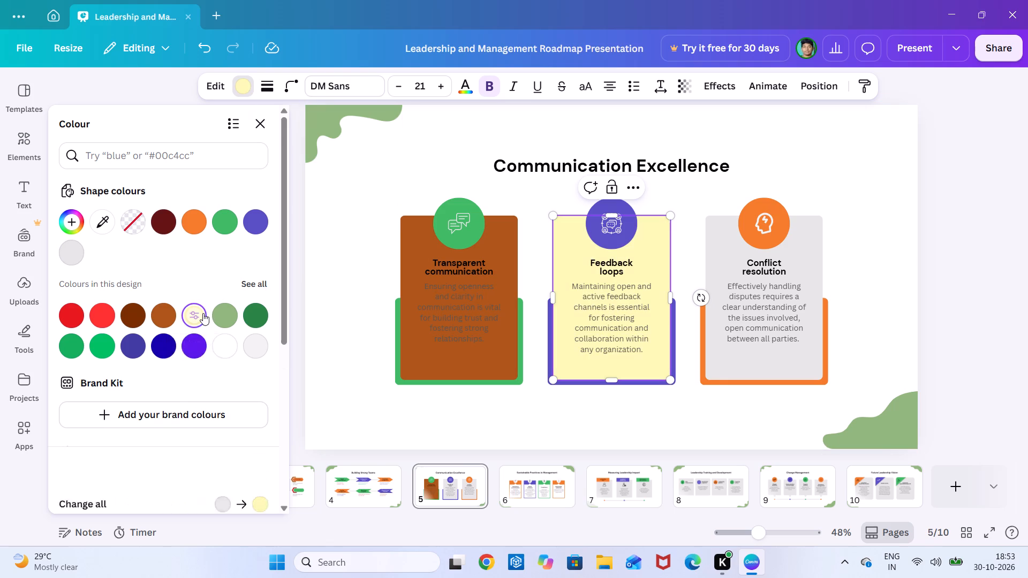
pyautogui.click(745, 359)
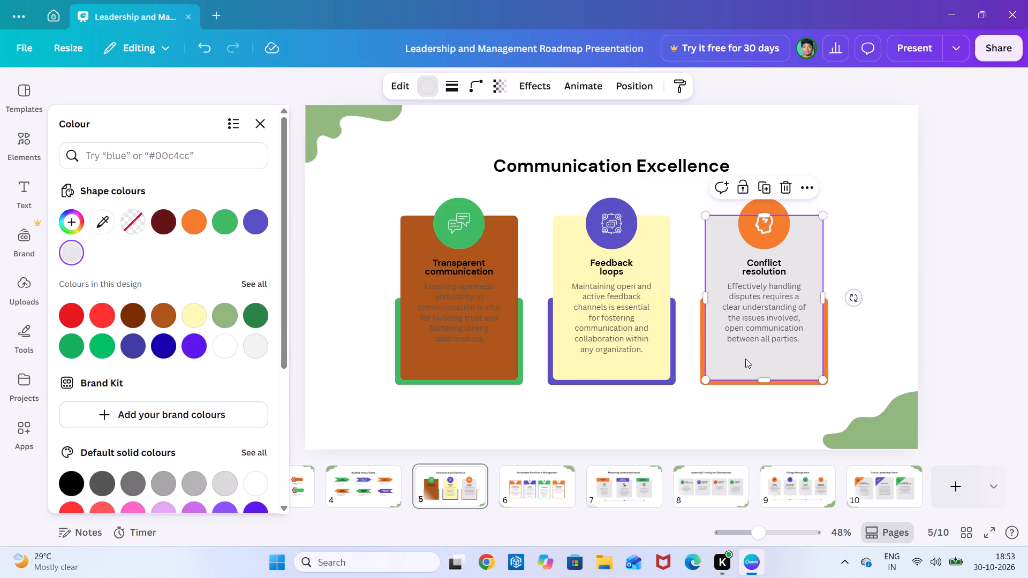
pyautogui.click(105, 290)
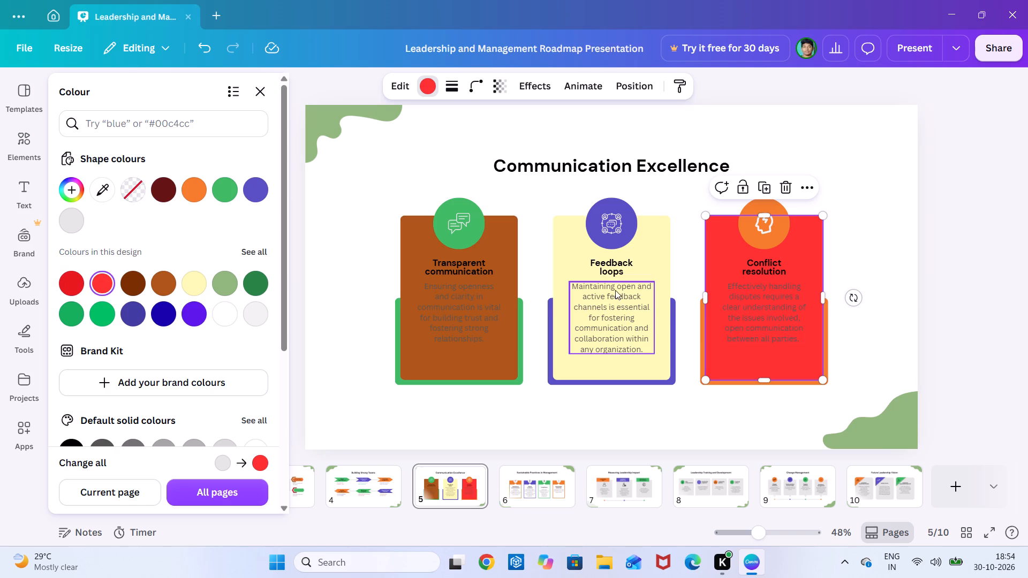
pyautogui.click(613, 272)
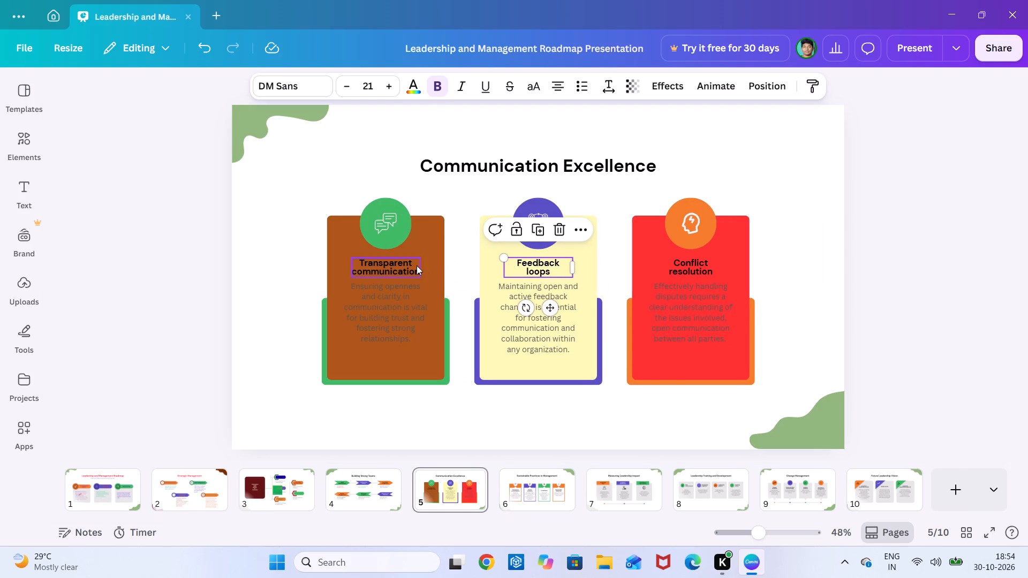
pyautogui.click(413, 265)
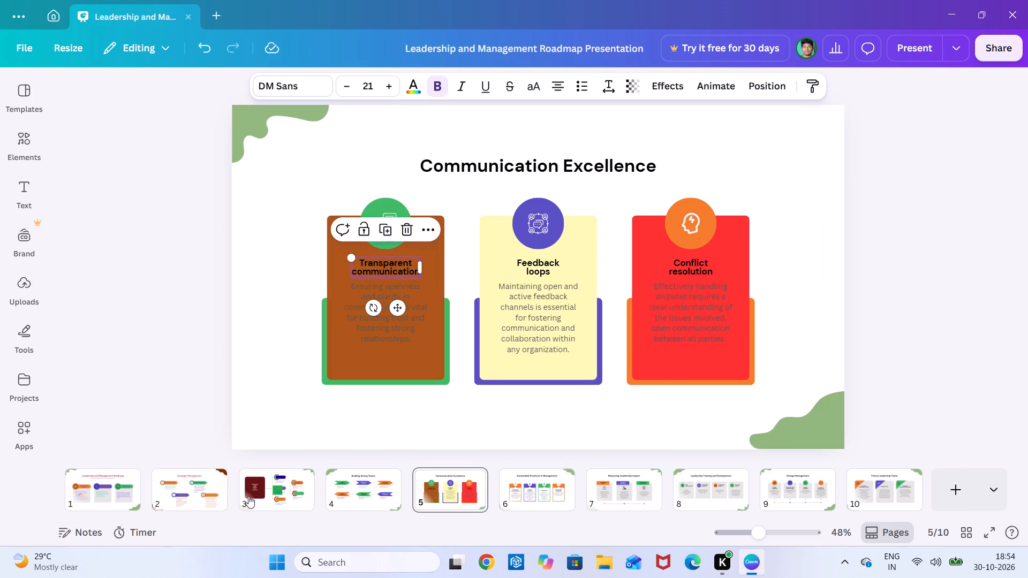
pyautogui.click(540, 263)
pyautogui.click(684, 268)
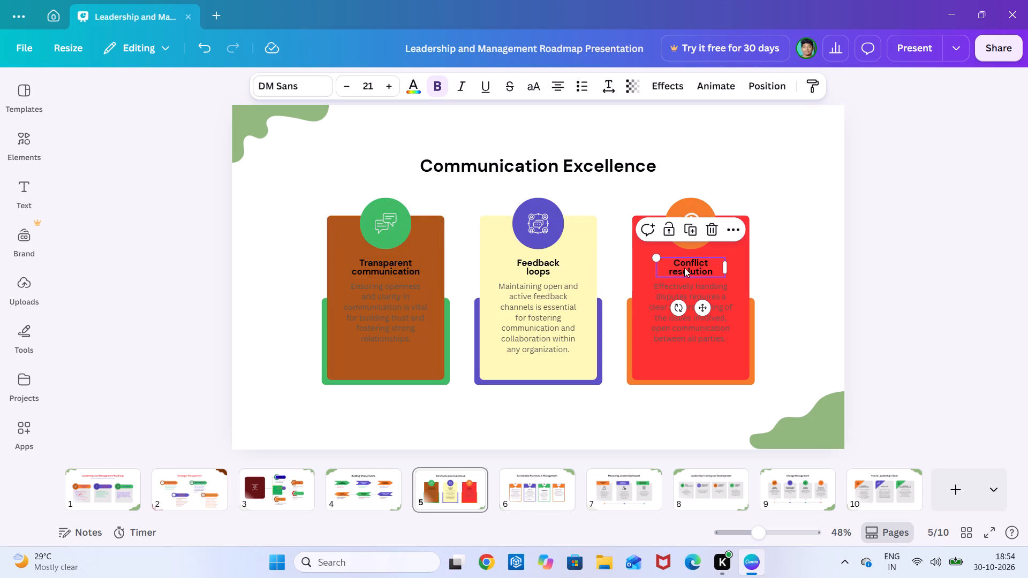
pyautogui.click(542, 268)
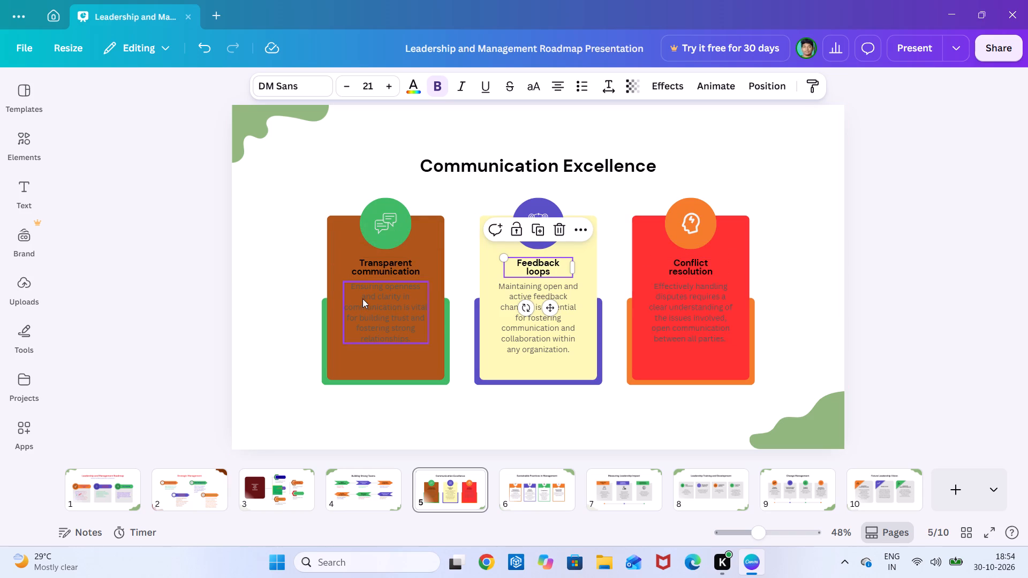
# Recolour the "Transparent communication" heading dark blue and the "Feedback loops" heading bright red.
pyautogui.click(402, 255)
pyautogui.click(399, 271)
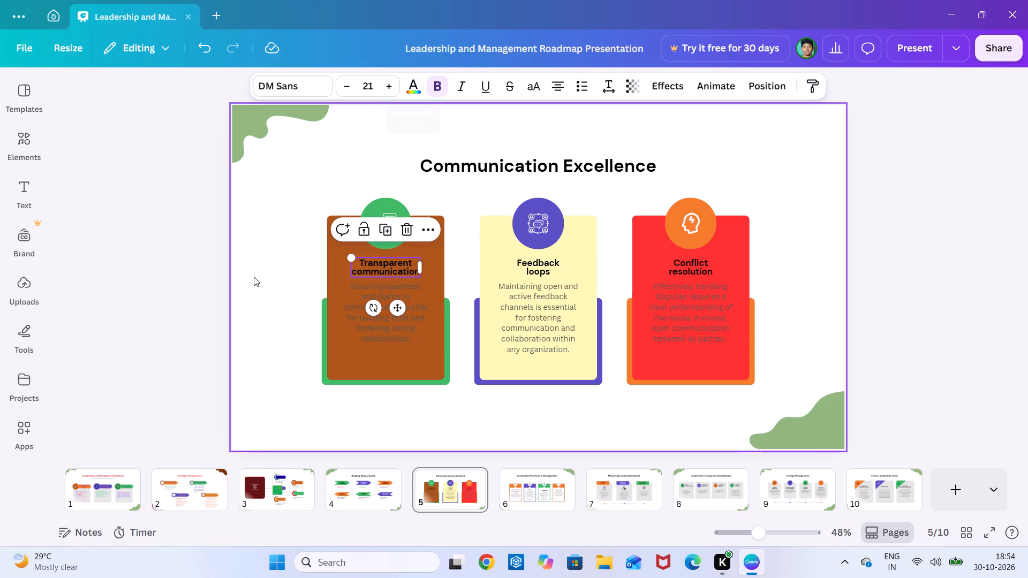
pyautogui.click(403, 85)
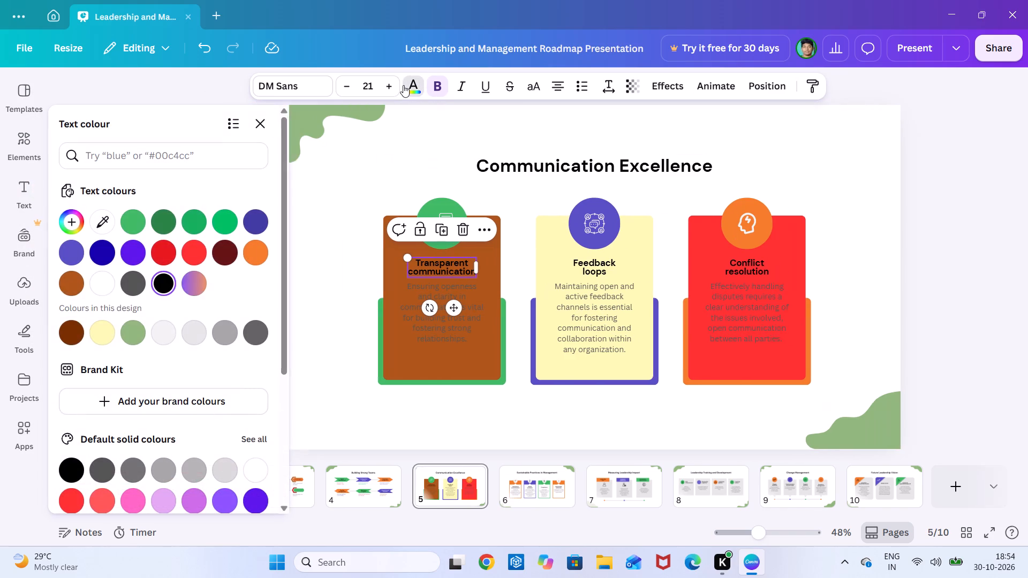
pyautogui.click(171, 247)
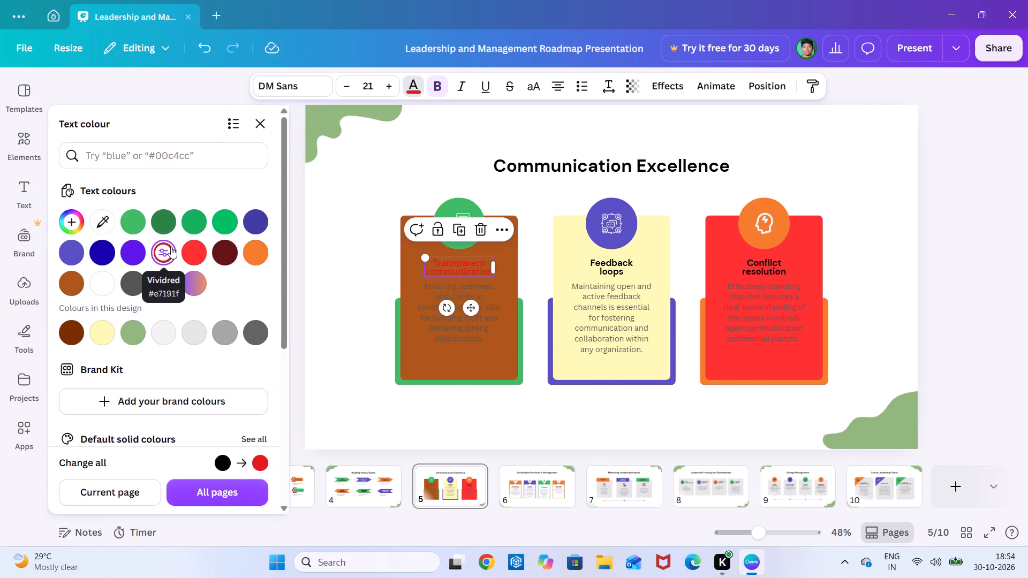
pyautogui.click(111, 252)
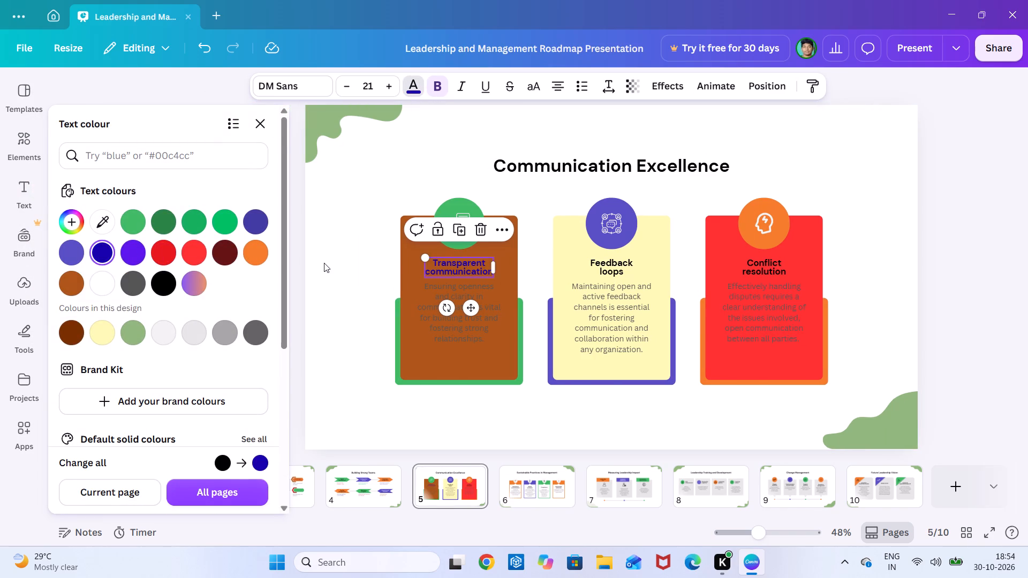
pyautogui.click(588, 270)
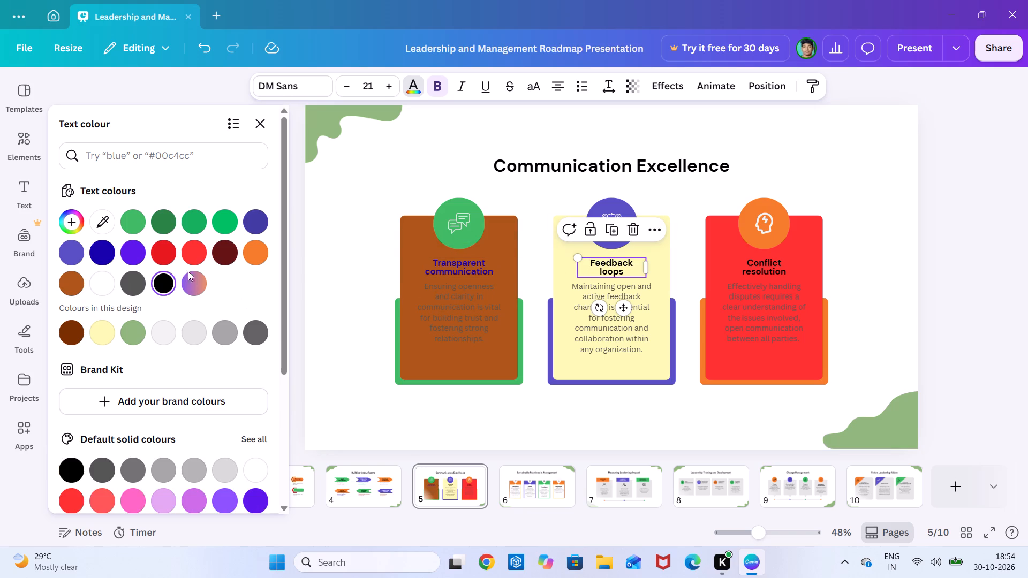
pyautogui.click(205, 255)
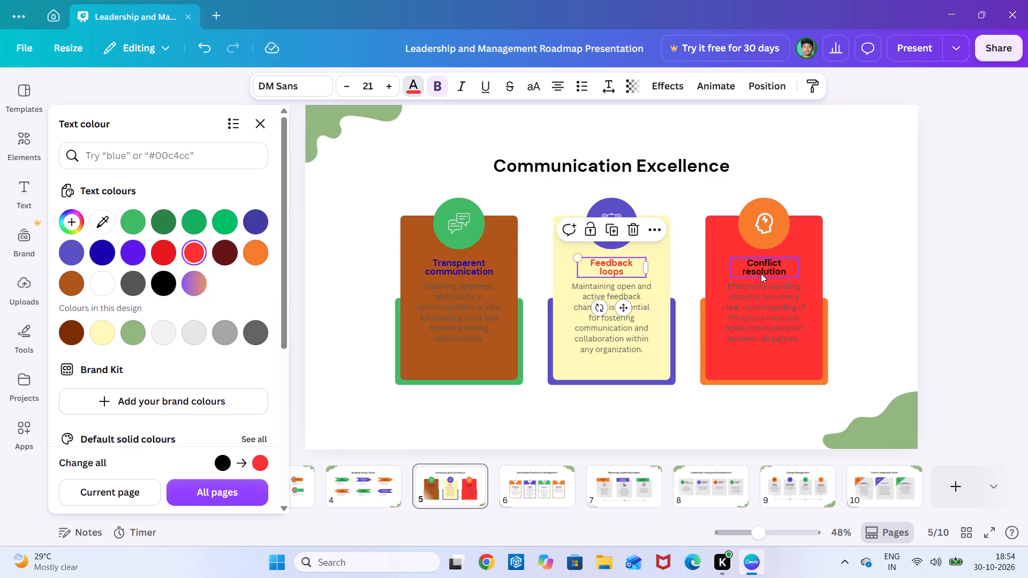
# Try dark red and several greens on the "Conflict resolution" heading, settling on dark blue.
pyautogui.click(761, 273)
pyautogui.click(225, 264)
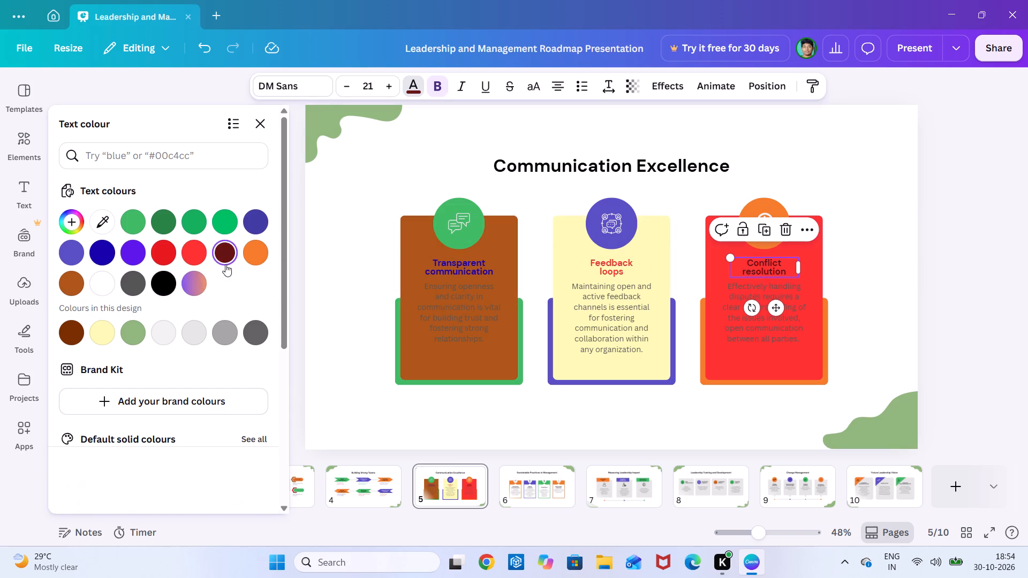
pyautogui.click(166, 210)
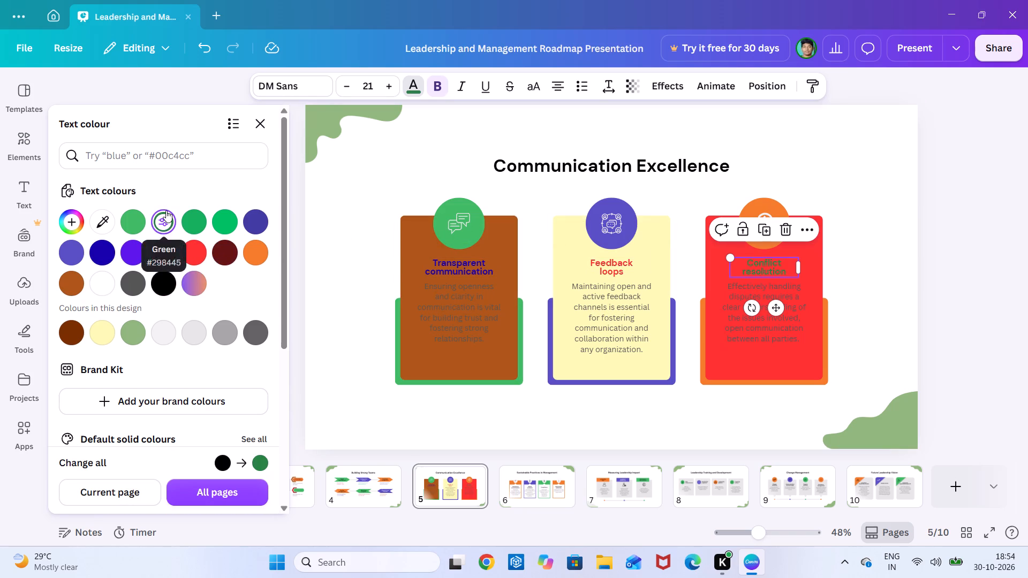
pyautogui.click(133, 211)
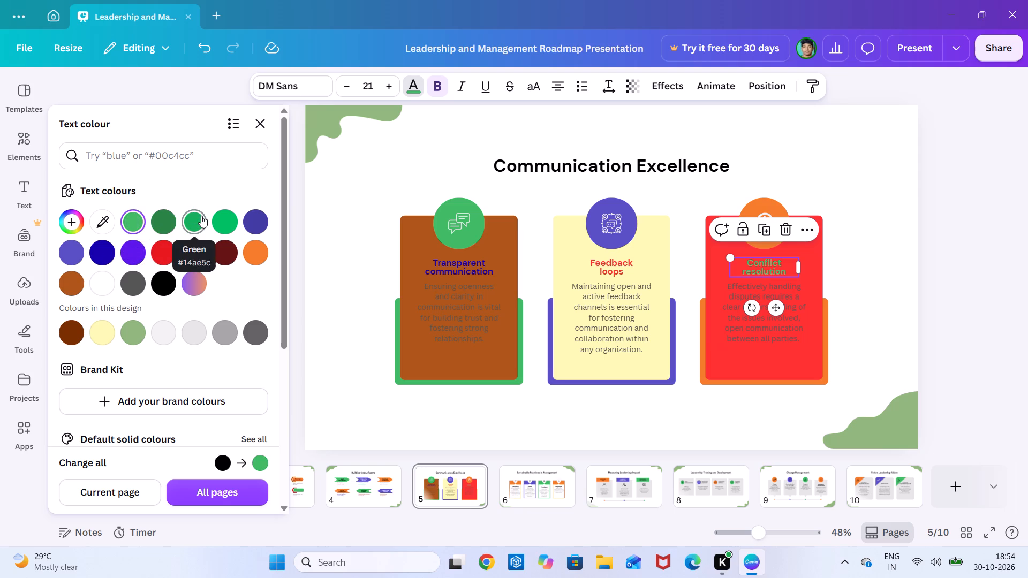
pyautogui.click(202, 216)
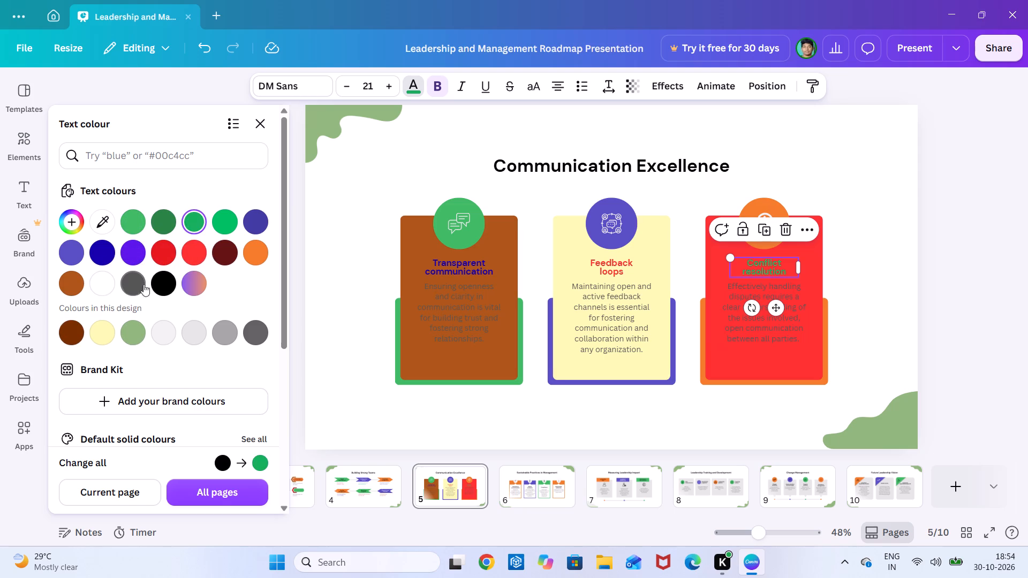
pyautogui.click(96, 248)
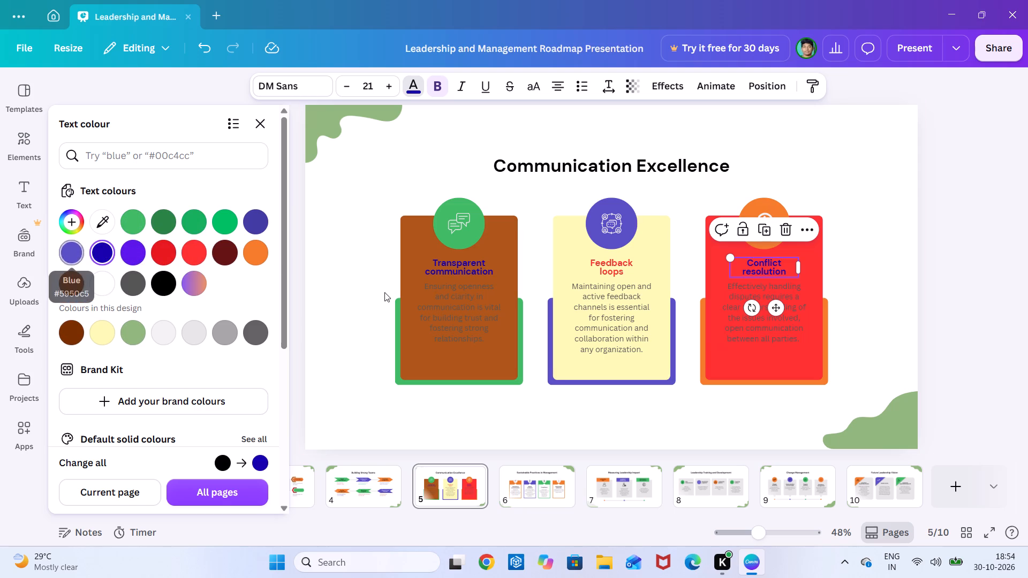
# Recolour the card descriptions: "Feedback loops" dark blue, "Transparent communication" orange (#f47c2a) and "Conflict resolution" dark green (#298445).
pyautogui.click(600, 318)
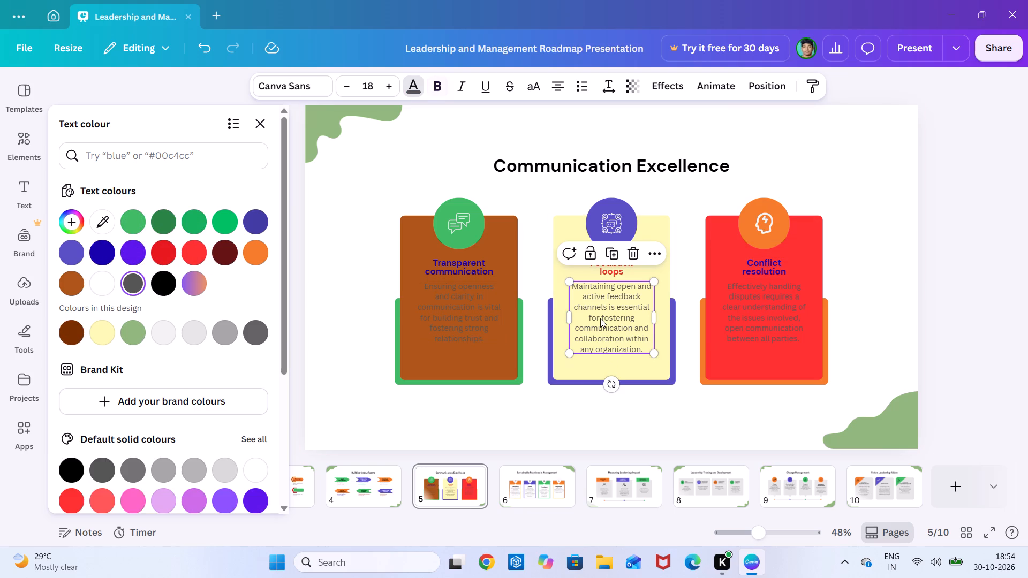
pyautogui.click(101, 255)
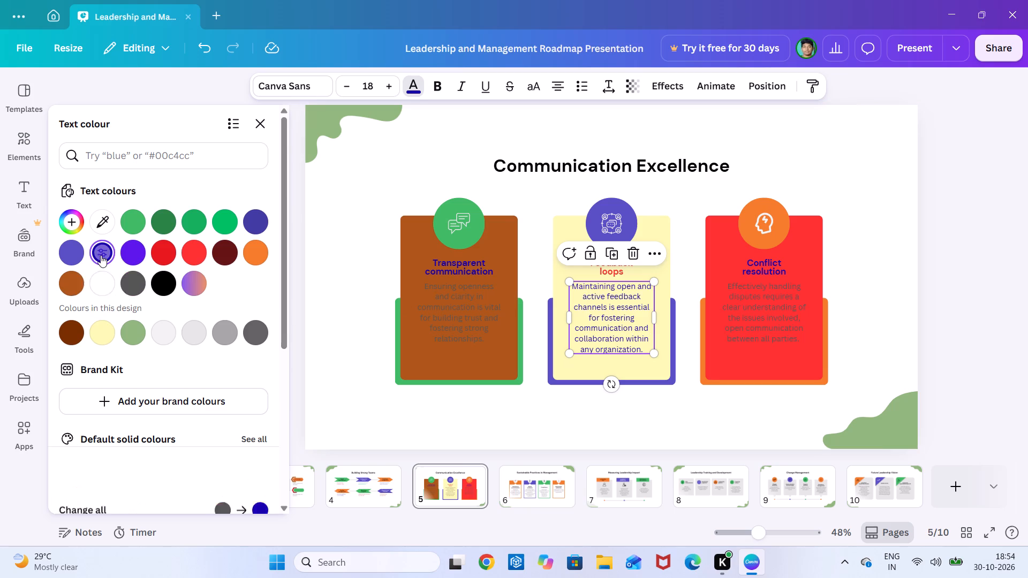
pyautogui.click(469, 322)
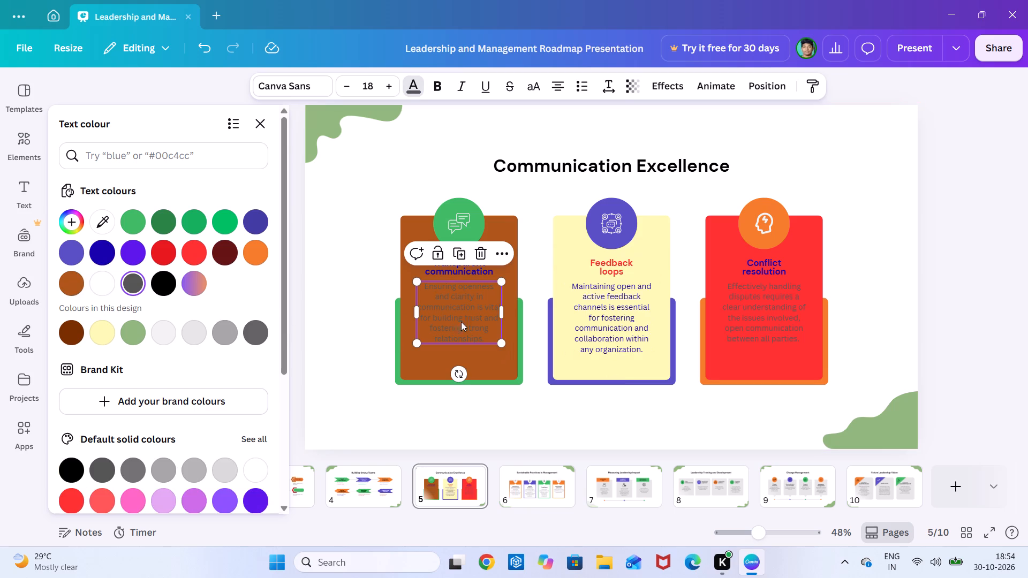
pyautogui.click(257, 253)
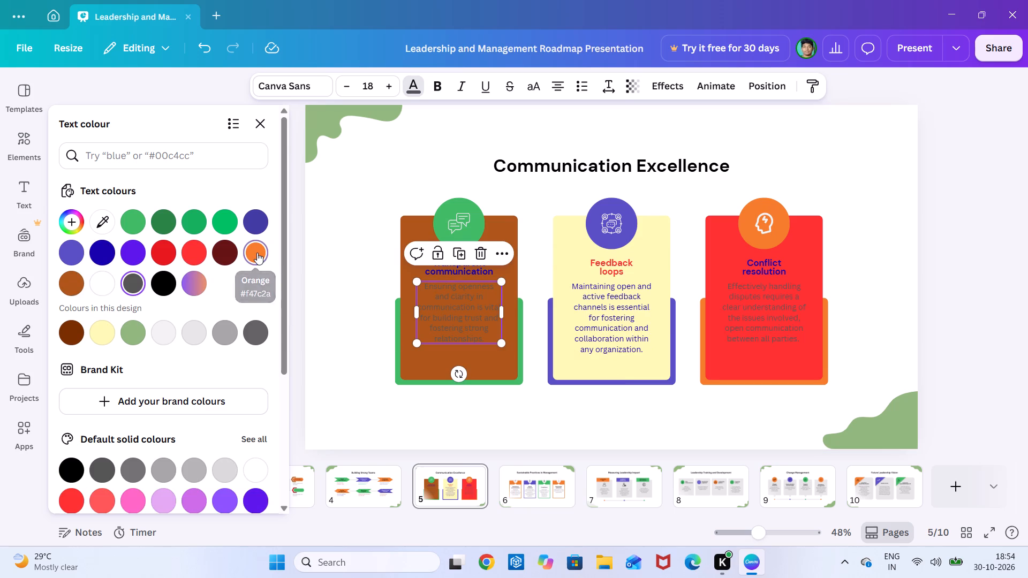
pyautogui.click(764, 321)
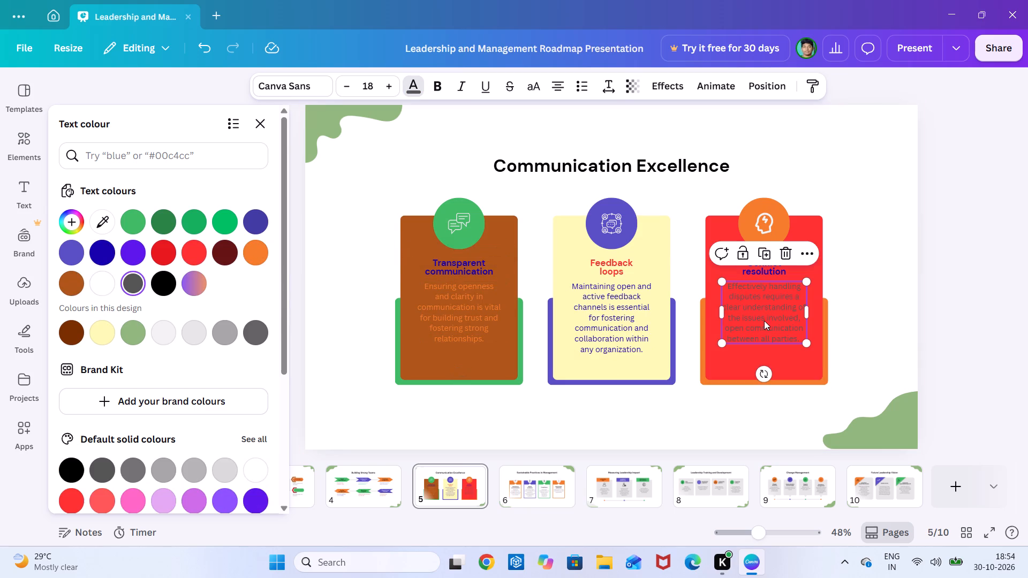
pyautogui.click(167, 226)
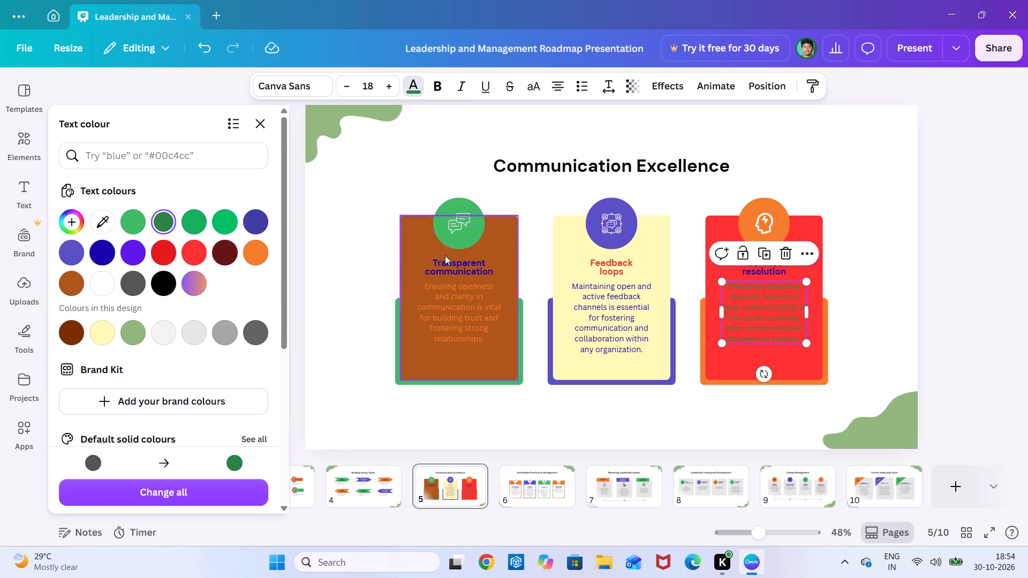
# On slide 5, set the description texts of the "Transparent communication", "Feedback loops" and "Conflict resolution" cards to font size 20.
pyautogui.click(465, 300)
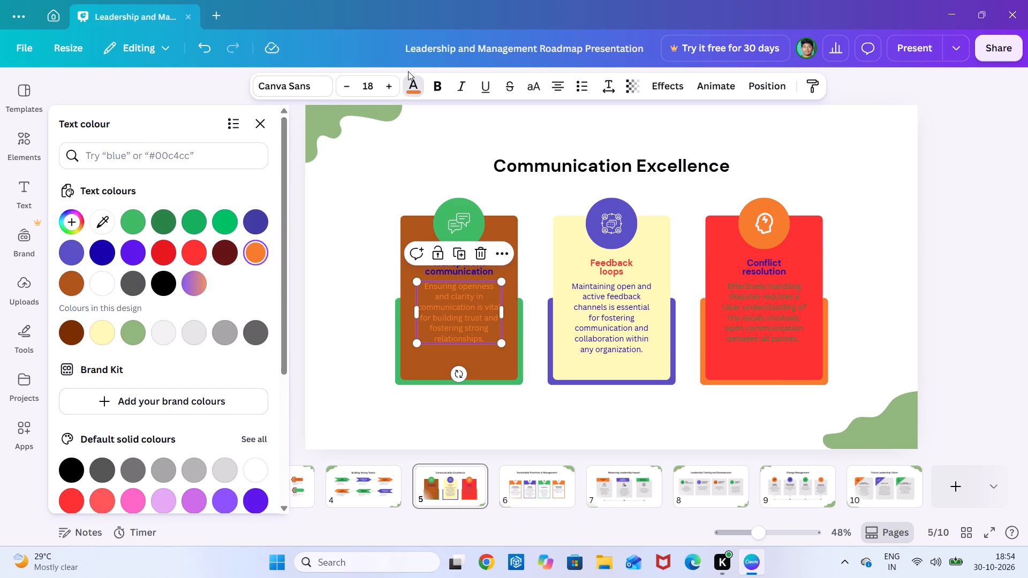
pyautogui.doubleClick(385, 88)
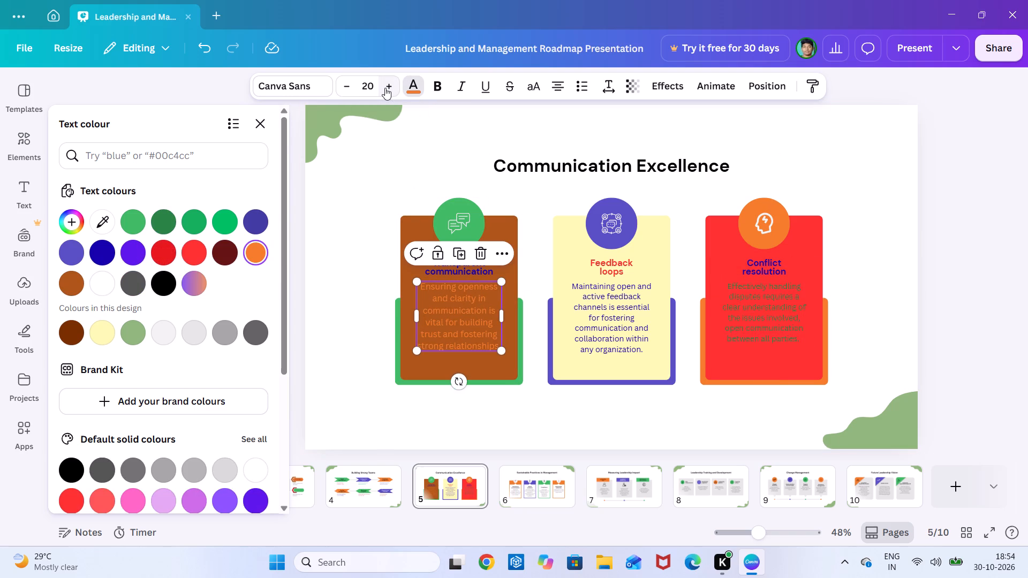
pyautogui.click(615, 294)
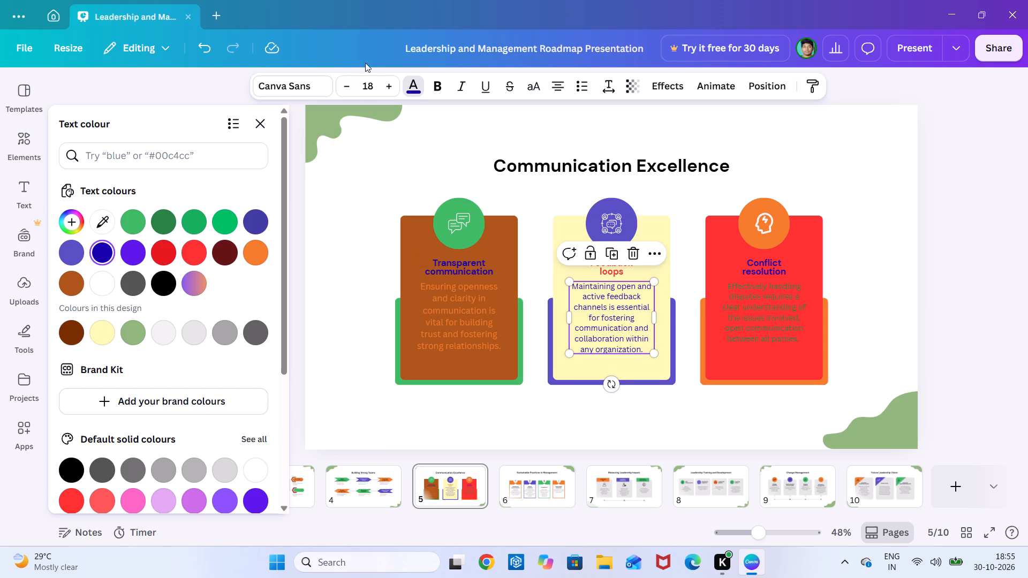
pyautogui.doubleClick(389, 87)
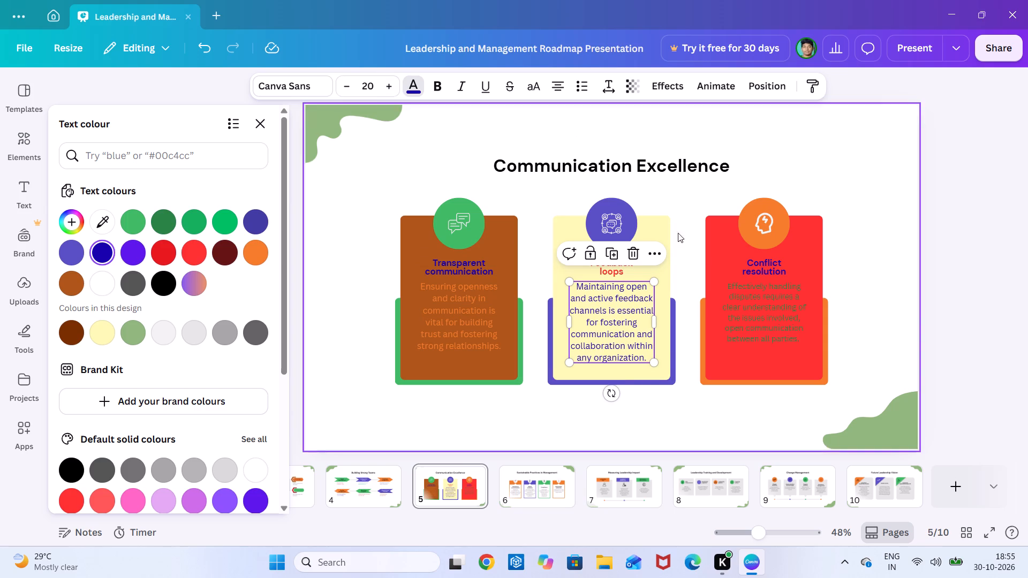
pyautogui.click(749, 305)
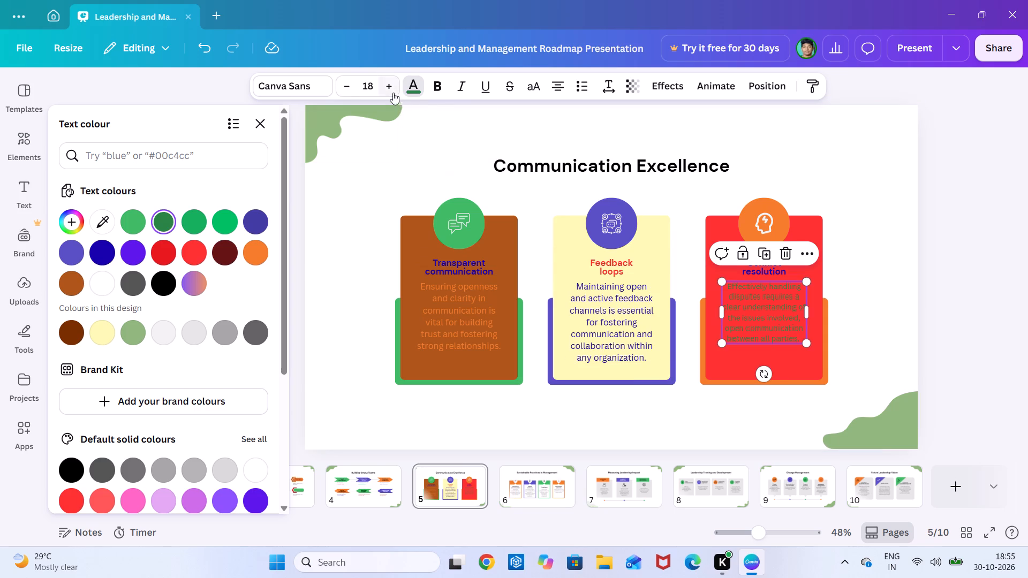
pyautogui.doubleClick(391, 88)
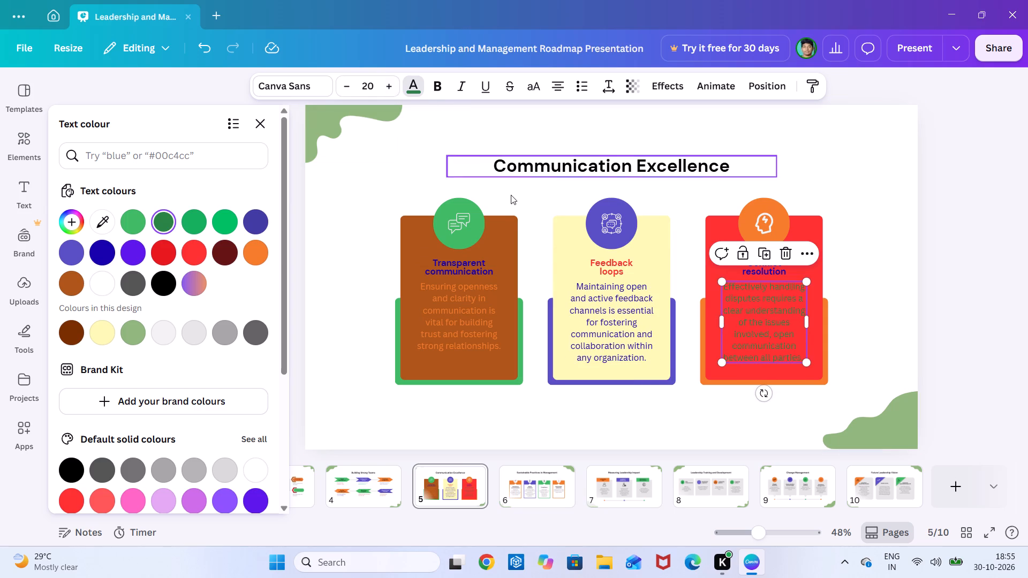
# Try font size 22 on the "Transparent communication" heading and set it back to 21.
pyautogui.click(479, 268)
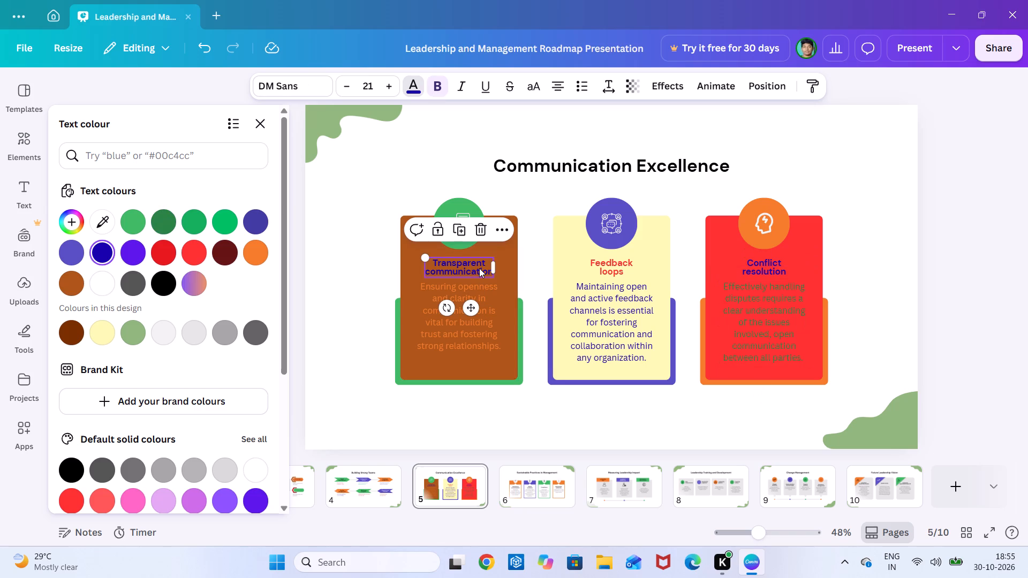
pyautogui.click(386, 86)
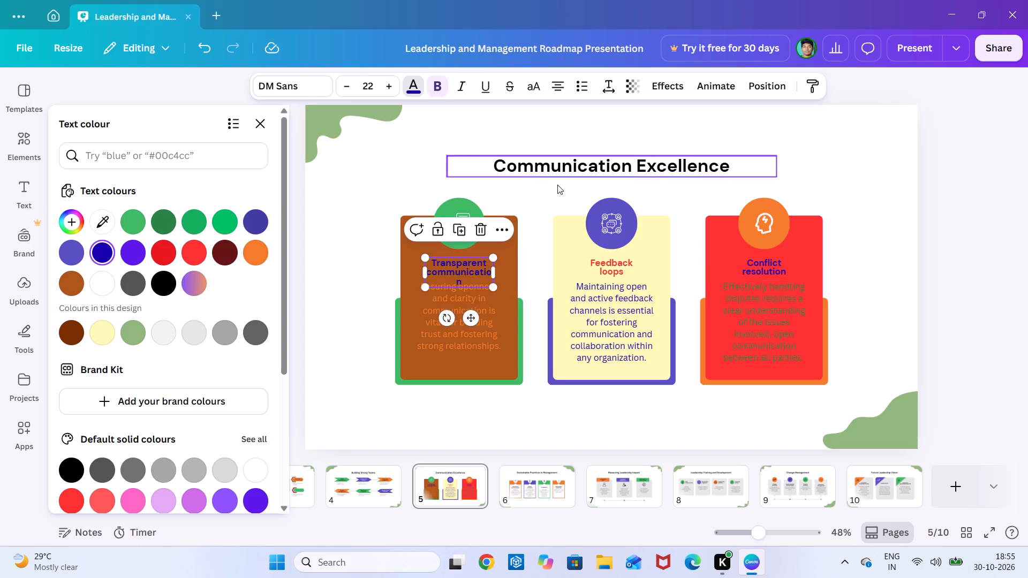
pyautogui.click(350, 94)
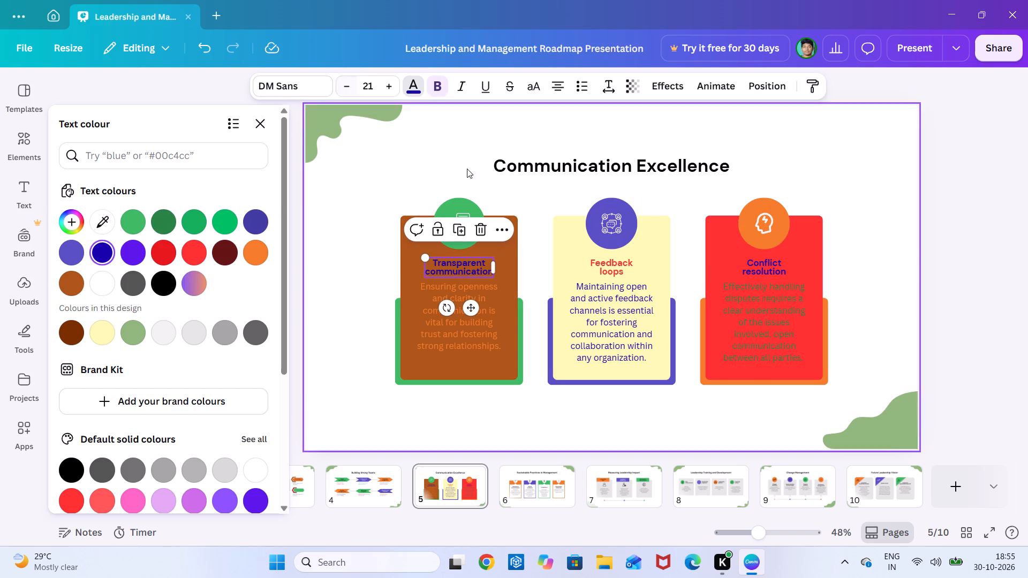
# Set the "Feedback loops" and "Conflict resolution" headings to font size 22.
pyautogui.click(592, 270)
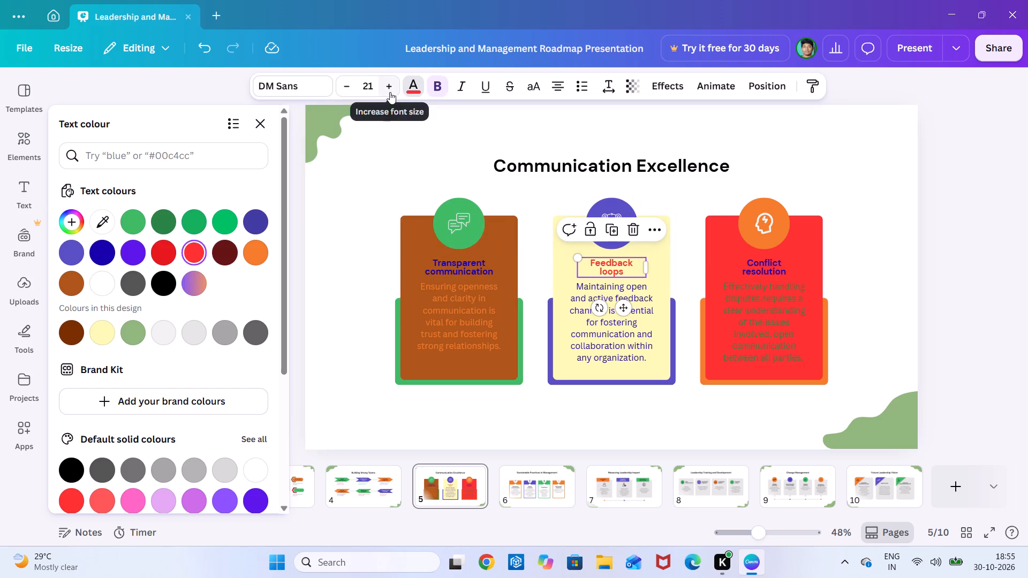
pyautogui.click(390, 92)
pyautogui.click(742, 260)
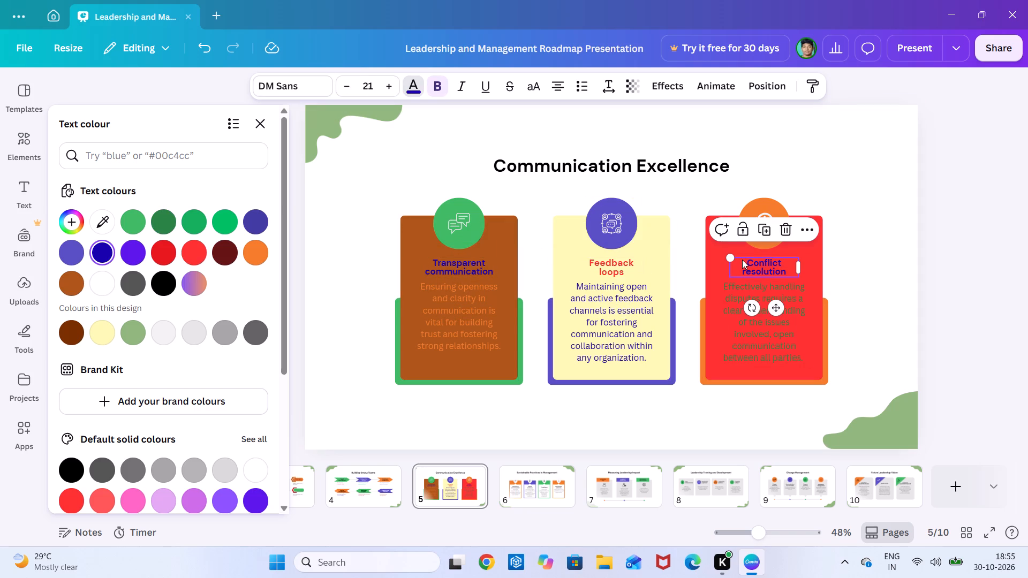
pyautogui.click(387, 86)
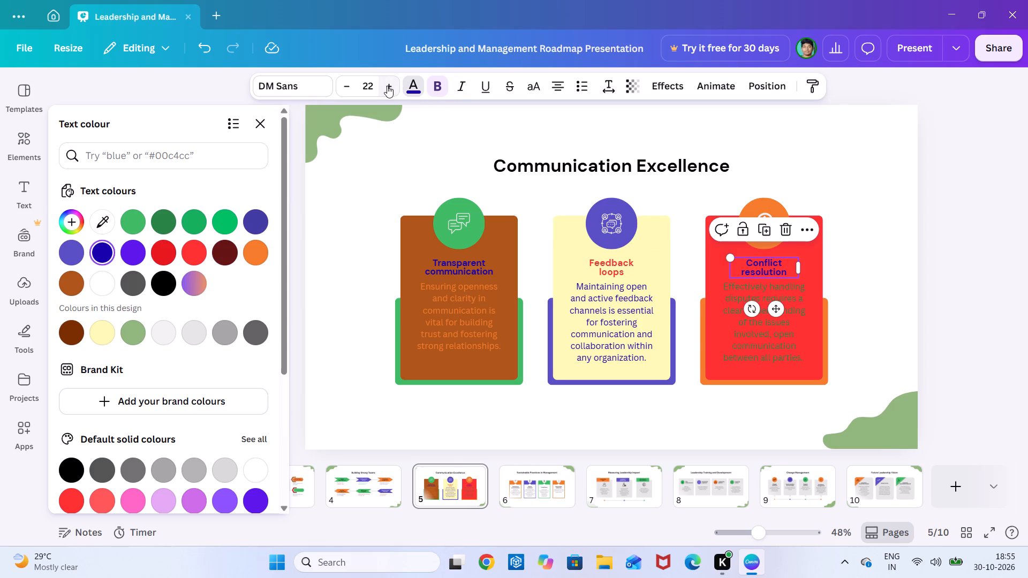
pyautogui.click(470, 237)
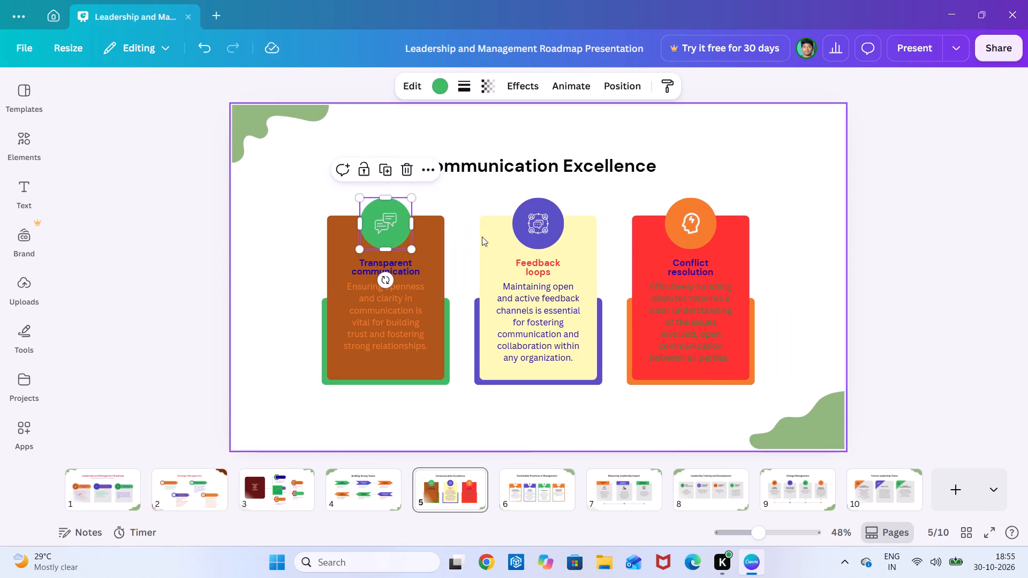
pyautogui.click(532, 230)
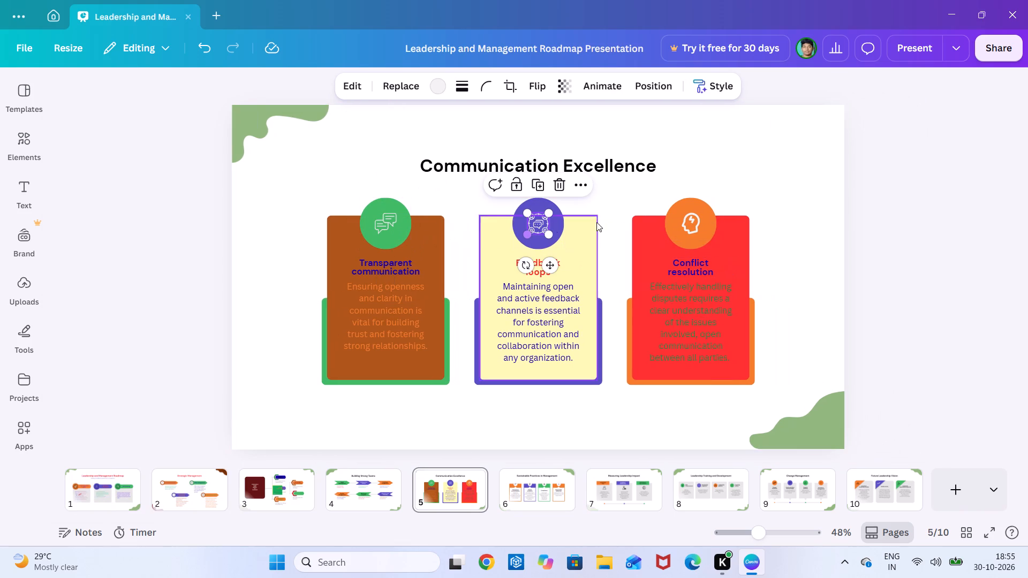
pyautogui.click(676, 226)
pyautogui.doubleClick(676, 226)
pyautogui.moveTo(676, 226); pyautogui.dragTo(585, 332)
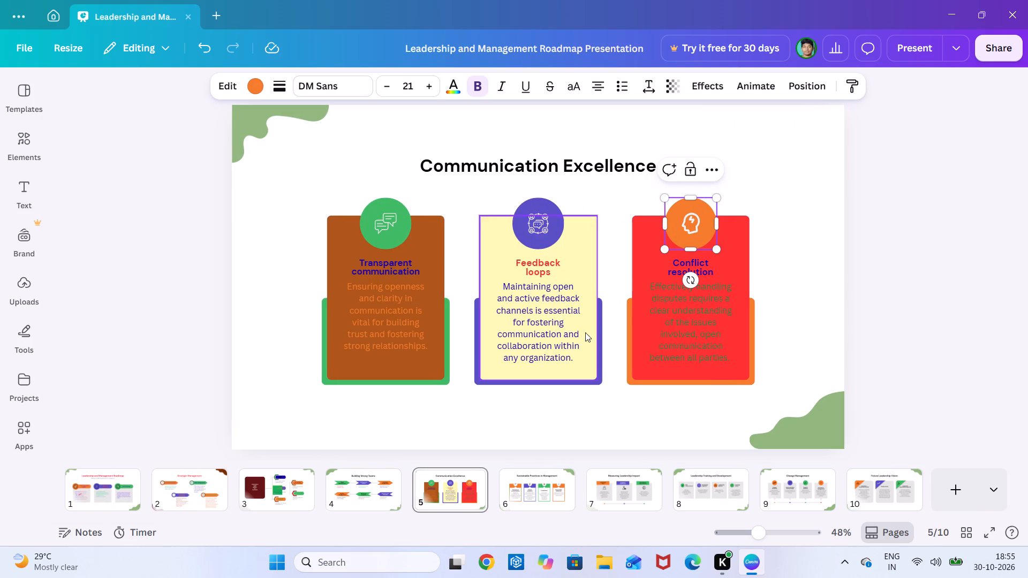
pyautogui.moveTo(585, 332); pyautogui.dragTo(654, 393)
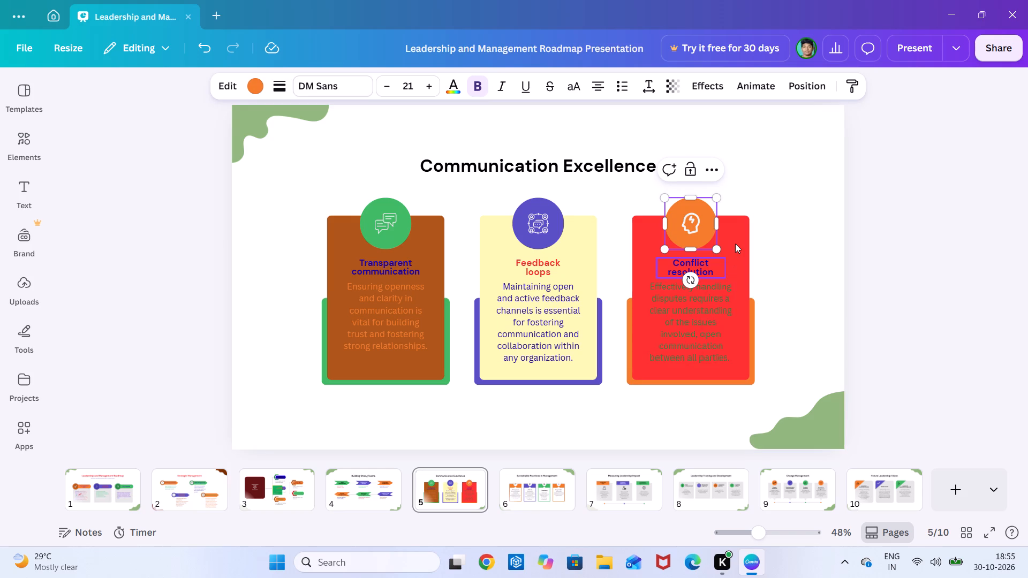
# Move the red "Conflict resolution" card background off its spot and reposition it behind its icon and text, over the orange block.
pyautogui.moveTo(736, 242); pyautogui.dragTo(807, 174)
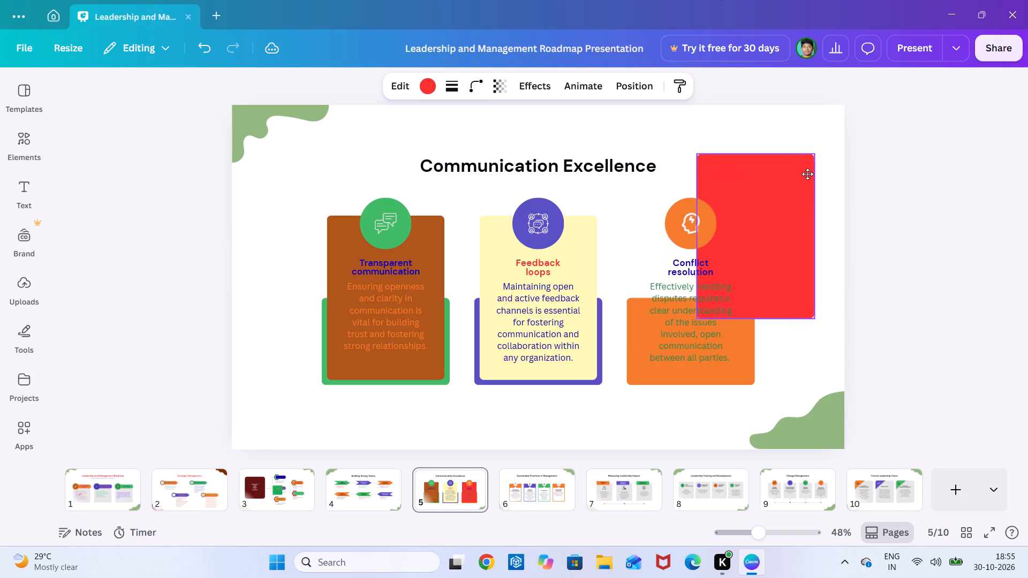
pyautogui.moveTo(807, 174); pyautogui.dragTo(740, 216)
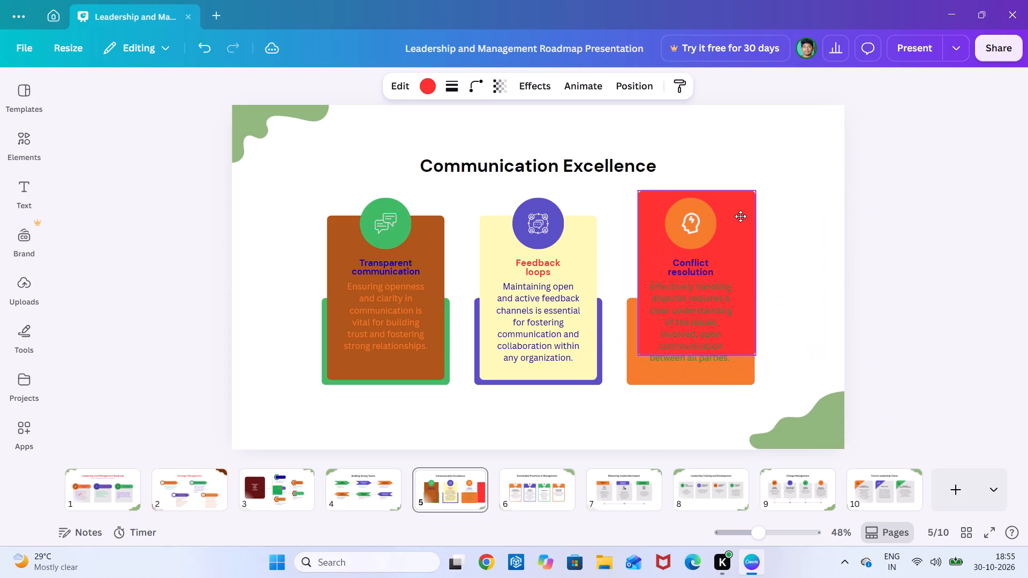
pyautogui.moveTo(740, 216); pyautogui.dragTo(734, 220)
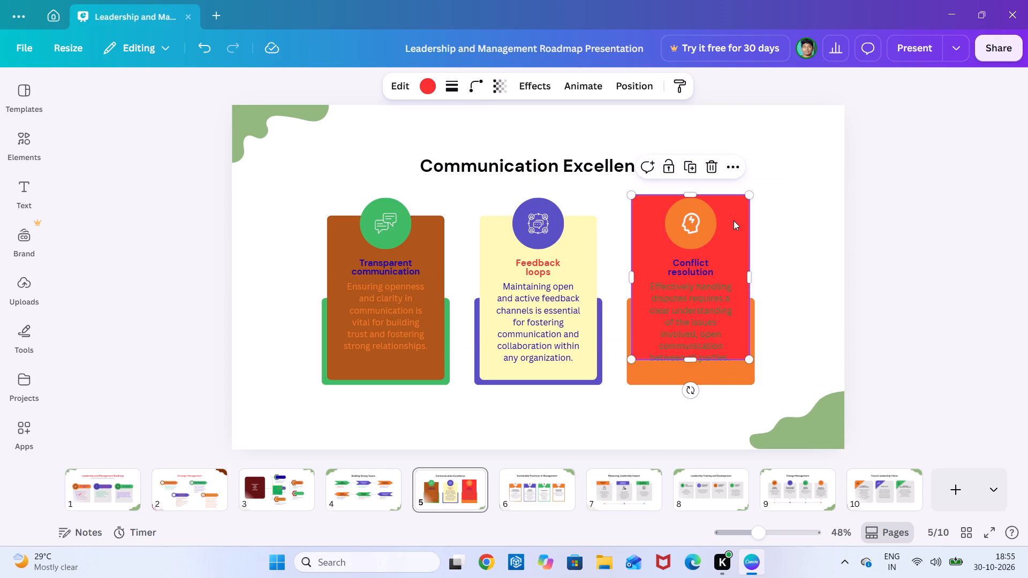
pyautogui.moveTo(728, 243); pyautogui.dragTo(731, 271)
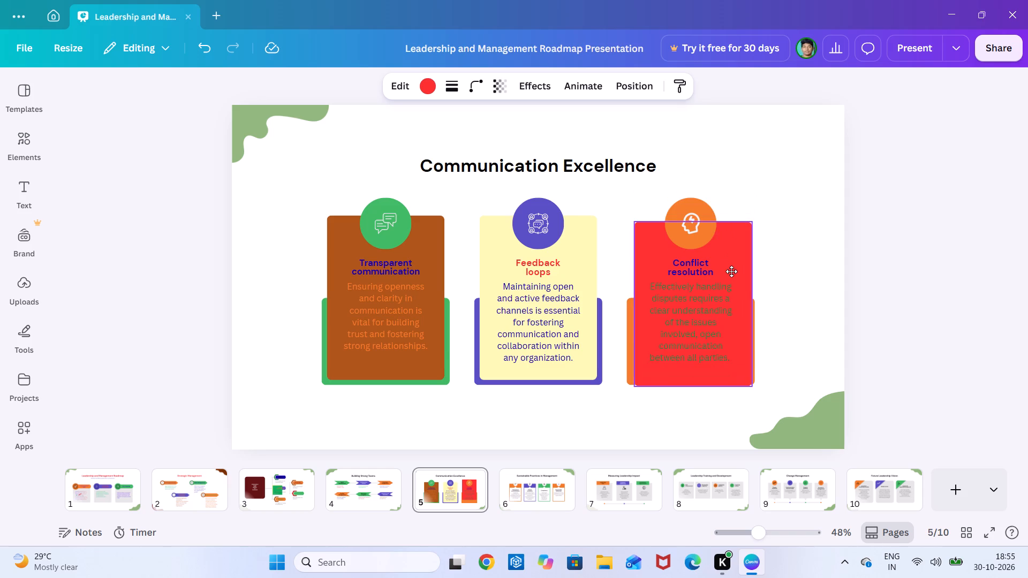
pyautogui.moveTo(731, 271); pyautogui.dragTo(730, 262)
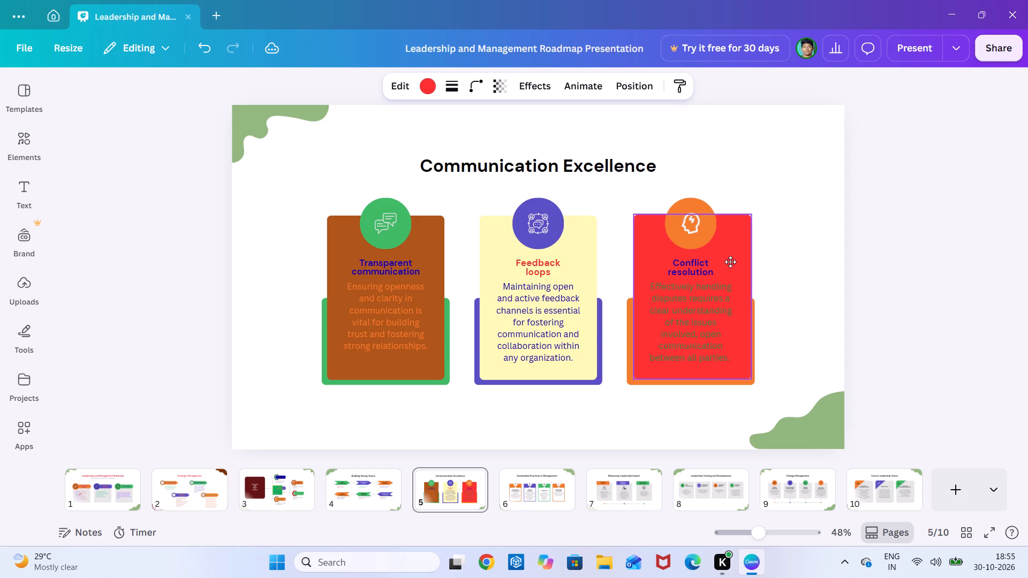
pyautogui.moveTo(730, 262); pyautogui.dragTo(732, 261)
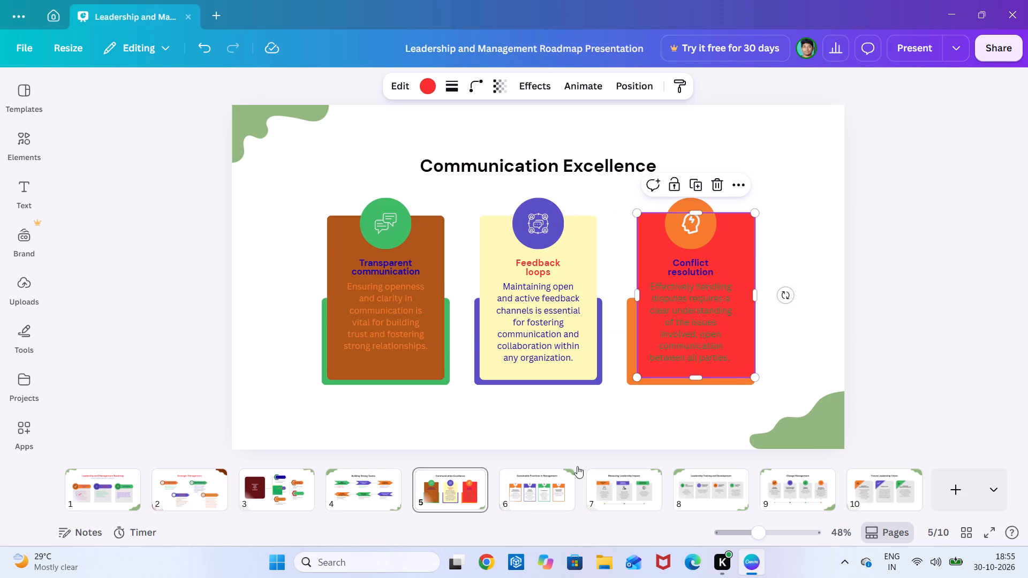
# Go to slide 6, "Sustainable Practices in Management".
pyautogui.click(562, 488)
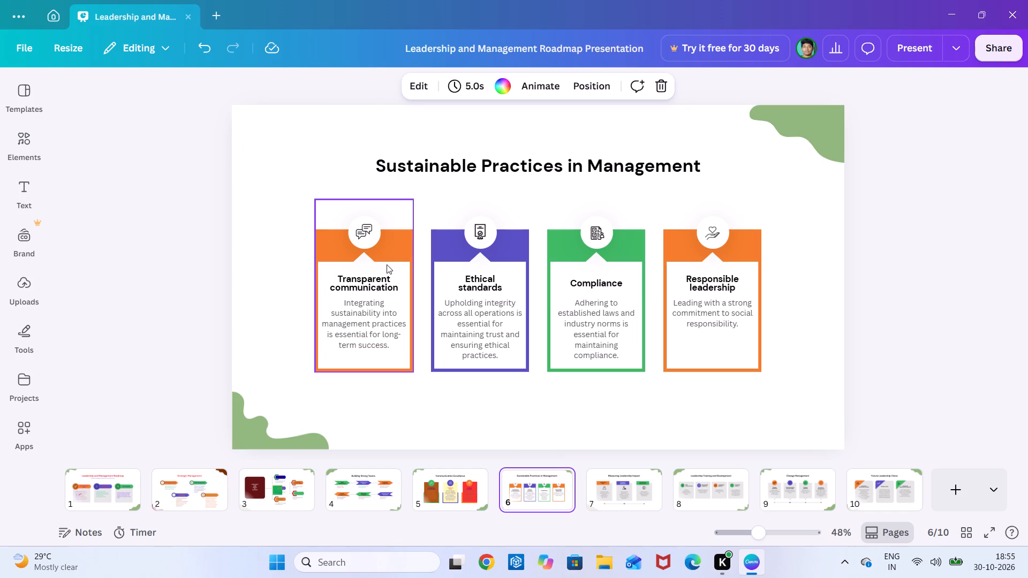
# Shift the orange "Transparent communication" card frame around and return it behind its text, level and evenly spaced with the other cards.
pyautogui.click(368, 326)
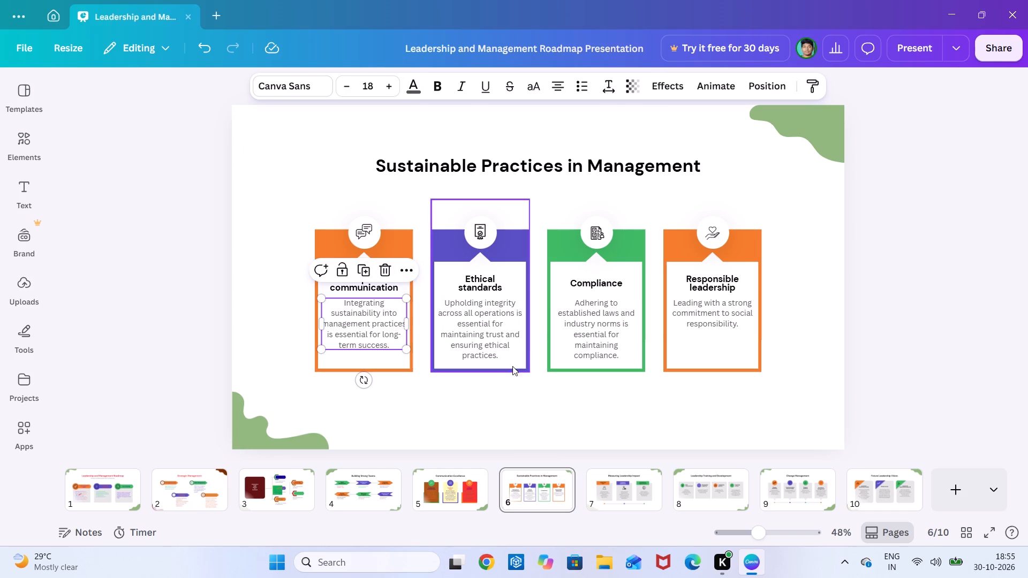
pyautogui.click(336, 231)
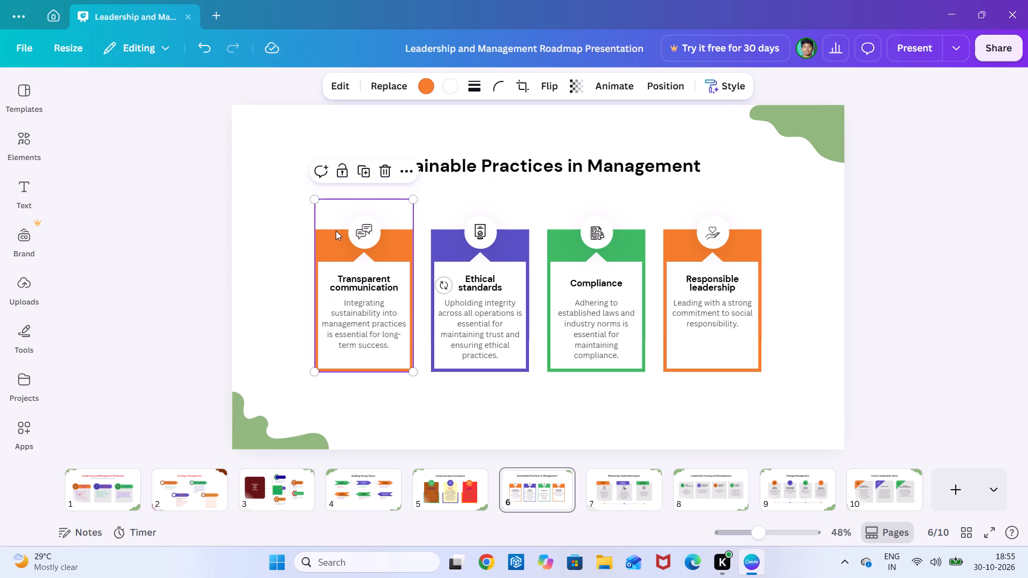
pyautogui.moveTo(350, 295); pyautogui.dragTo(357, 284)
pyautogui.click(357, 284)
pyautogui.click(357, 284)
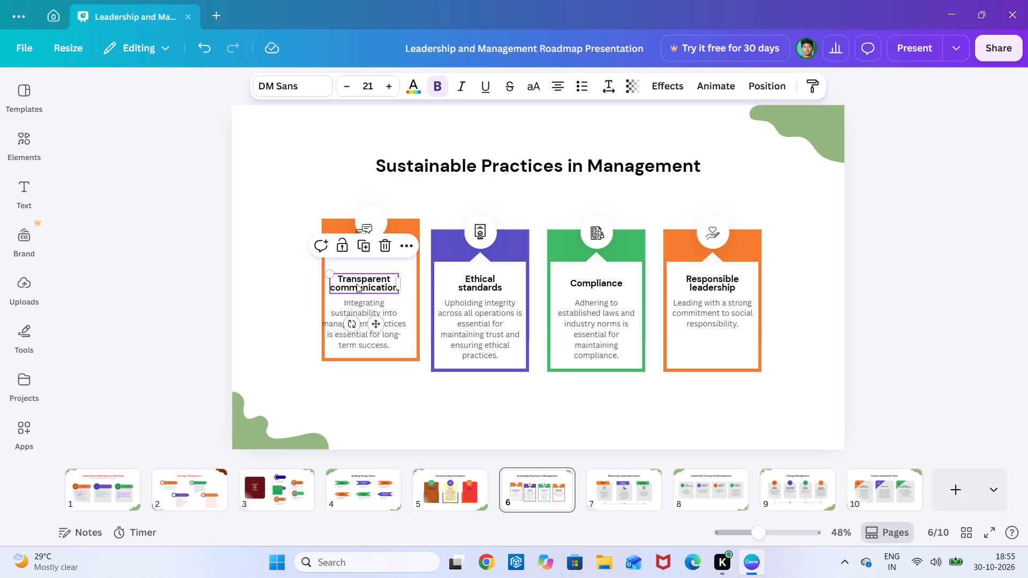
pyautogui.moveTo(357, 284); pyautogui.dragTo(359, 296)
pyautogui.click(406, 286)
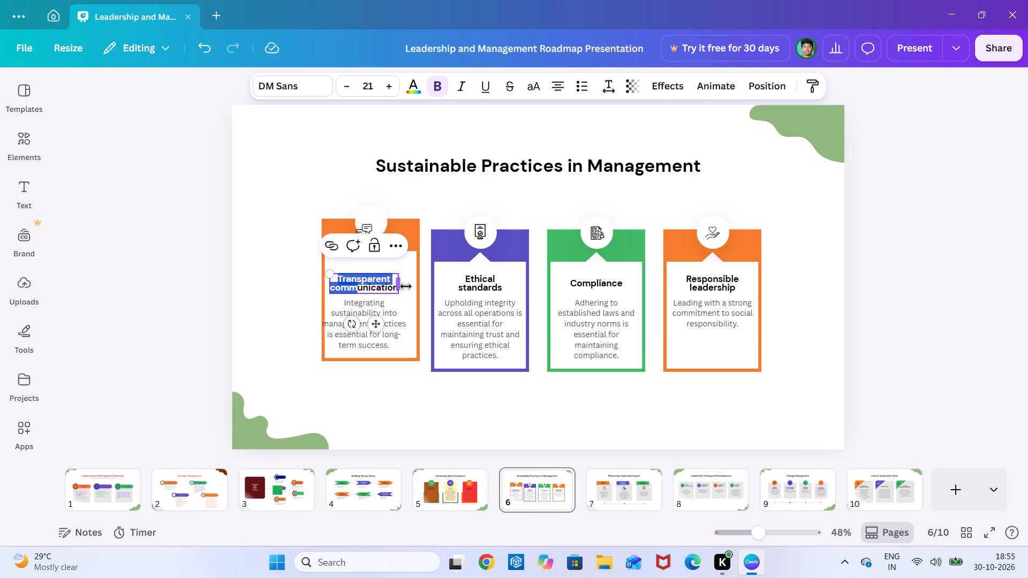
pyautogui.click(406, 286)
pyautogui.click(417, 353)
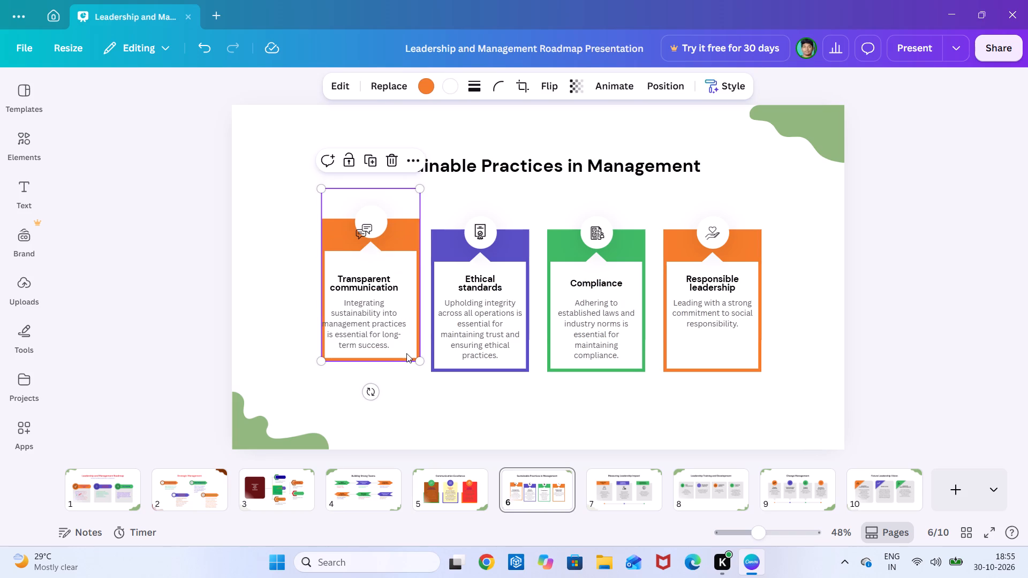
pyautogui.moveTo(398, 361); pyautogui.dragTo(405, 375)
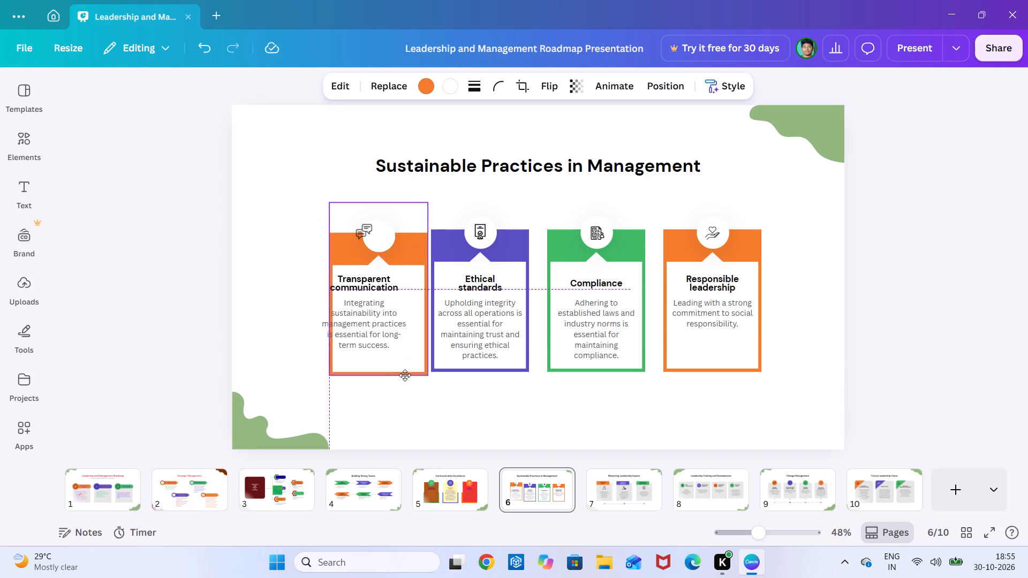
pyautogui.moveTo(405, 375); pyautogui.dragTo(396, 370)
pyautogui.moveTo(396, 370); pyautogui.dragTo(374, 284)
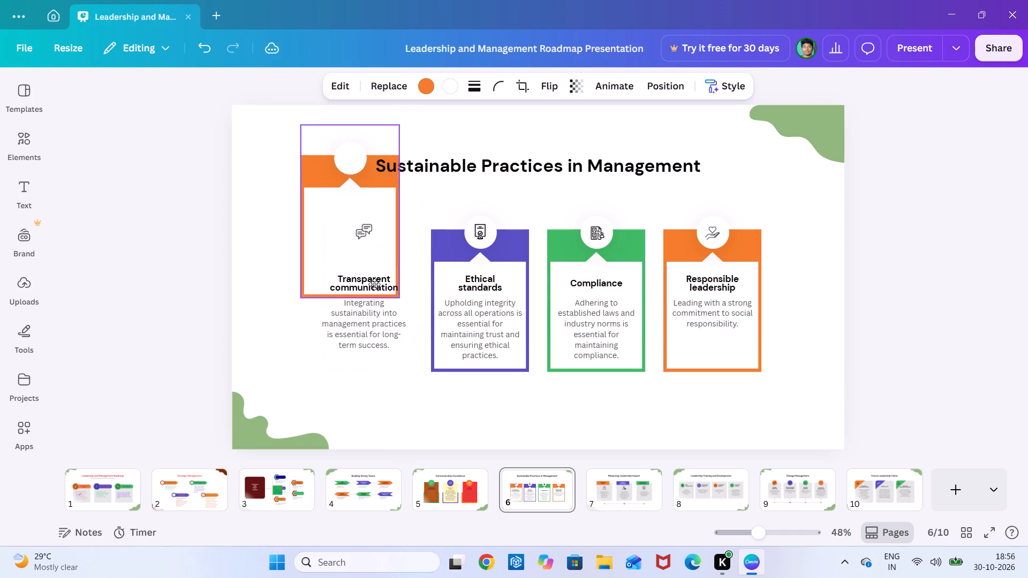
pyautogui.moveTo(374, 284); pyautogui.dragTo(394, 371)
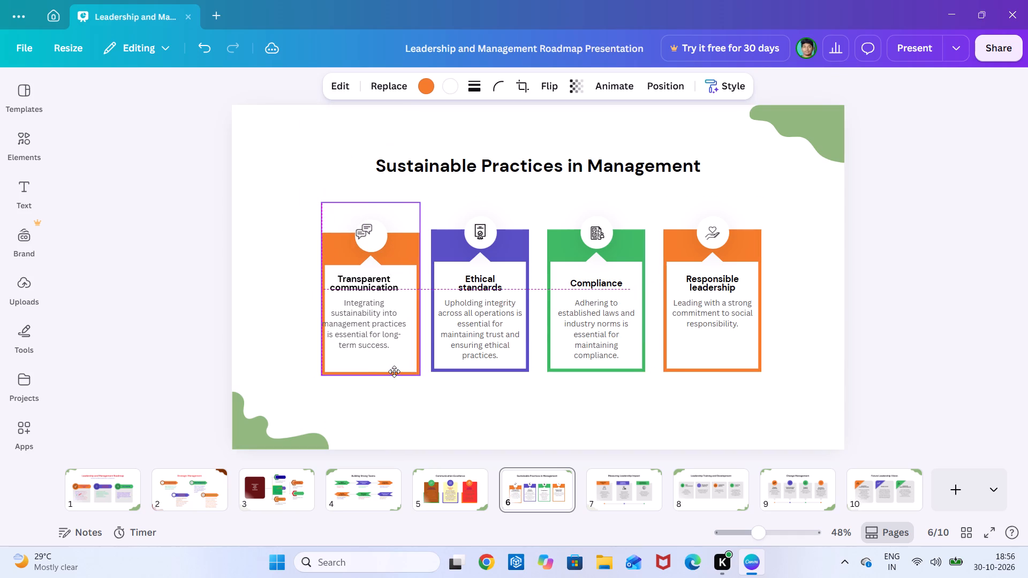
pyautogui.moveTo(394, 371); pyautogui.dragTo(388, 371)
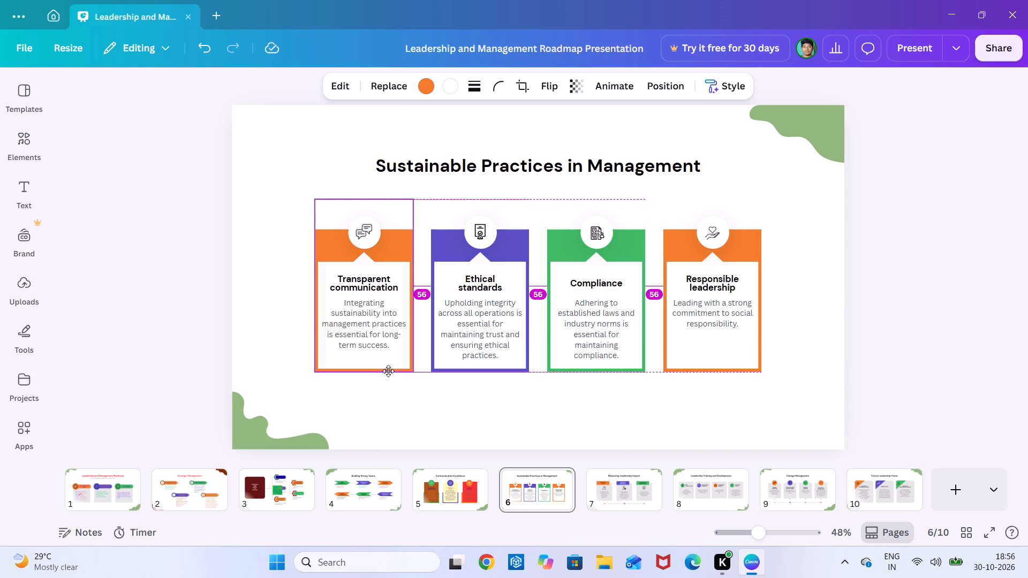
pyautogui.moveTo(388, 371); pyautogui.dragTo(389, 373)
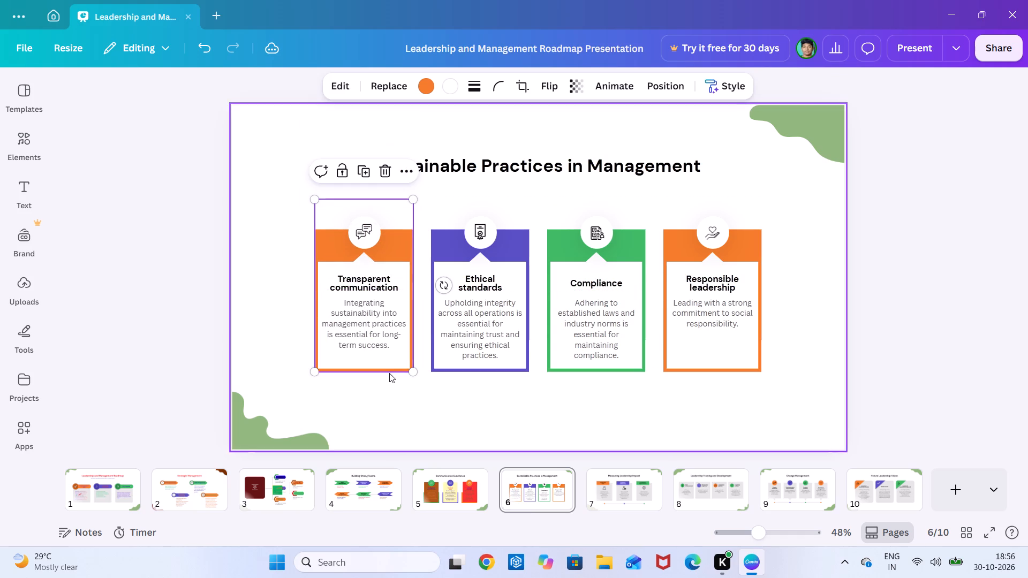
# Recolour the card headings: "Transparent communication" green, "Ethical standards" bright red, "Compliance" orange and "Responsible leadership" dark blue.
pyautogui.click(378, 274)
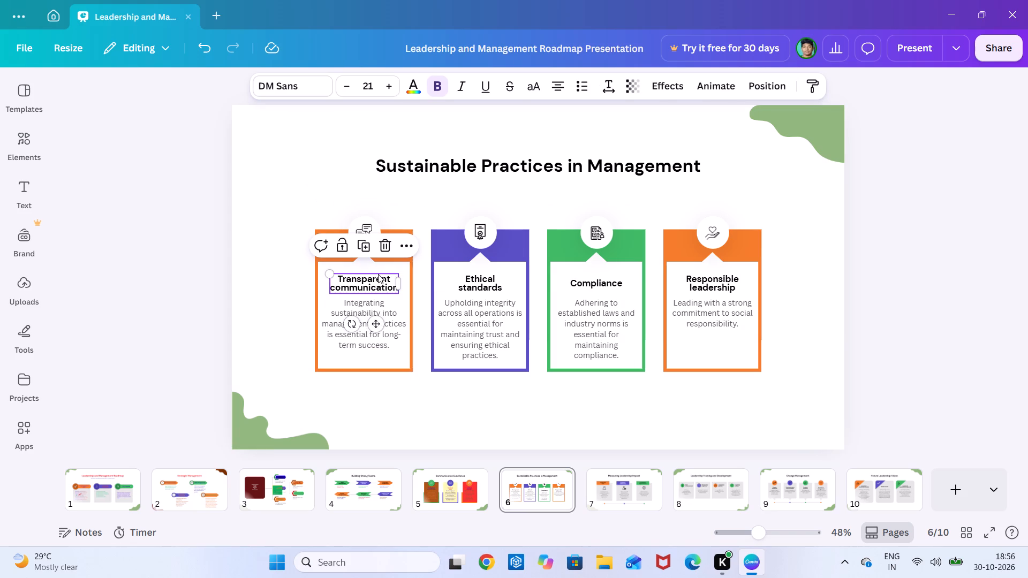
pyautogui.click(414, 91)
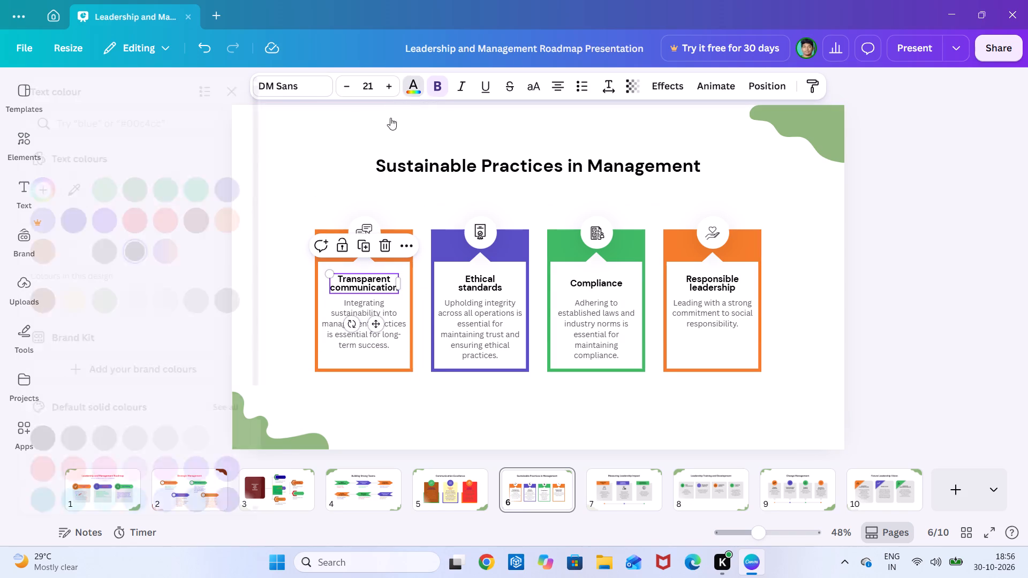
pyautogui.click(218, 220)
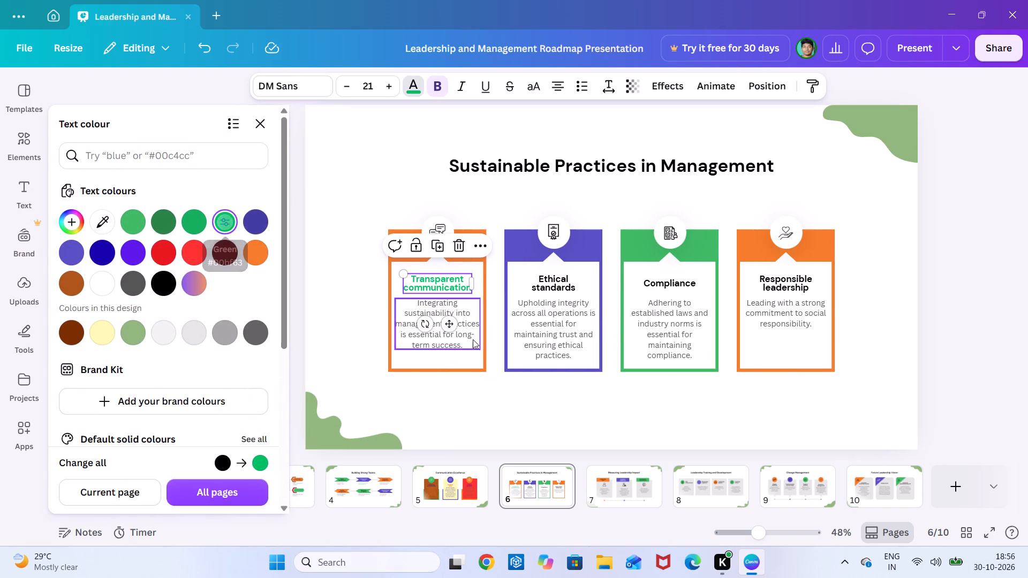
pyautogui.click(550, 283)
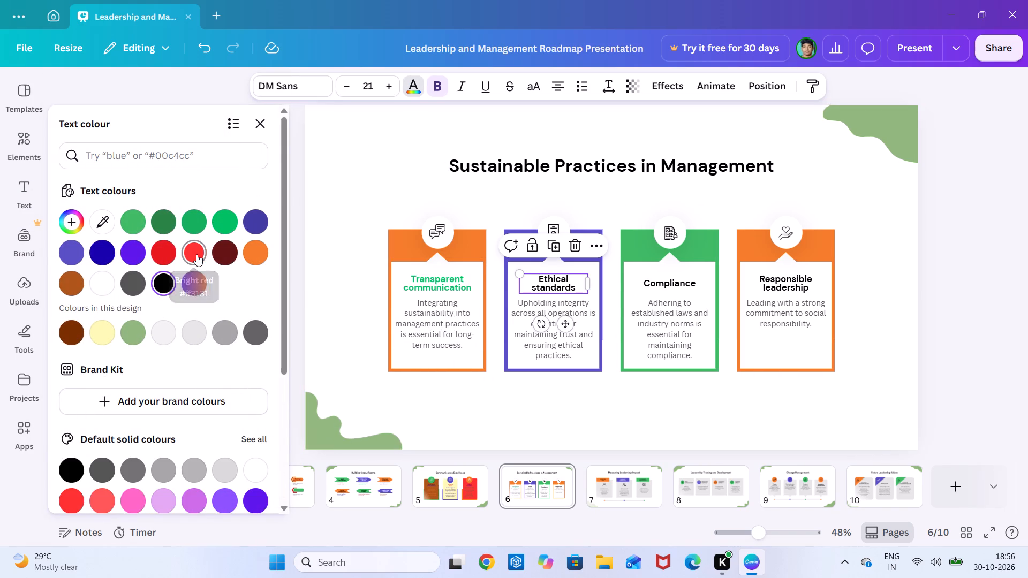
pyautogui.click(196, 254)
pyautogui.click(662, 285)
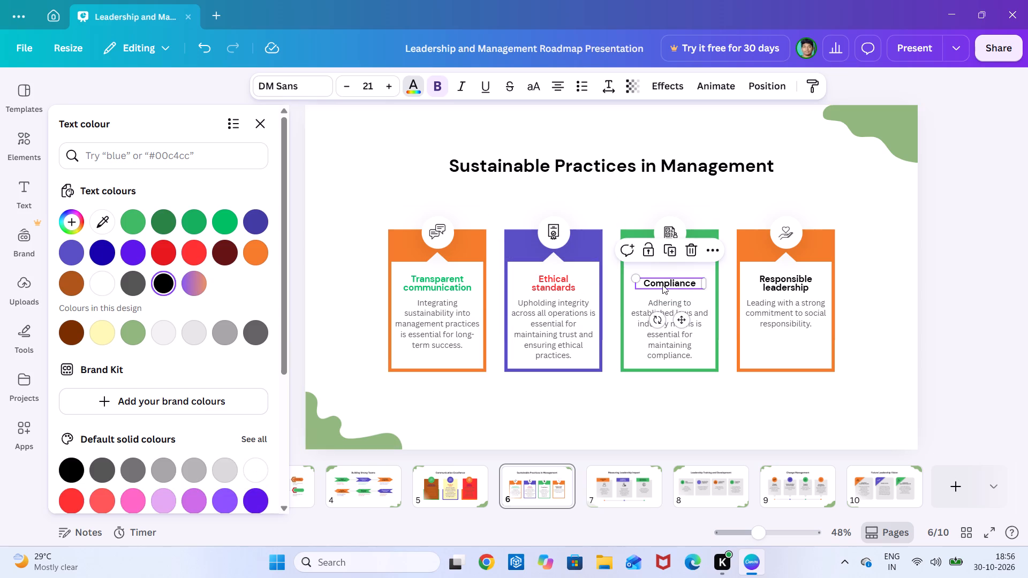
pyautogui.click(256, 261)
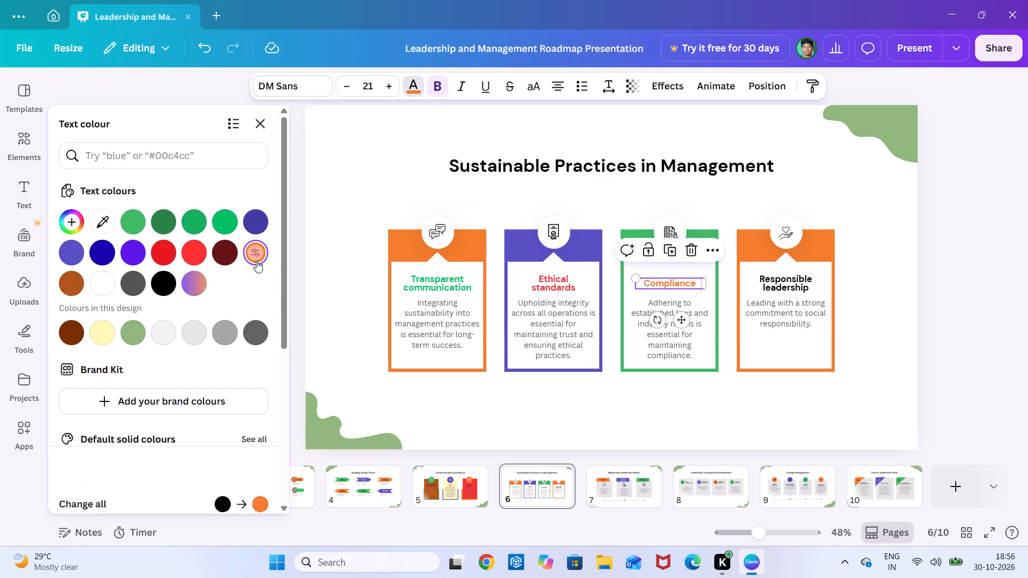
pyautogui.click(760, 286)
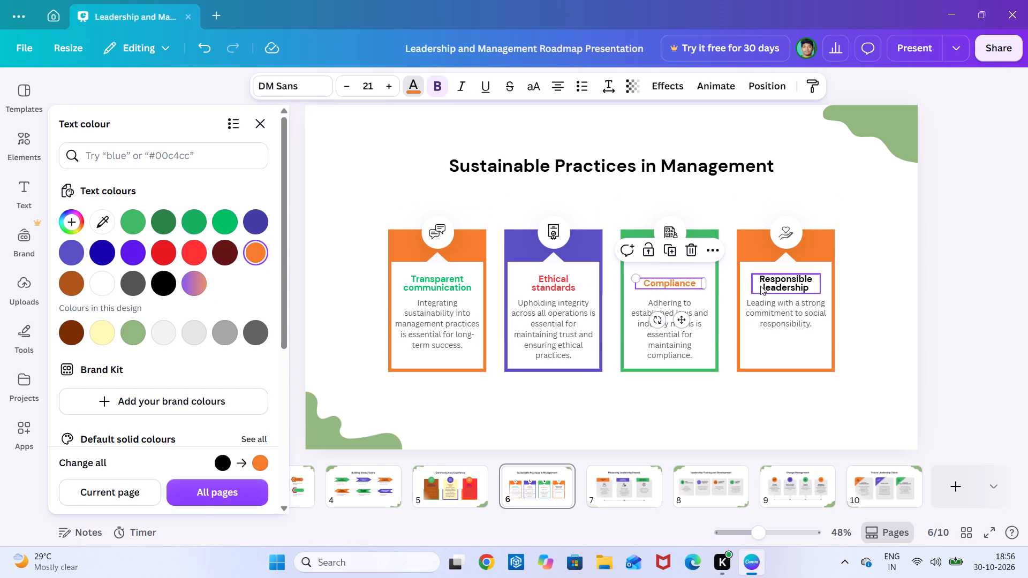
pyautogui.click(108, 257)
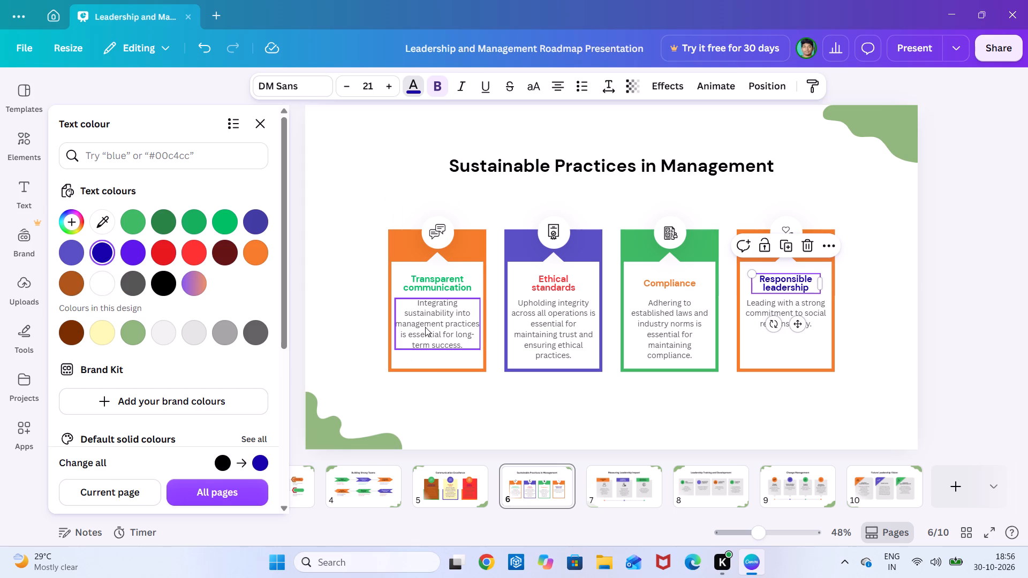
# Recolour the description under "Transparent communication" dark maroon and the one under "Ethical standards" bright red.
pyautogui.click(425, 327)
pyautogui.click(128, 291)
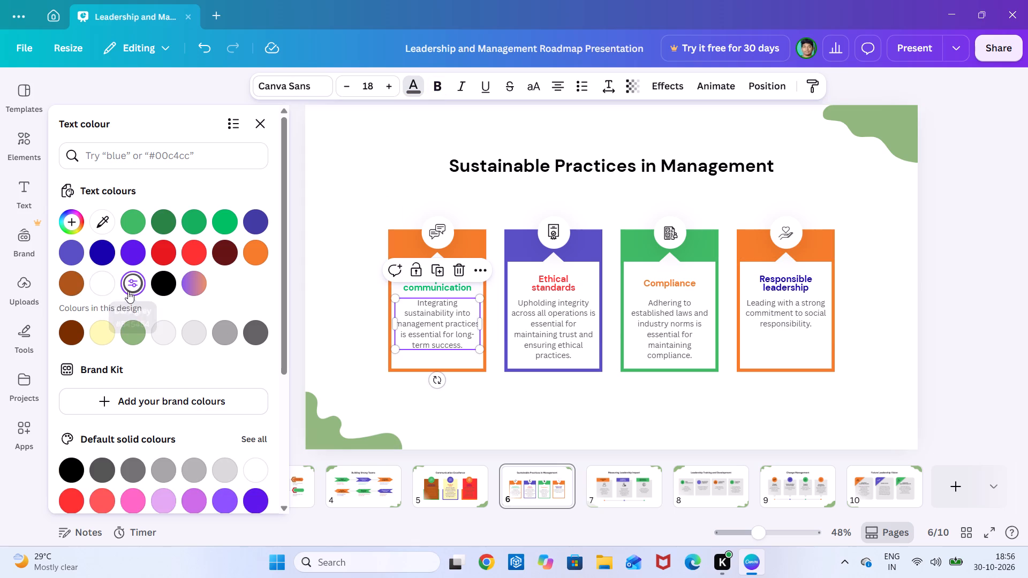
pyautogui.click(167, 294)
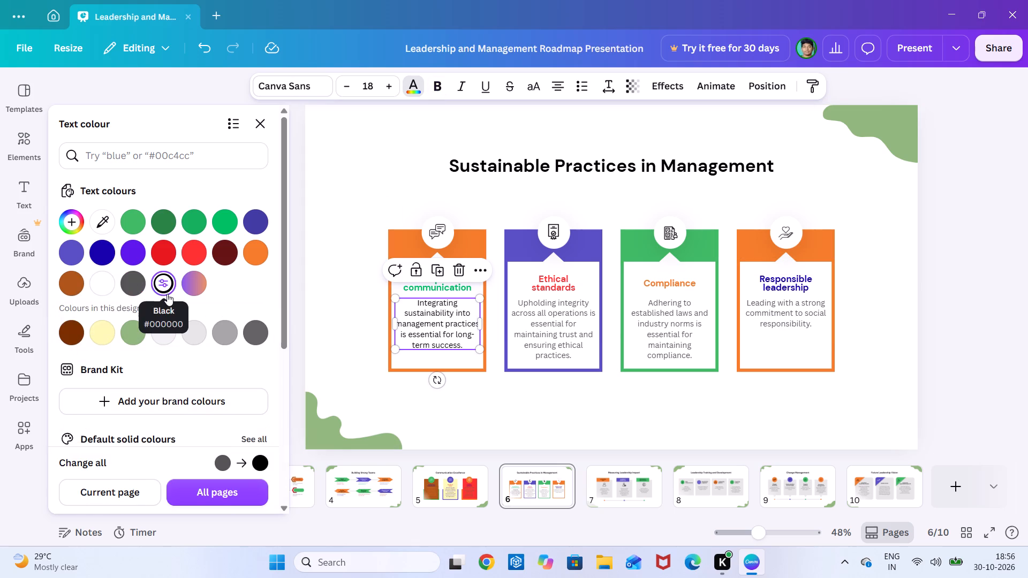
pyautogui.click(189, 287)
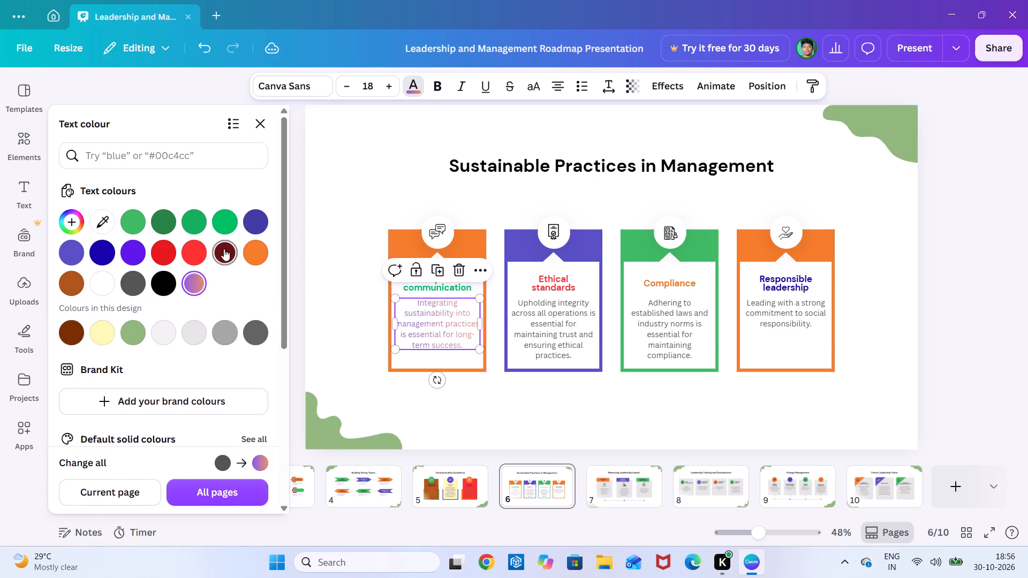
pyautogui.click(224, 249)
pyautogui.click(513, 340)
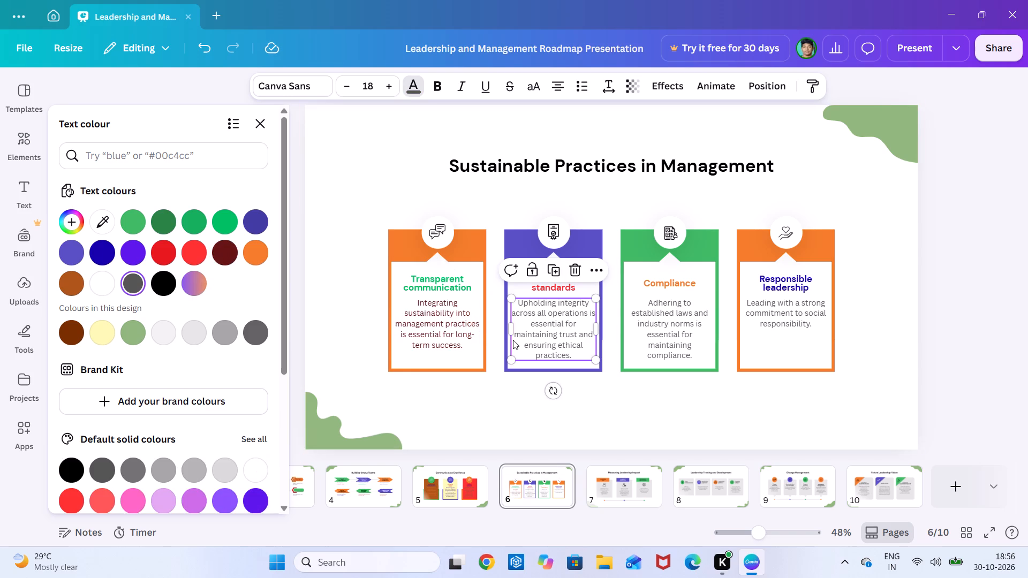
pyautogui.click(199, 258)
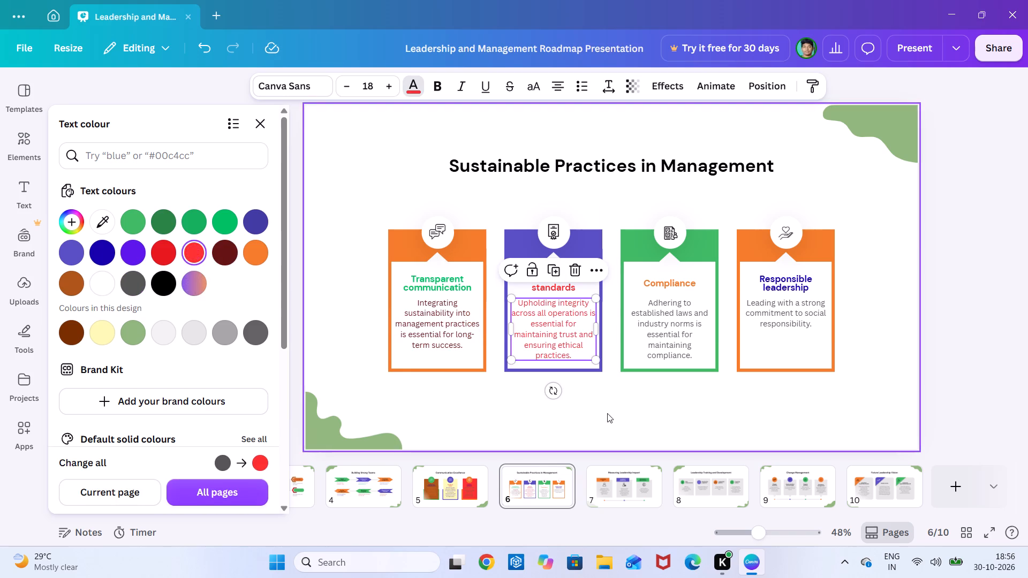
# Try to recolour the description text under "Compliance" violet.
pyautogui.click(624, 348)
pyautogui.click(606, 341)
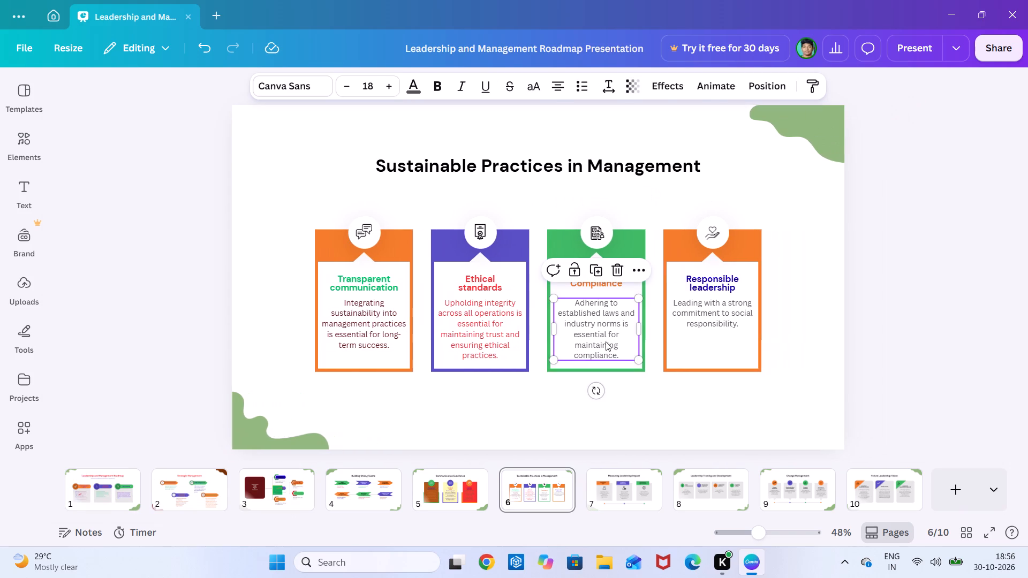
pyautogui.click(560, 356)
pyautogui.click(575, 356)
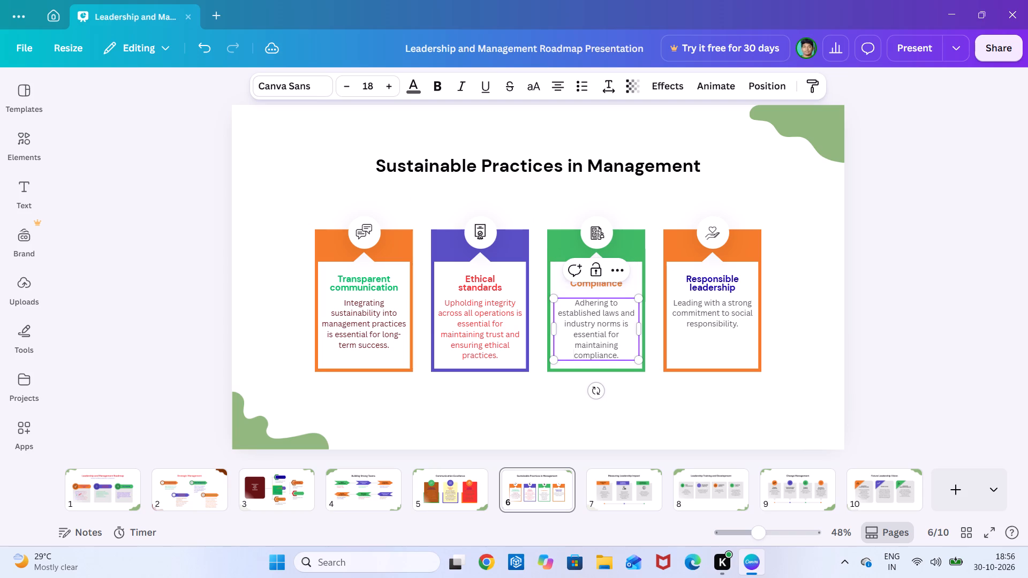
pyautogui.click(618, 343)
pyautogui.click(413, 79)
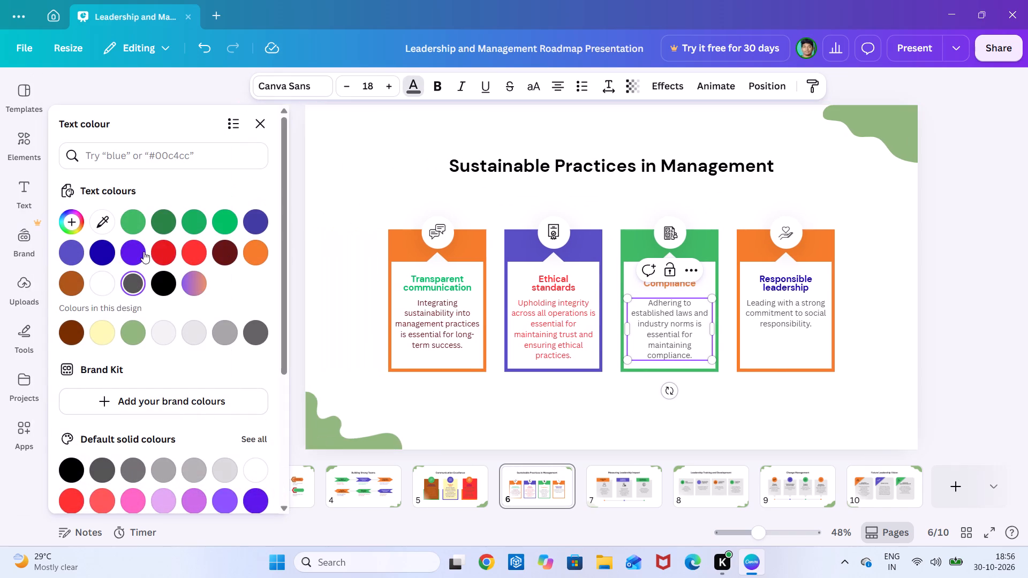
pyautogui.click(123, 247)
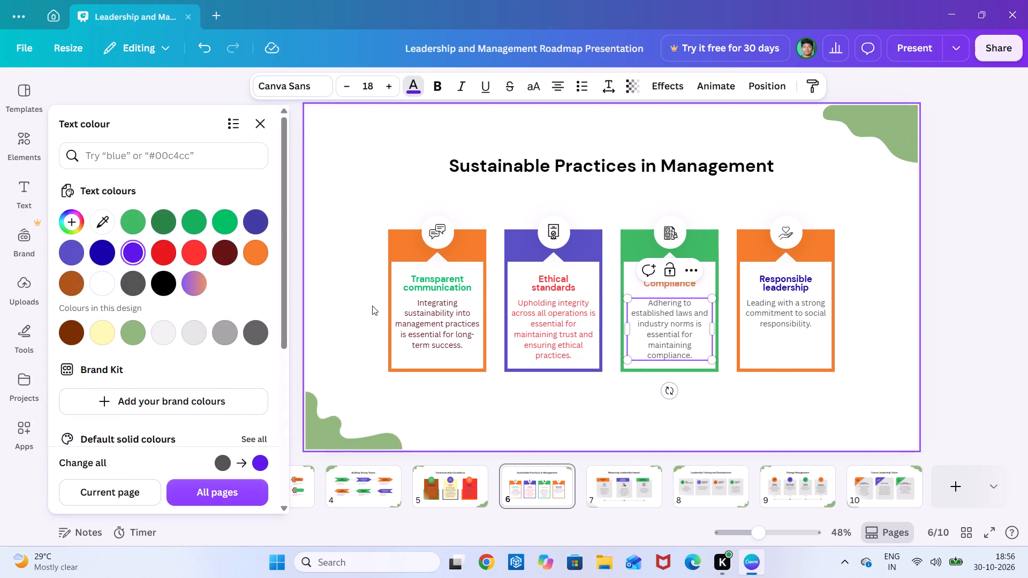
# Recolour the description text under "Responsible leadership" dark green.
pyautogui.click(819, 308)
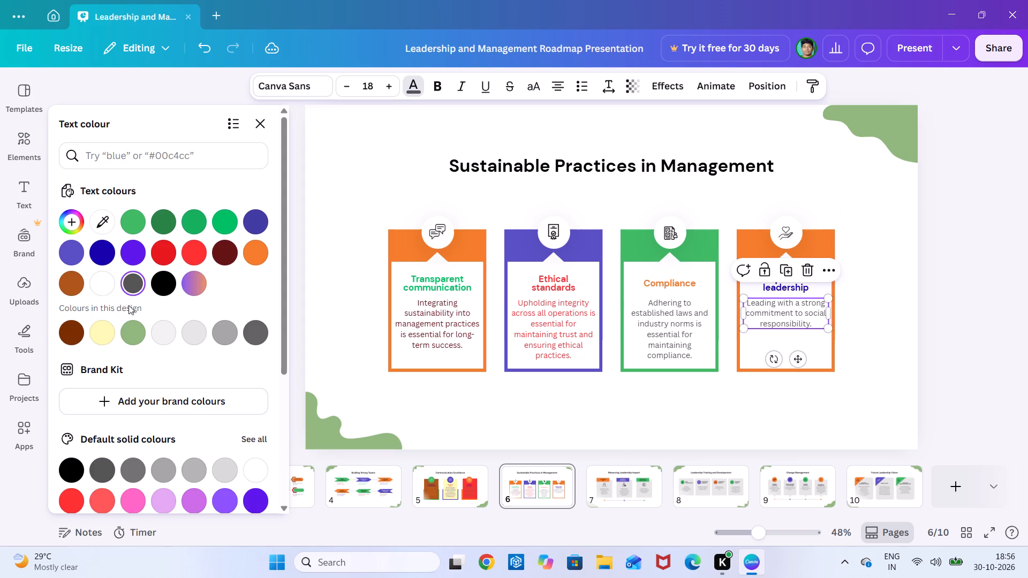
pyautogui.click(164, 225)
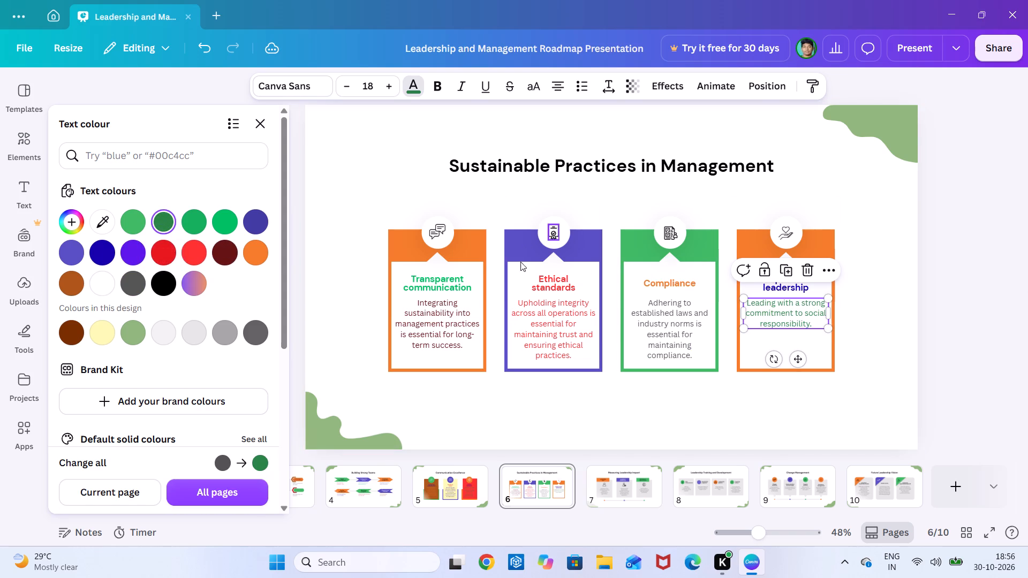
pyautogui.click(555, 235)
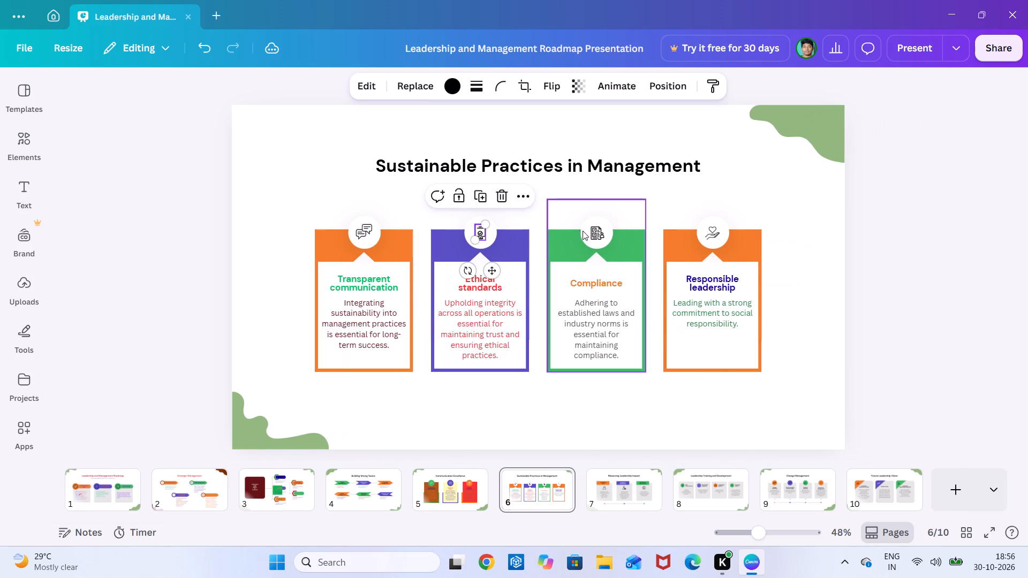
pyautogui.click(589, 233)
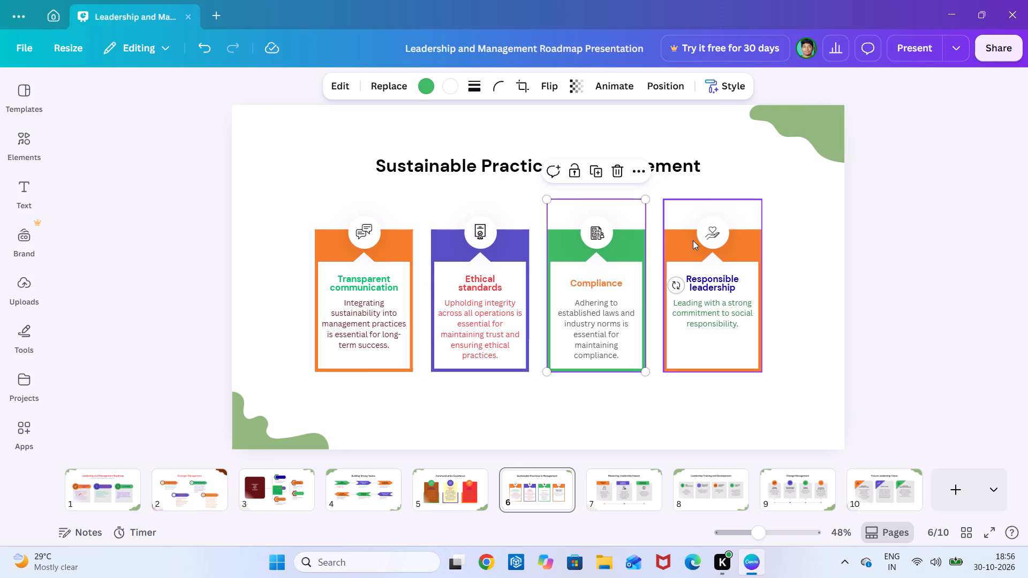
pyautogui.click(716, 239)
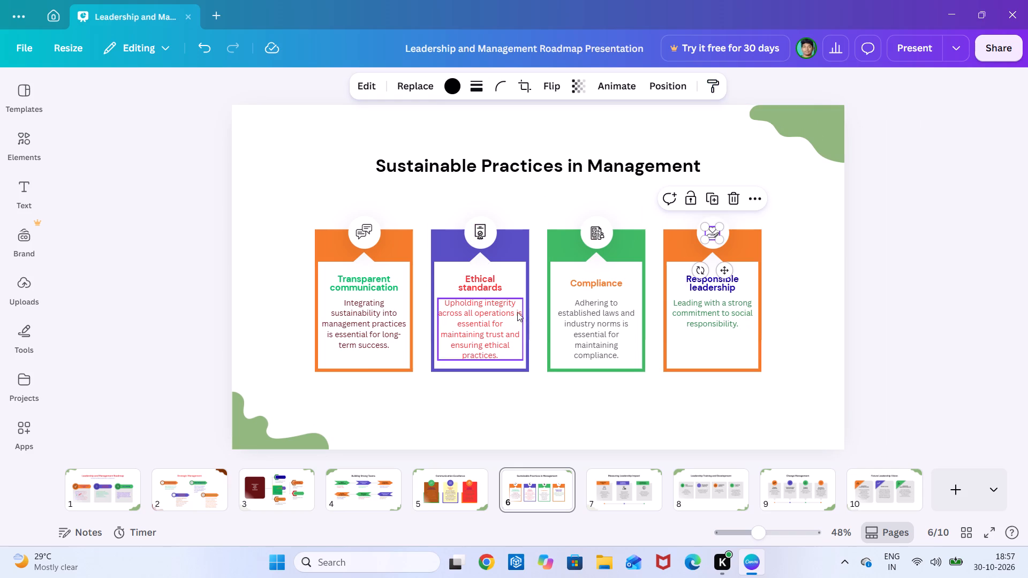
# Try other colours on the orange frame of the "Transparent communication" card and settle on dark maroon.
pyautogui.click(405, 282)
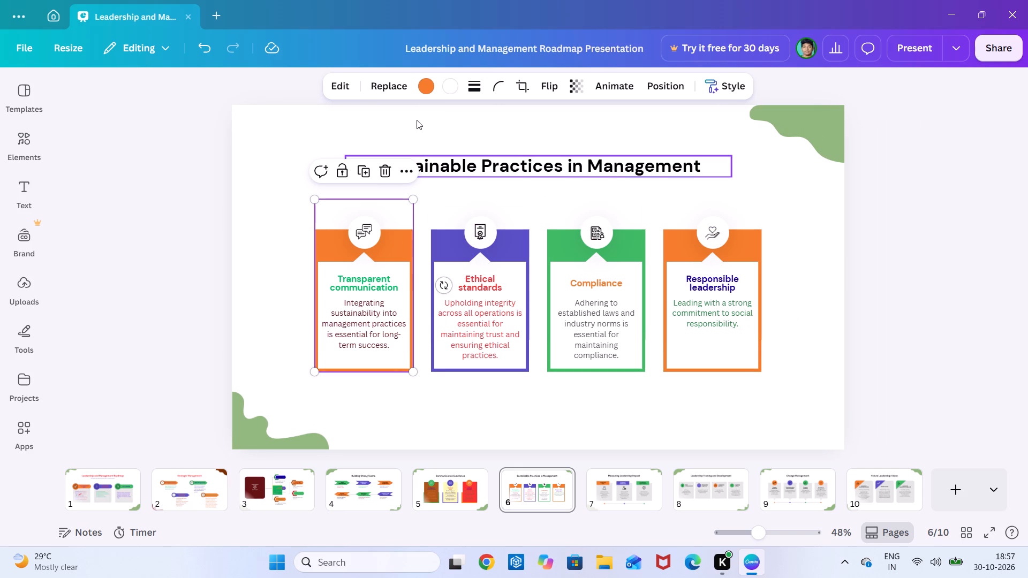
pyautogui.click(428, 88)
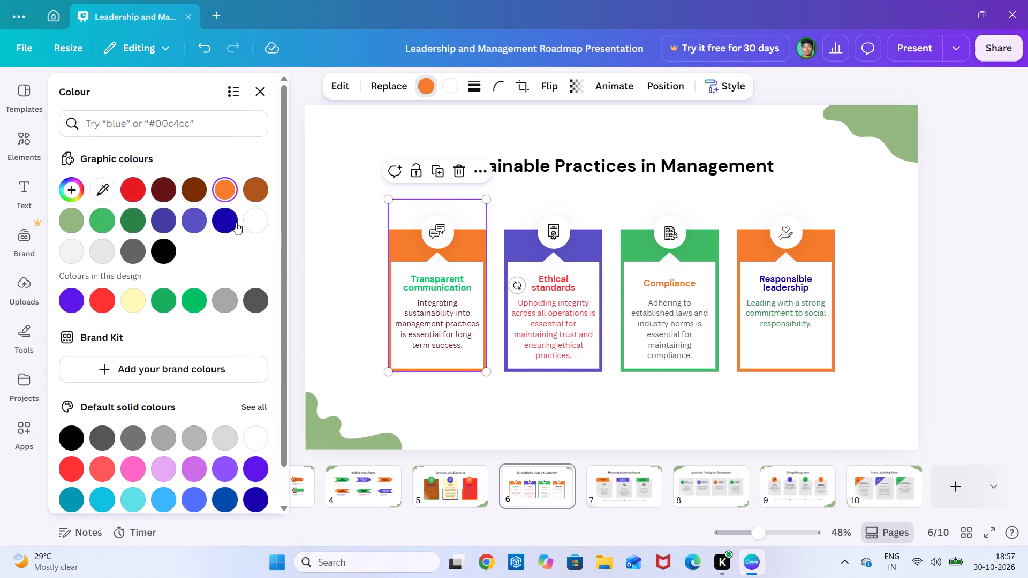
pyautogui.click(236, 222)
pyautogui.click(217, 183)
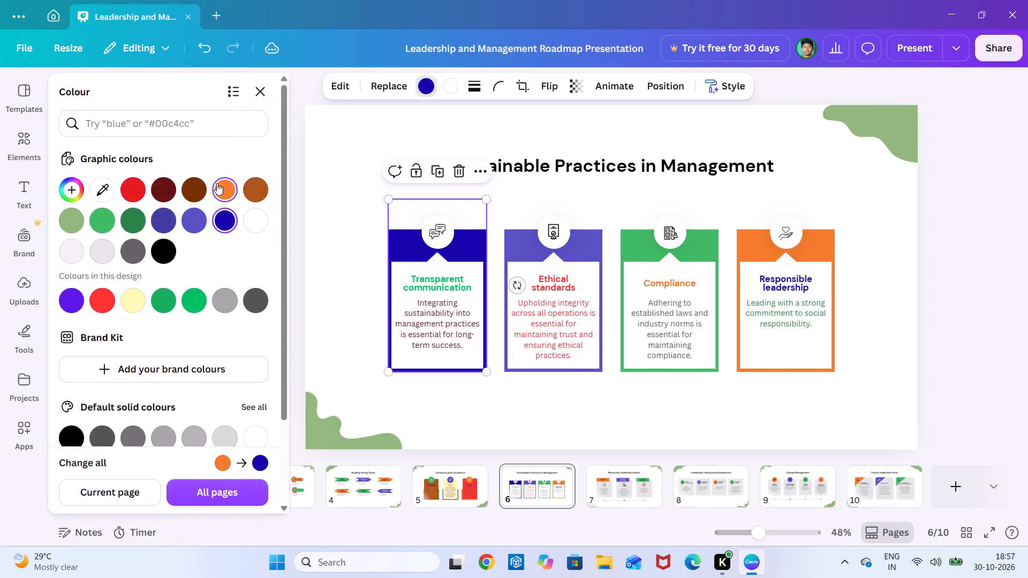
pyautogui.click(109, 217)
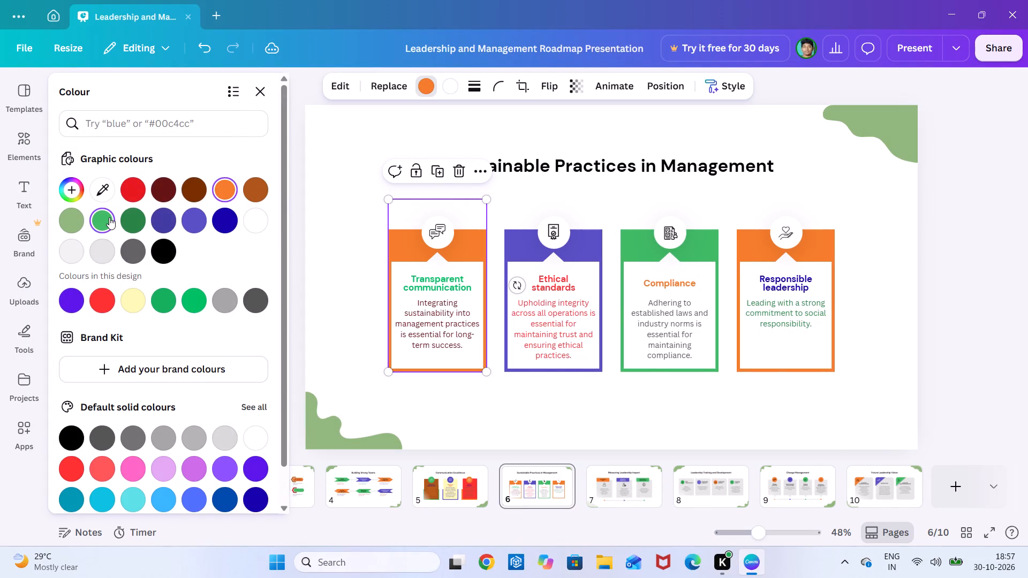
pyautogui.click(164, 200)
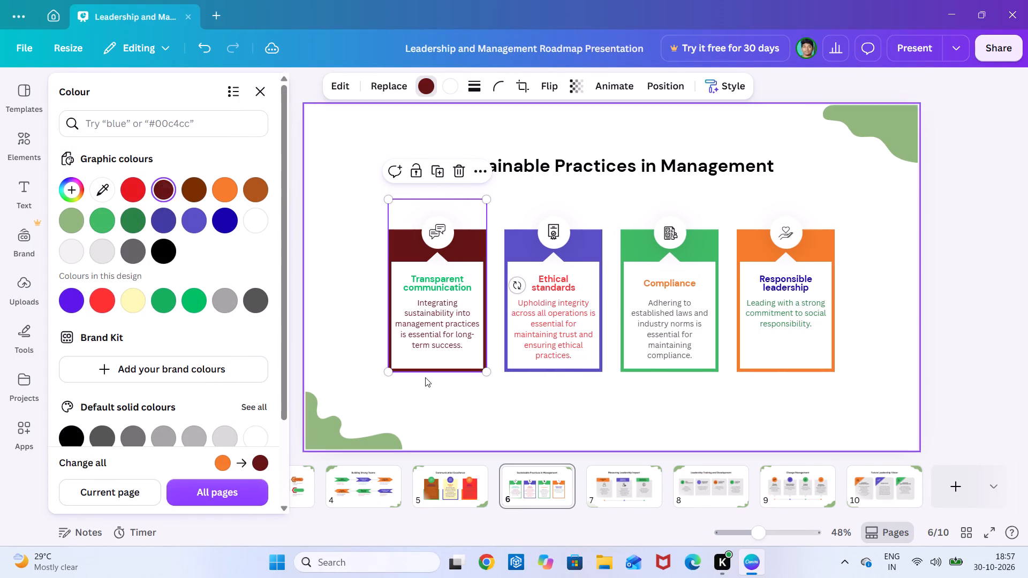
# Change the white inner fill of the "Transparent communication" card to orange, trying dark blue first.
pyautogui.doubleClick(382, 317)
pyautogui.click(410, 359)
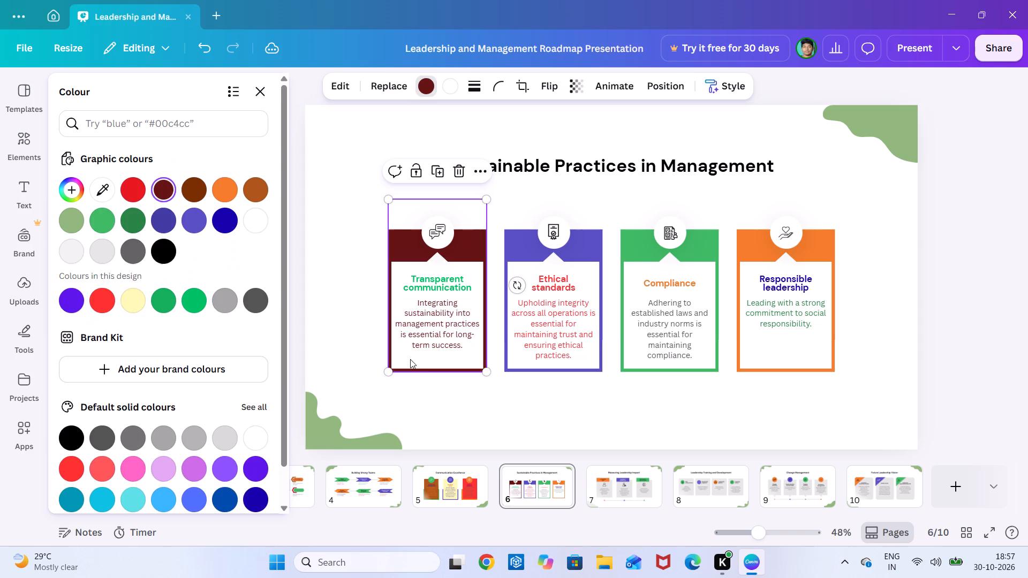
pyautogui.click(451, 84)
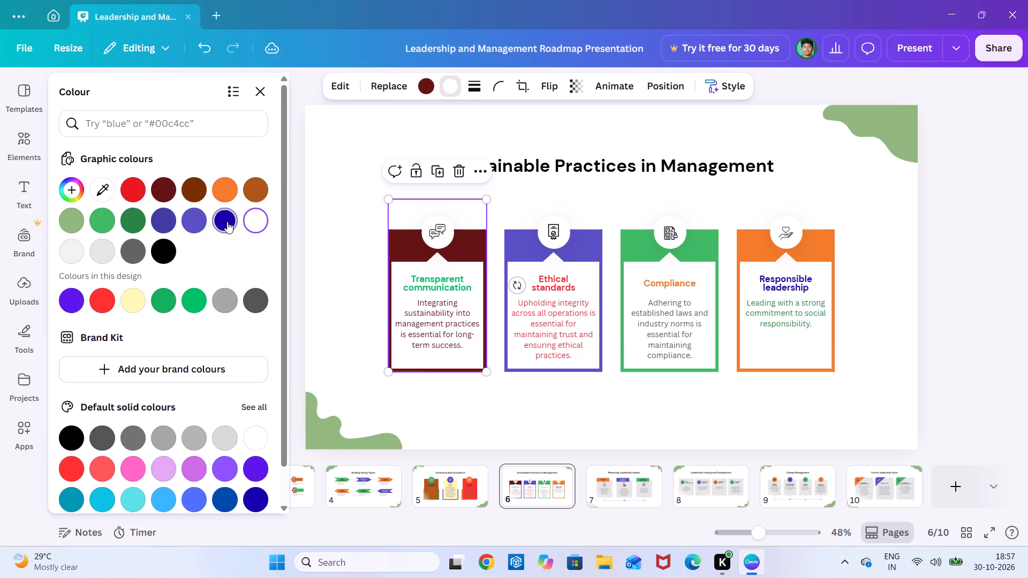
pyautogui.click(227, 222)
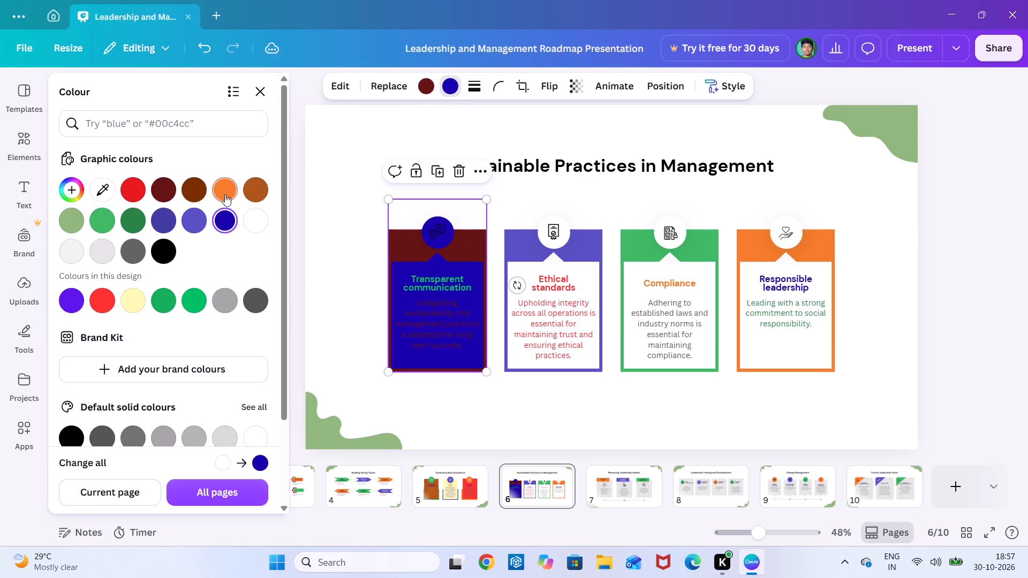
pyautogui.click(225, 195)
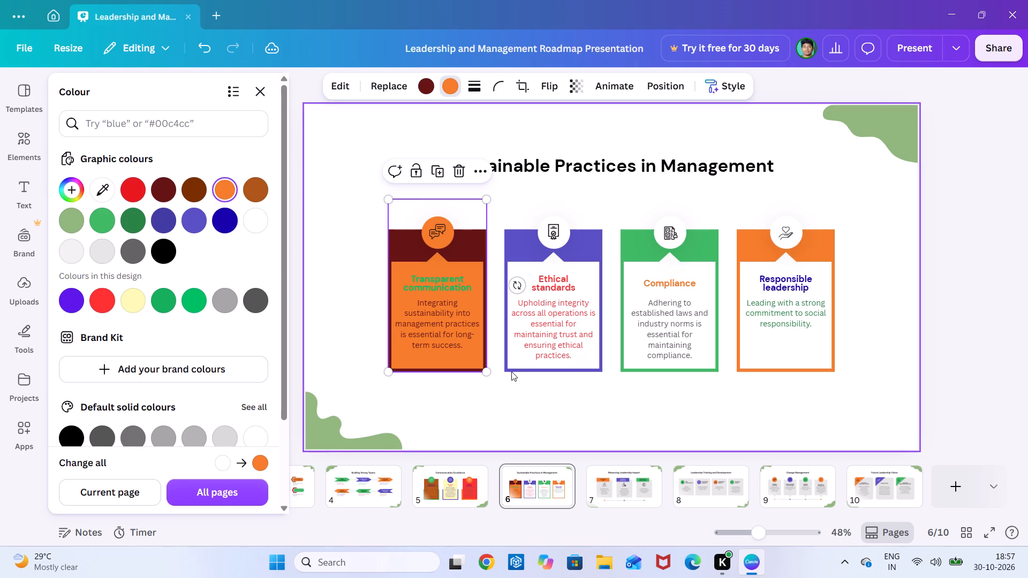
# Change the white inner fill of the "Ethical standards" card to bright green.
pyautogui.click(523, 366)
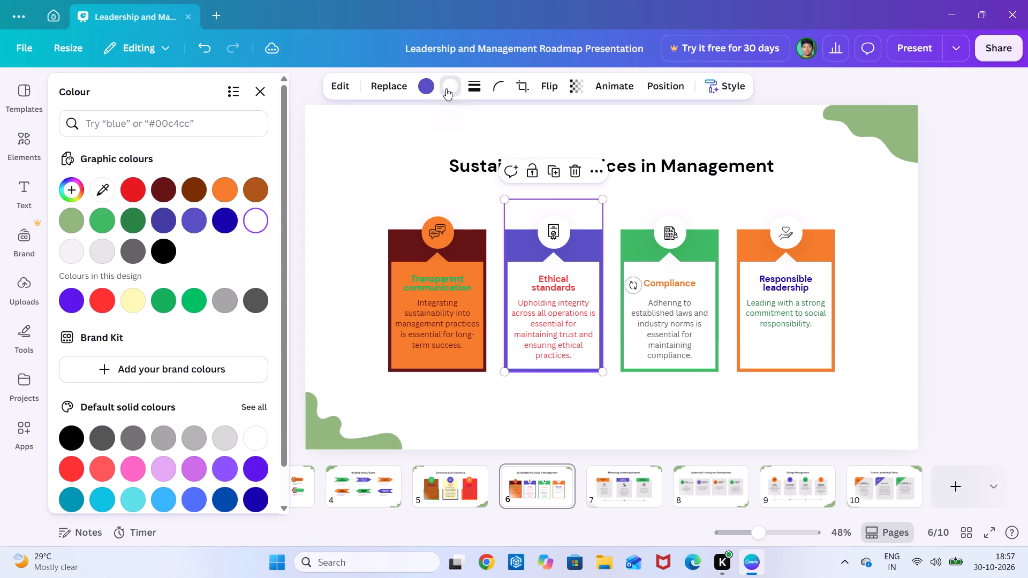
pyautogui.click(447, 88)
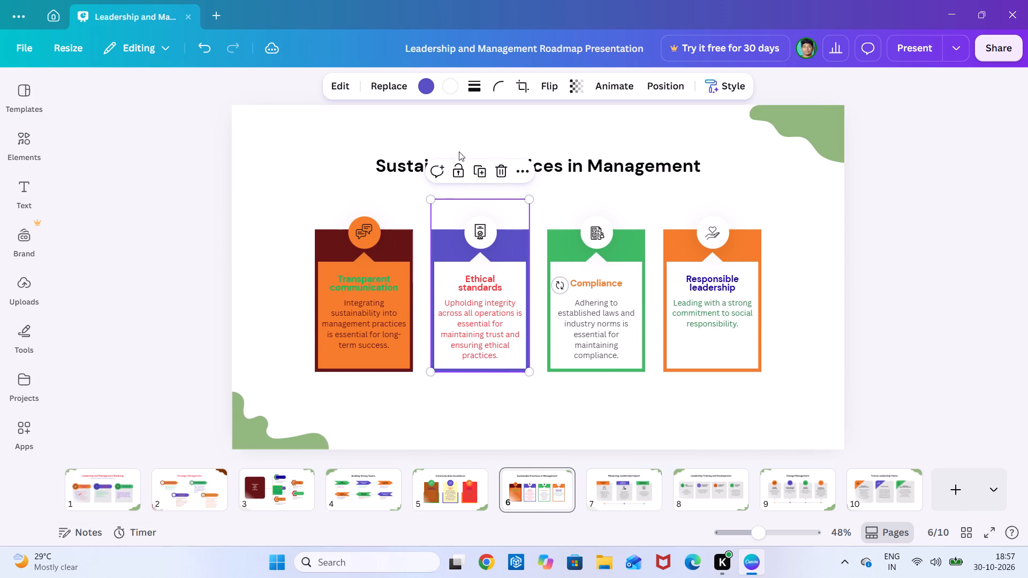
pyautogui.click(457, 88)
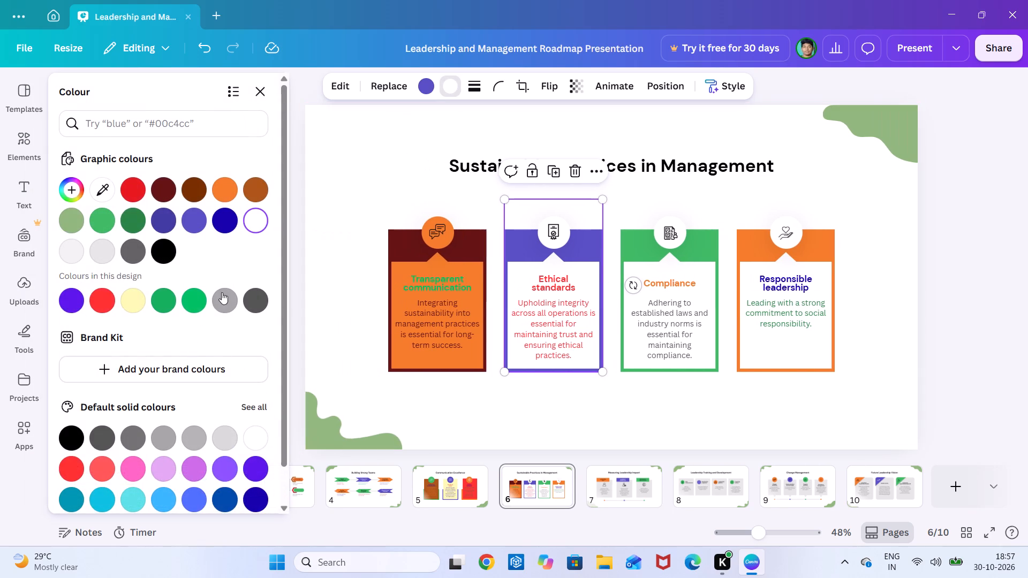
pyautogui.click(192, 305)
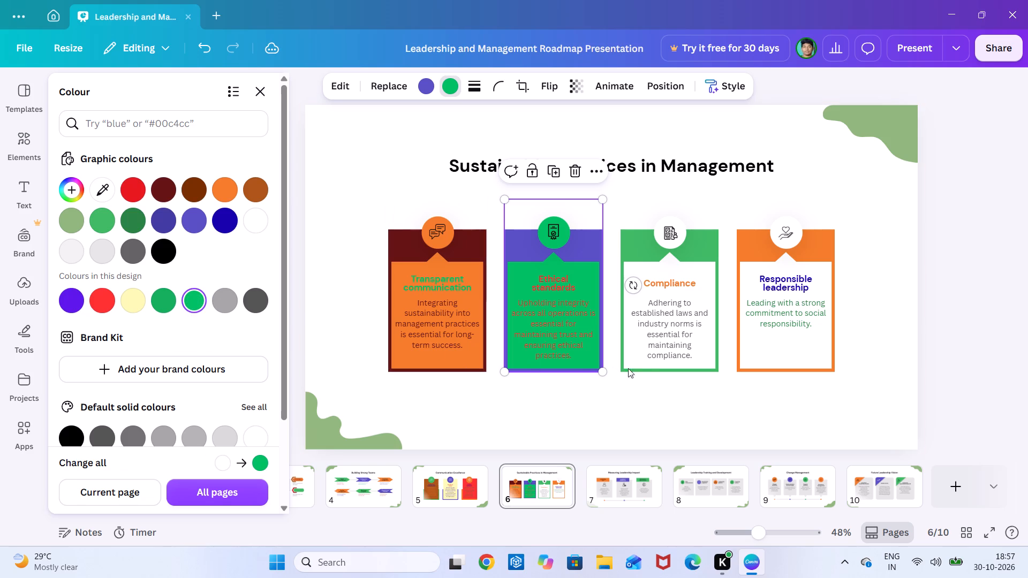
# Change the white inner fill of the "Compliance" card to red, trying Vivid indigo #1800ad and Green #00bf63 first.
pyautogui.click(630, 342)
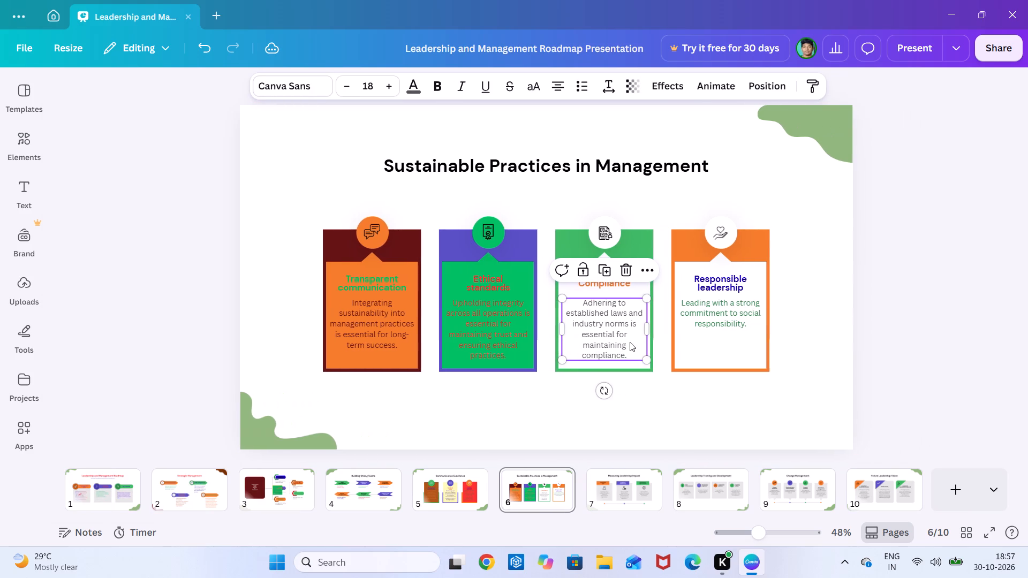
pyautogui.click(564, 366)
pyautogui.click(564, 366)
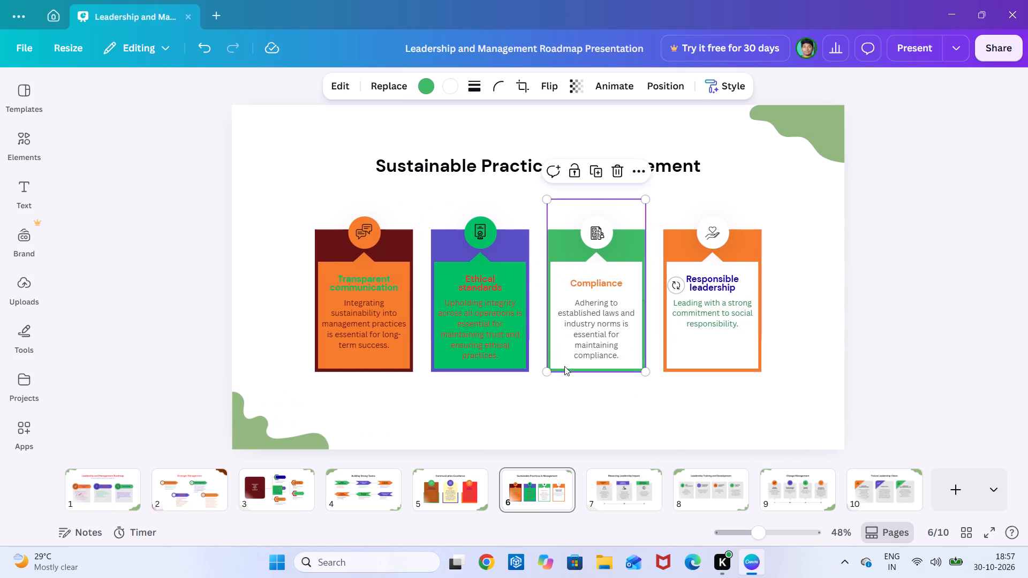
pyautogui.click(562, 357)
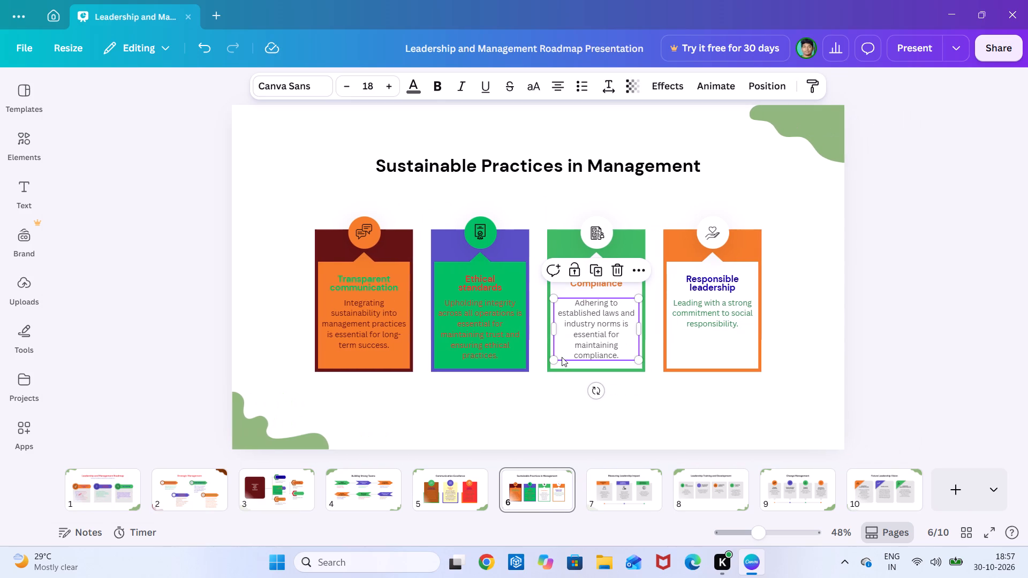
pyautogui.click(562, 357)
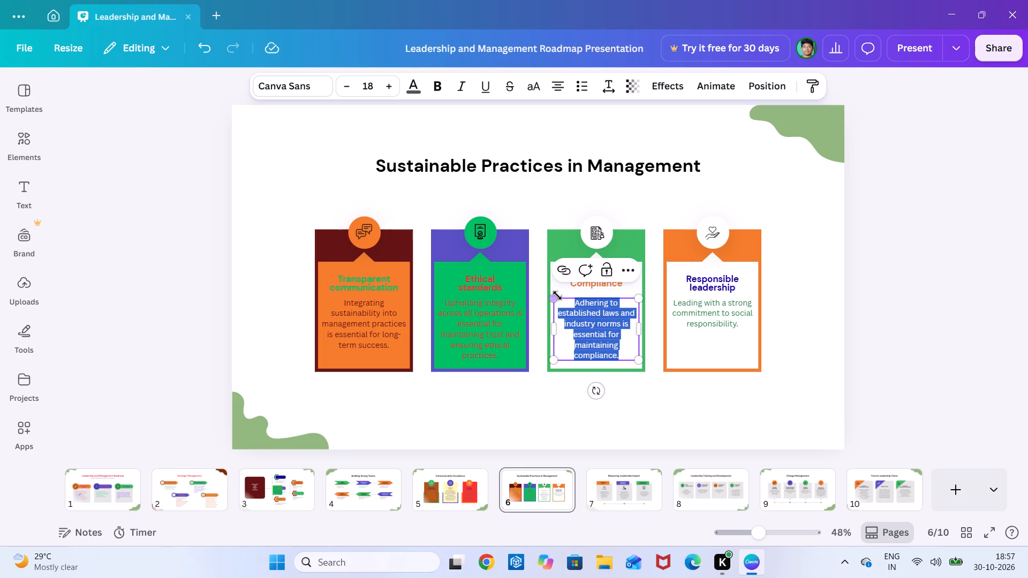
pyautogui.click(567, 414)
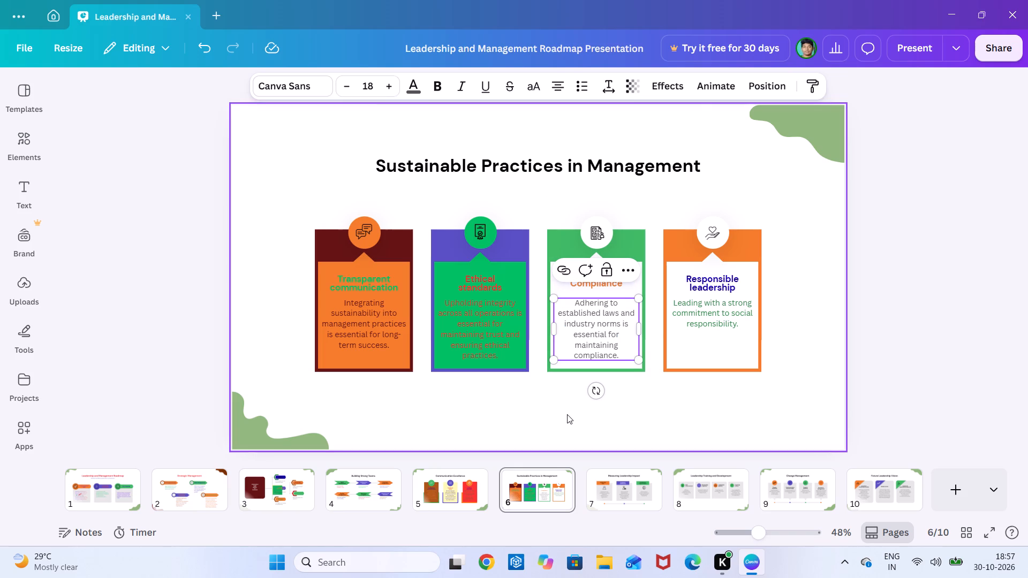
pyautogui.click(569, 353)
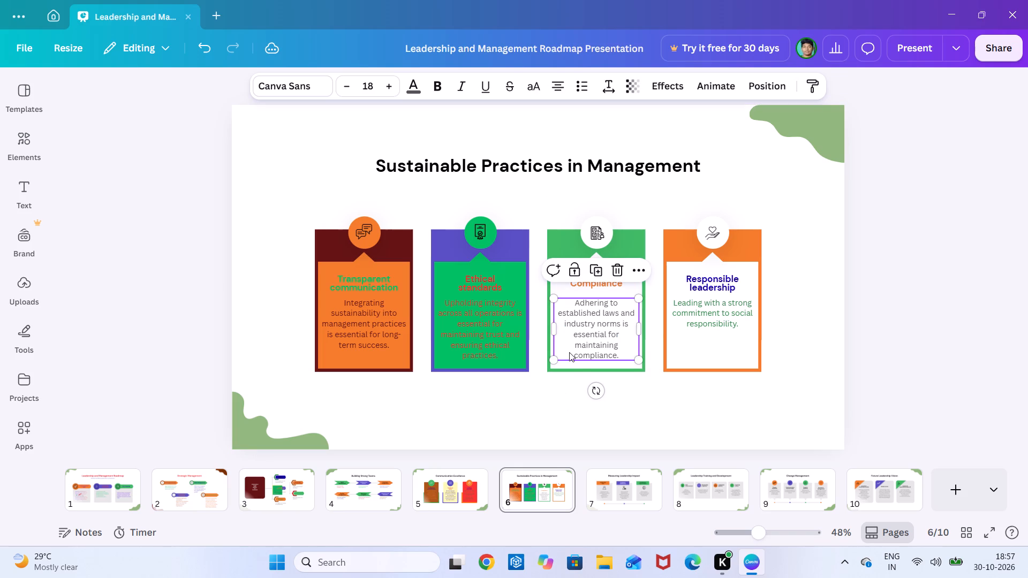
pyautogui.click(564, 334)
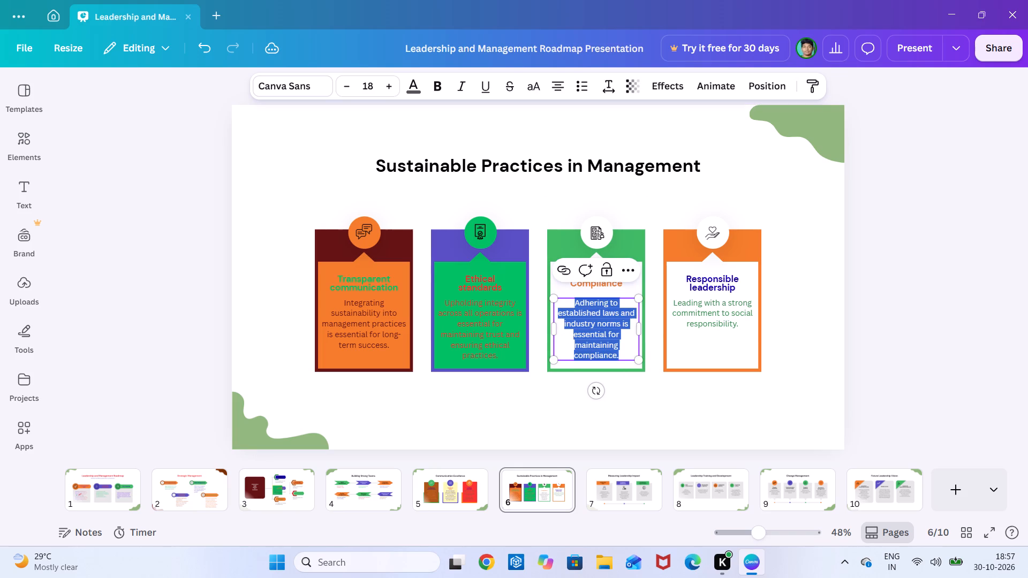
pyautogui.click(535, 413)
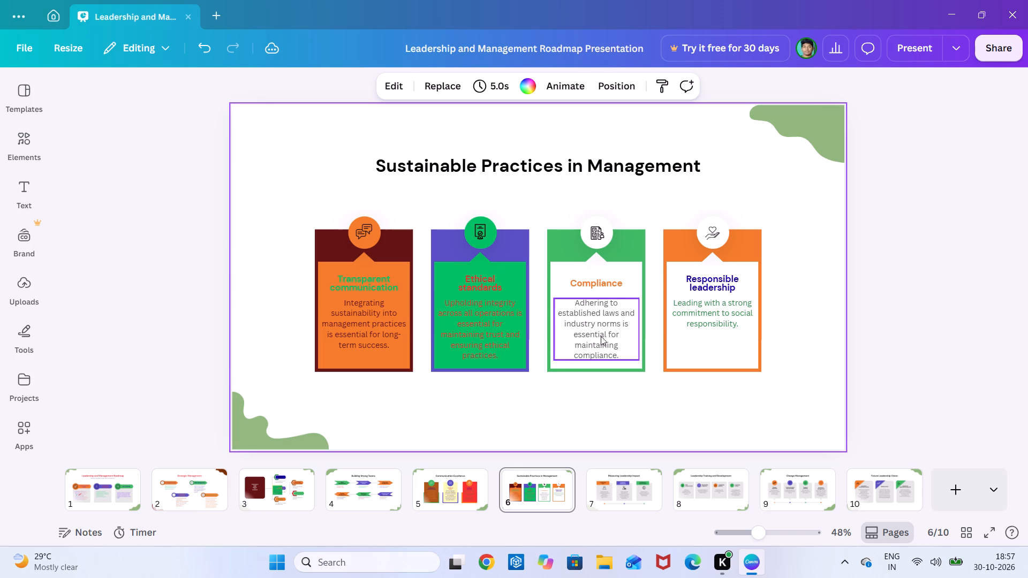
pyautogui.click(627, 270)
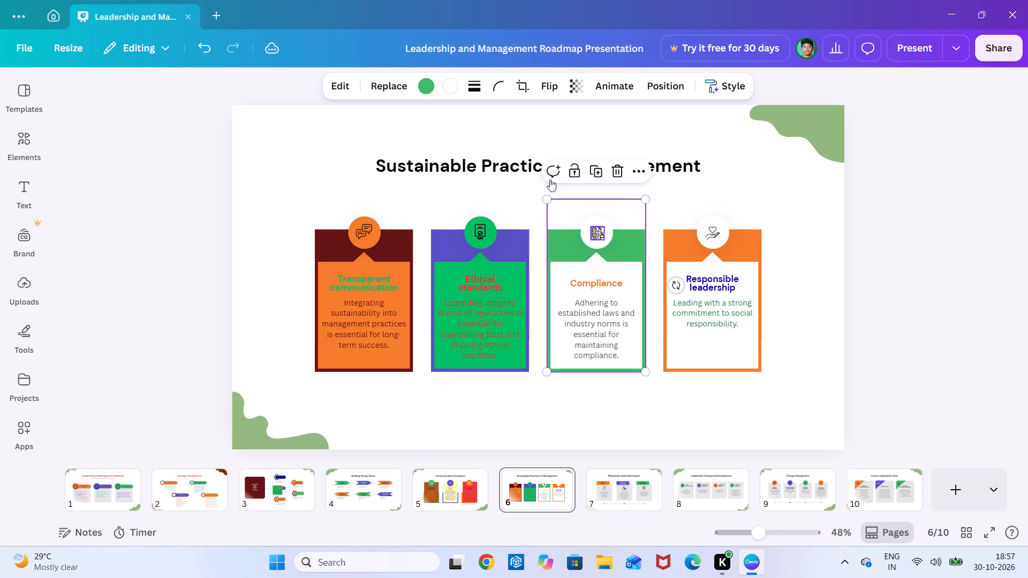
pyautogui.click(452, 93)
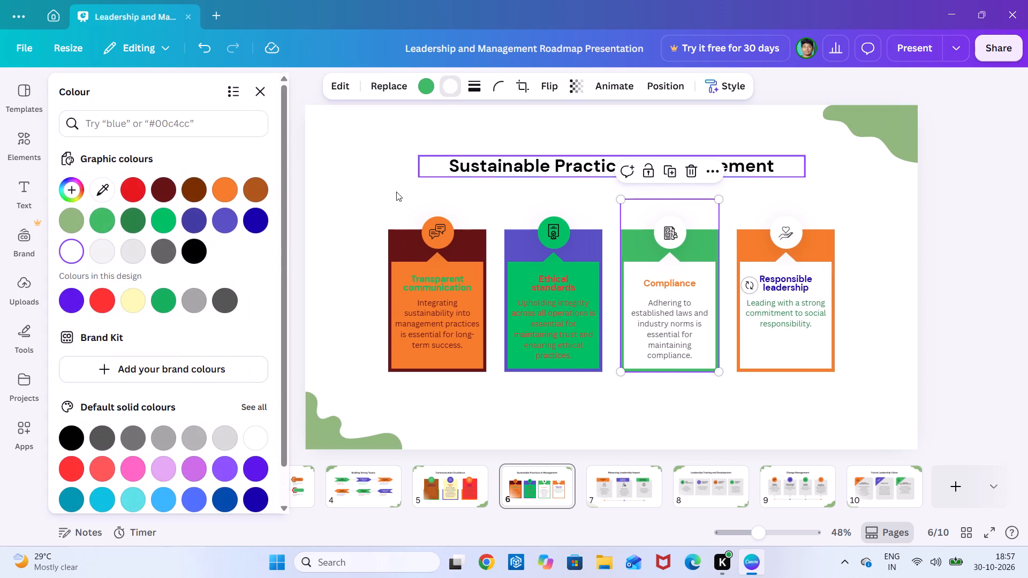
pyautogui.click(261, 223)
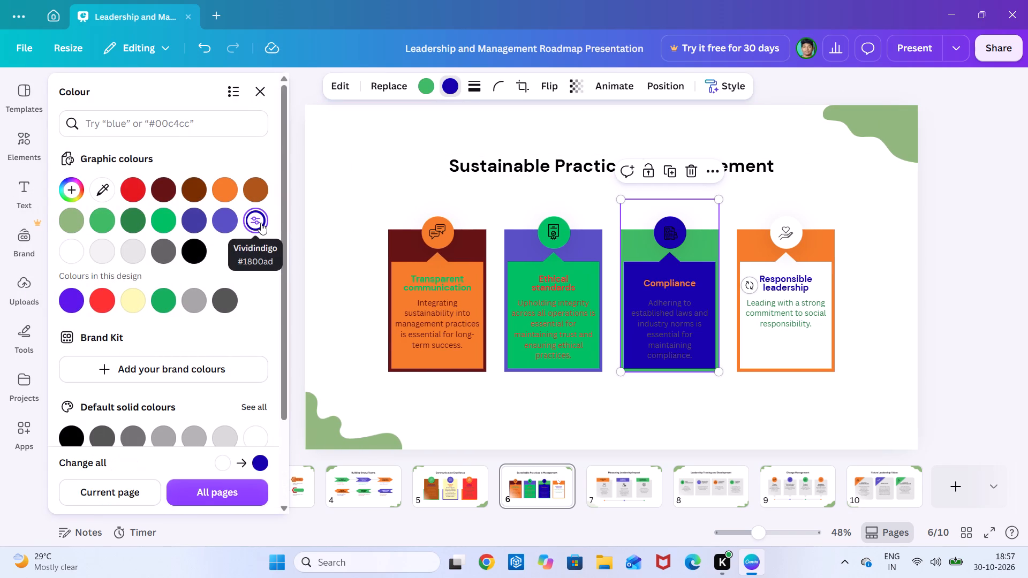
pyautogui.click(169, 217)
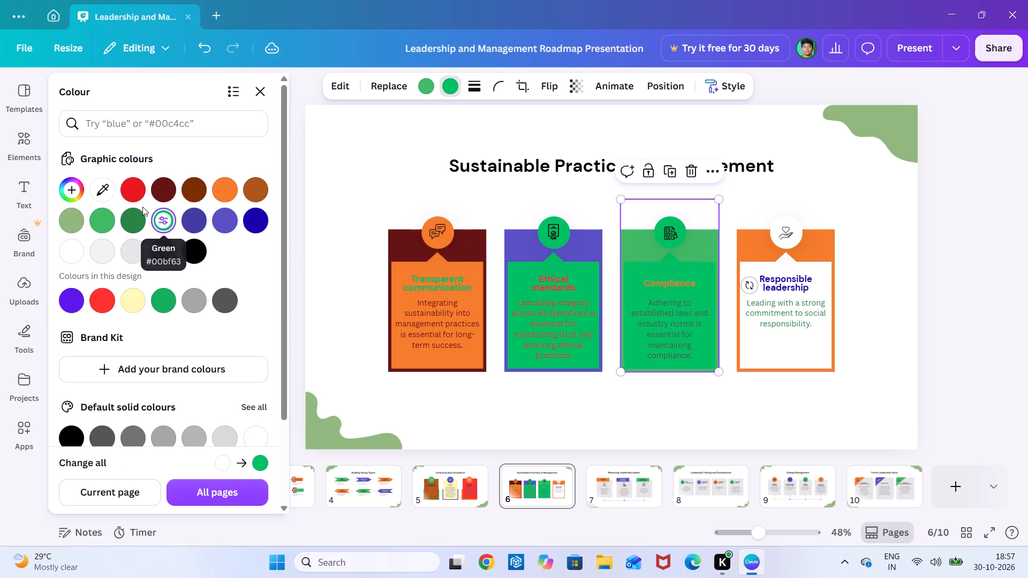
pyautogui.click(135, 178)
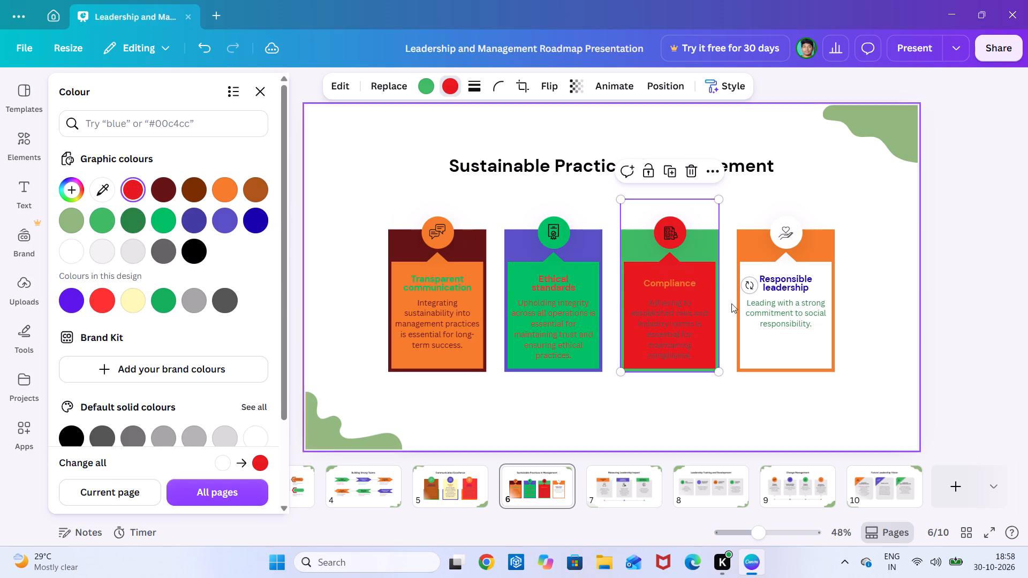
# Change the white inner fill of the "Responsible leadership" card to the muted sage green of the slide's corner shapes.
pyautogui.click(753, 327)
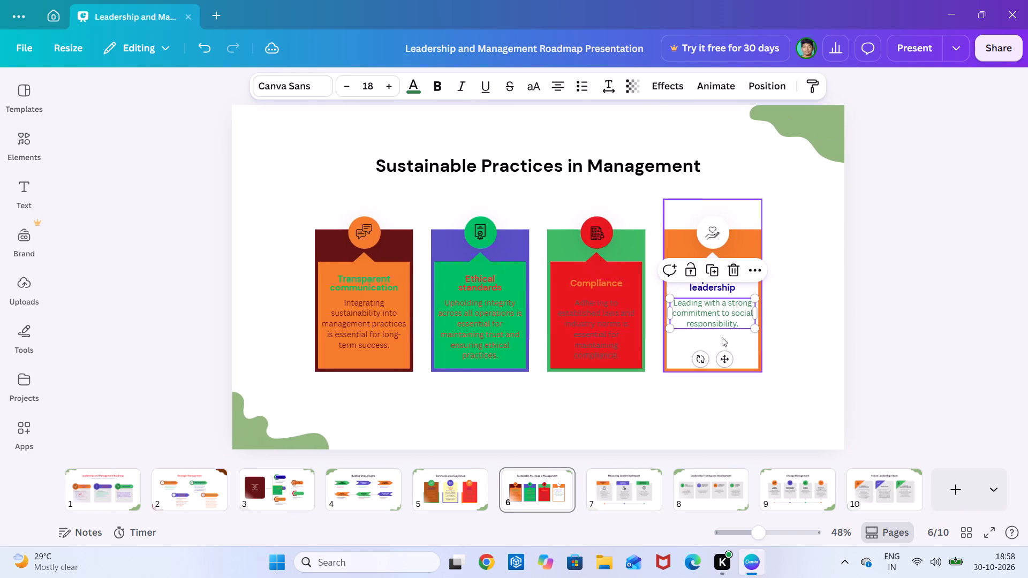
pyautogui.click(707, 340)
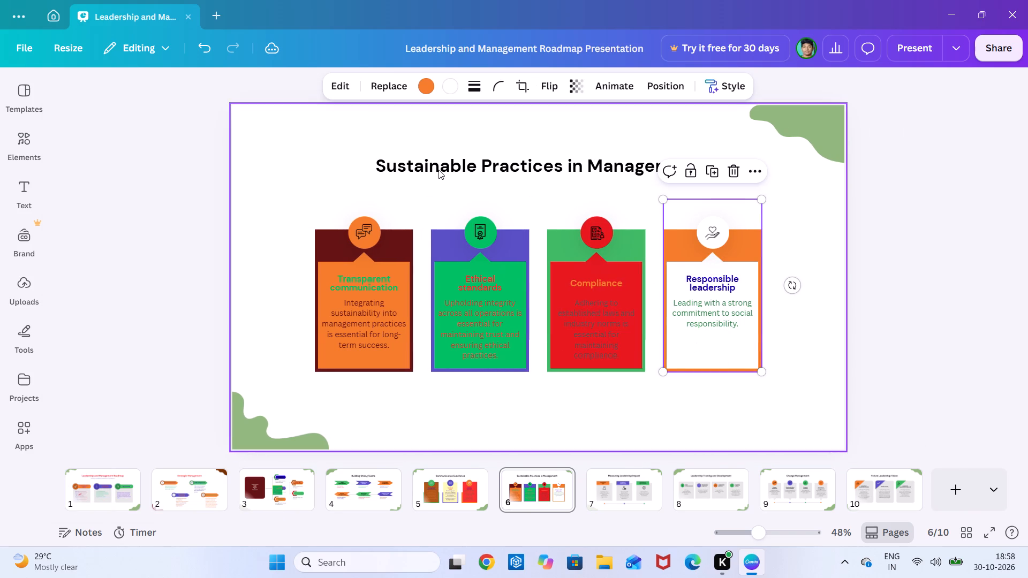
pyautogui.click(459, 89)
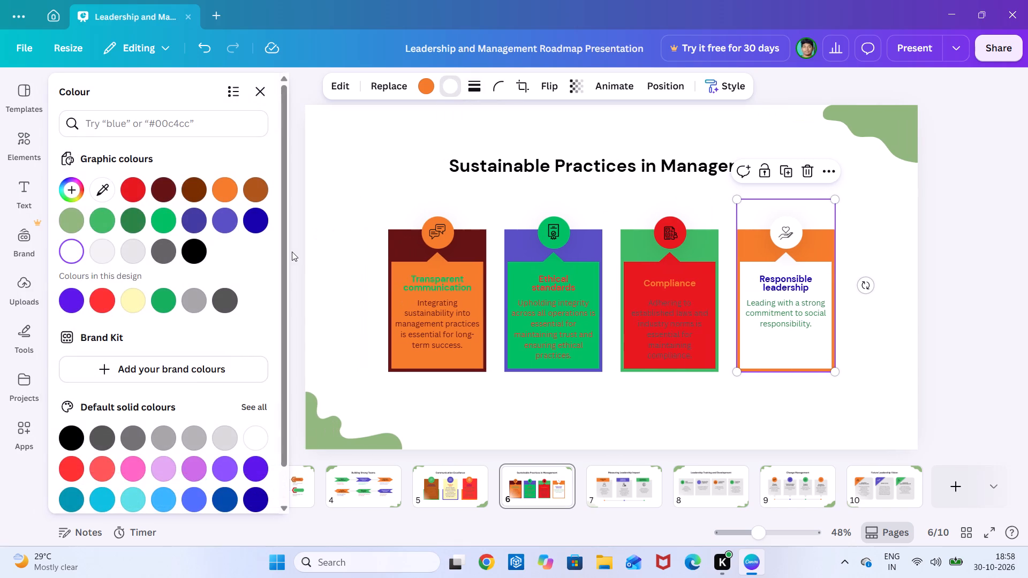
pyautogui.click(75, 224)
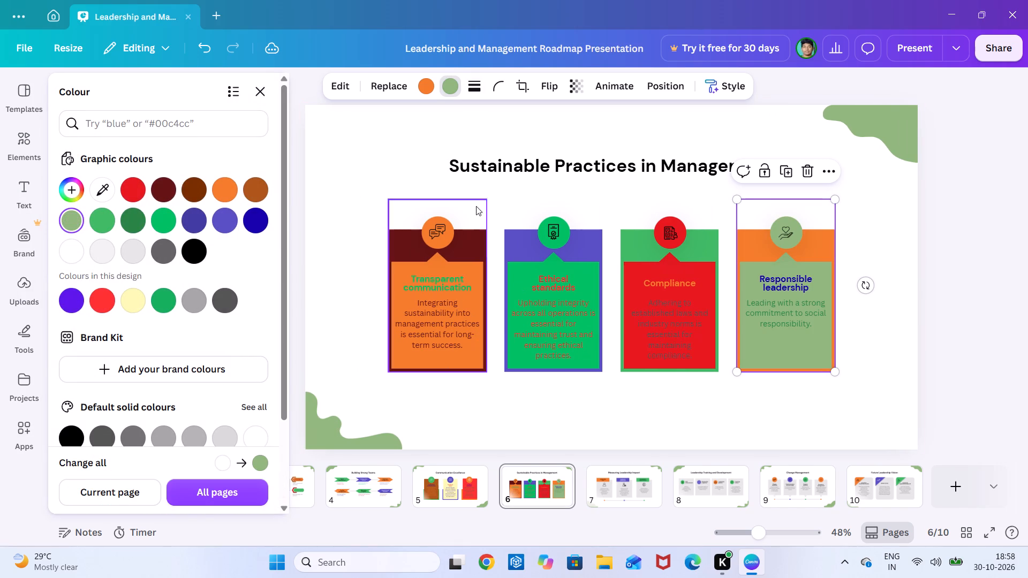
# Recolour the title "Sustainable Practices in Management" with the default pink-to-violet gradient.
pyautogui.click(493, 174)
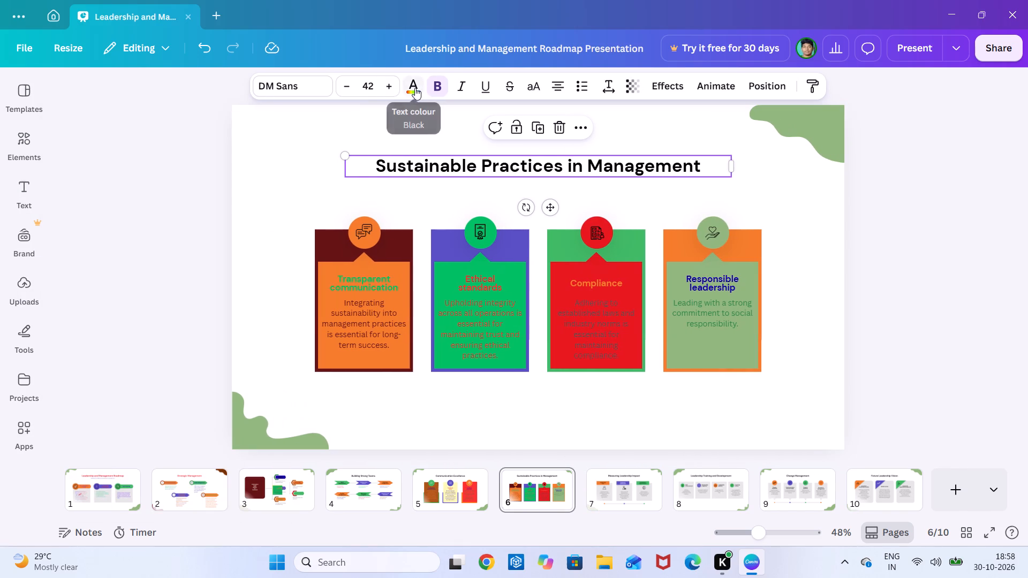
pyautogui.click(415, 88)
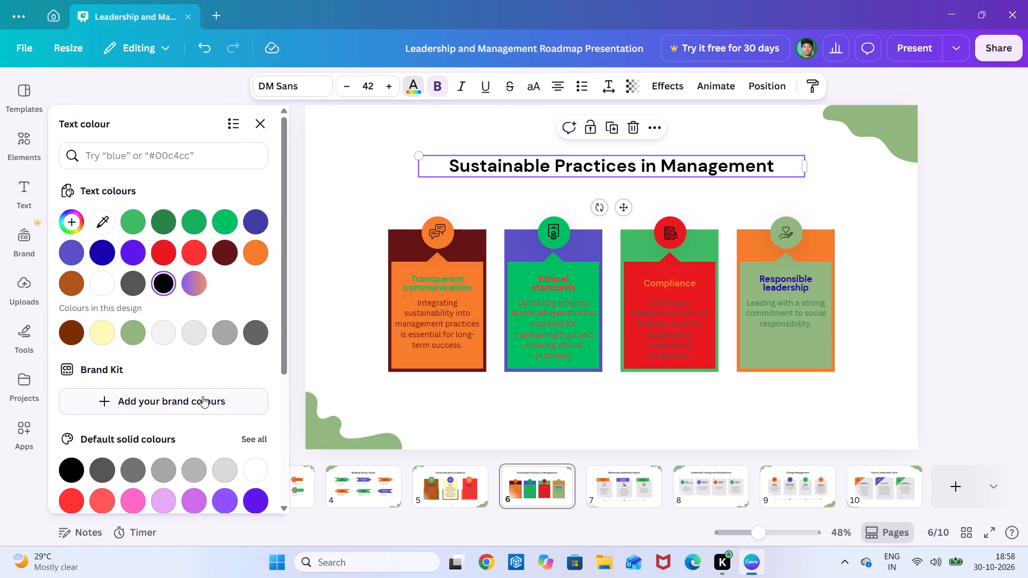
pyautogui.scroll(-1, 171, 362)
pyautogui.click(171, 362)
pyautogui.scroll(-3, 171, 362)
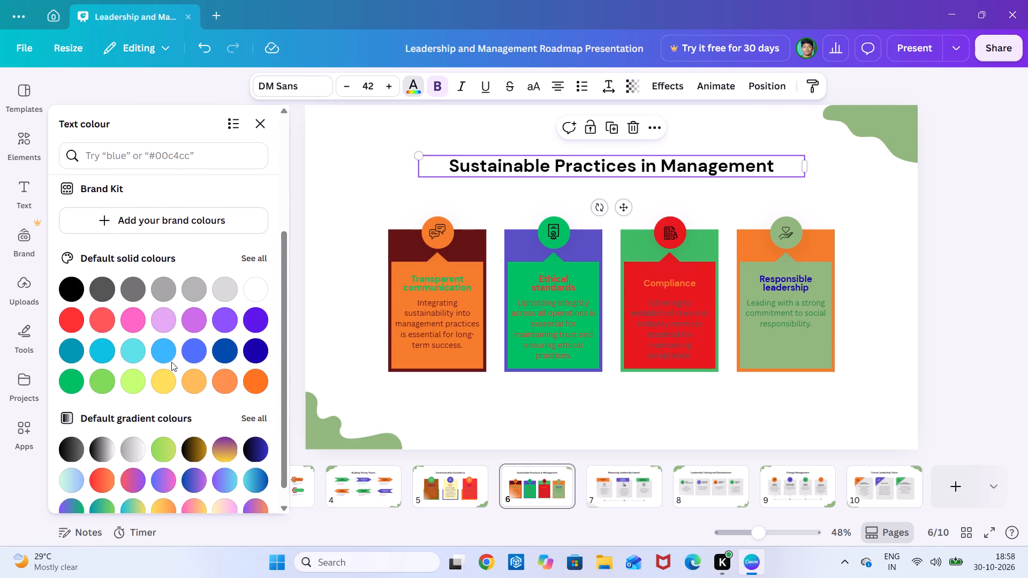
pyautogui.scroll(-1, 171, 362)
pyautogui.click(128, 453)
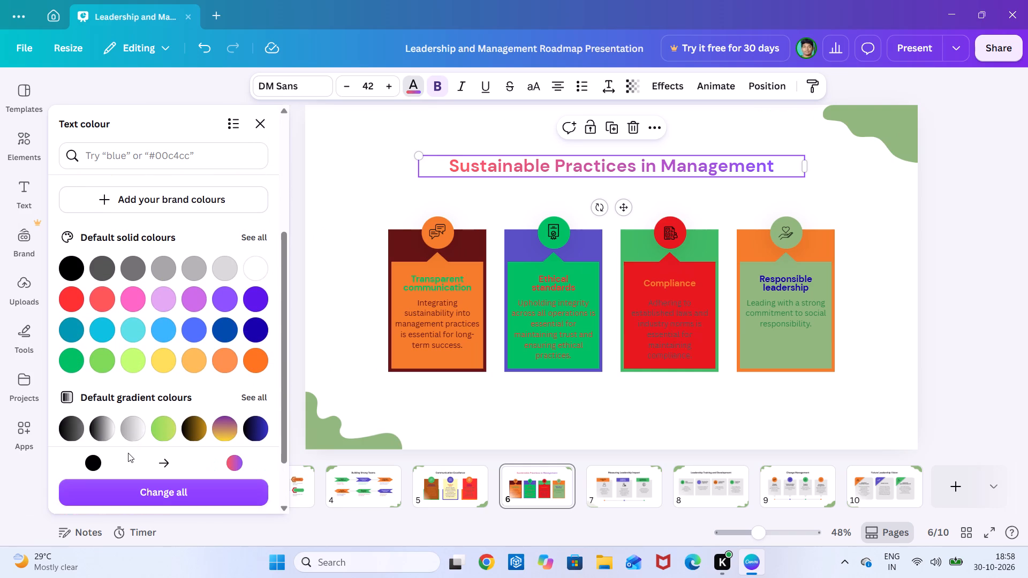
# On slide 7, "Measuring Leadership Impact", change the grey background of the "Leadership KPIs" card to green.
pyautogui.scroll(-1, 540, 416)
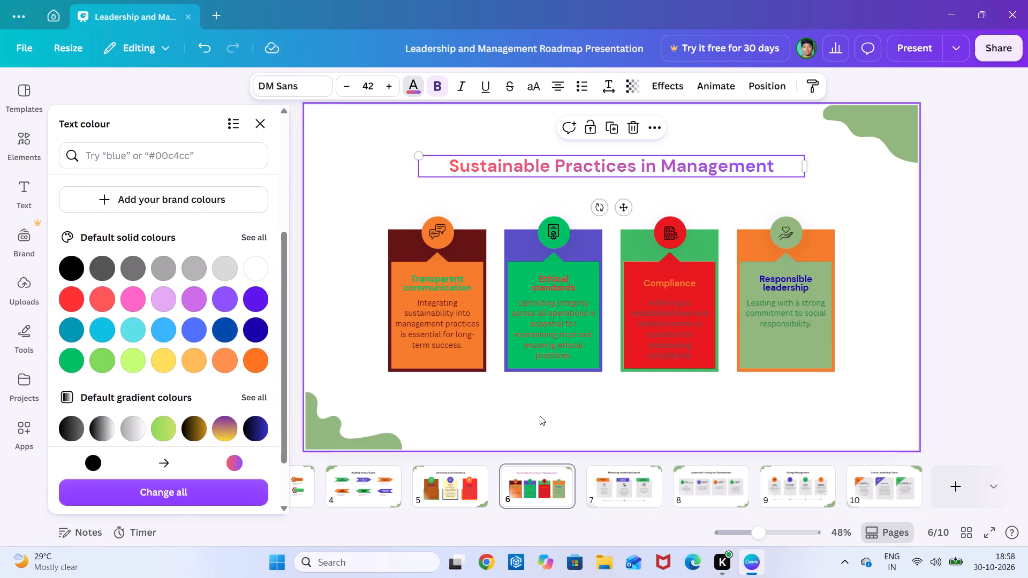
pyautogui.scroll(-1, 540, 416)
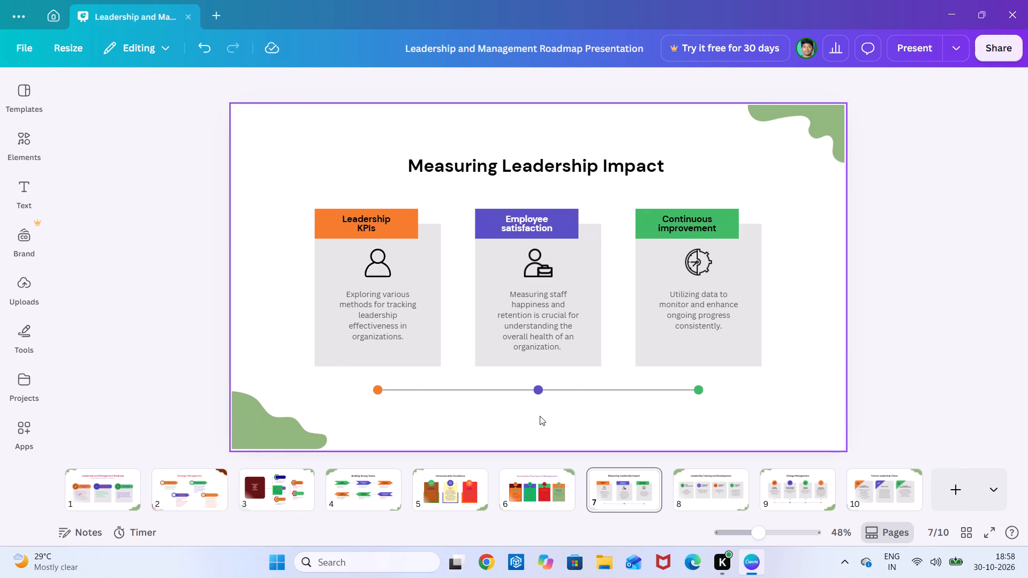
pyautogui.click(380, 223)
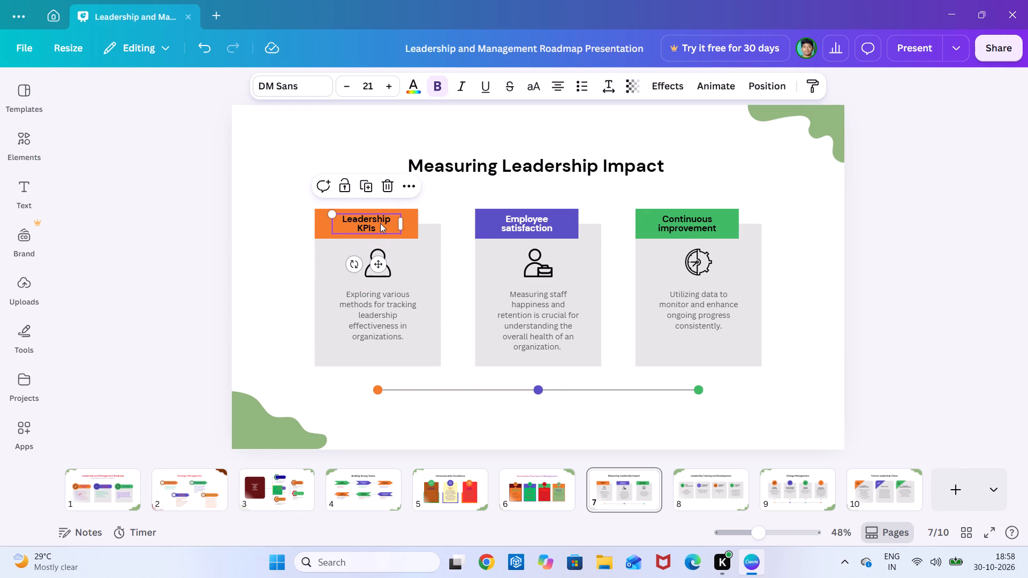
pyautogui.click(413, 277)
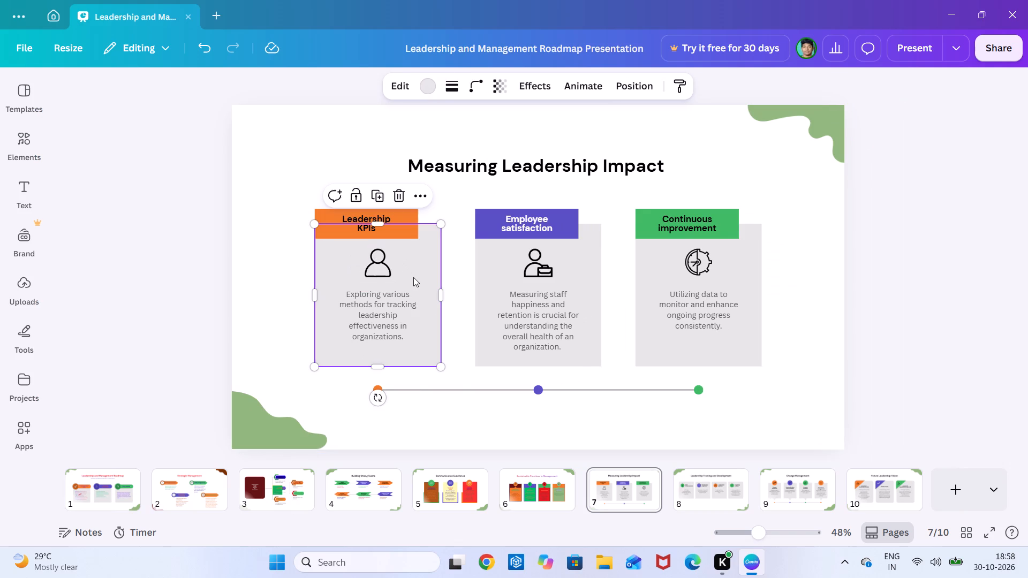
pyautogui.click(406, 270)
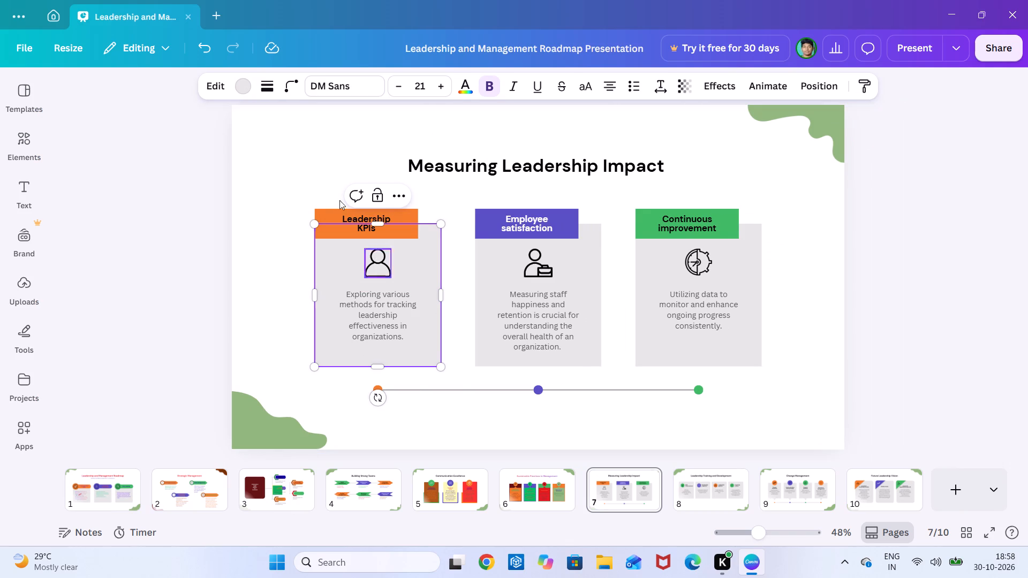
pyautogui.click(236, 77)
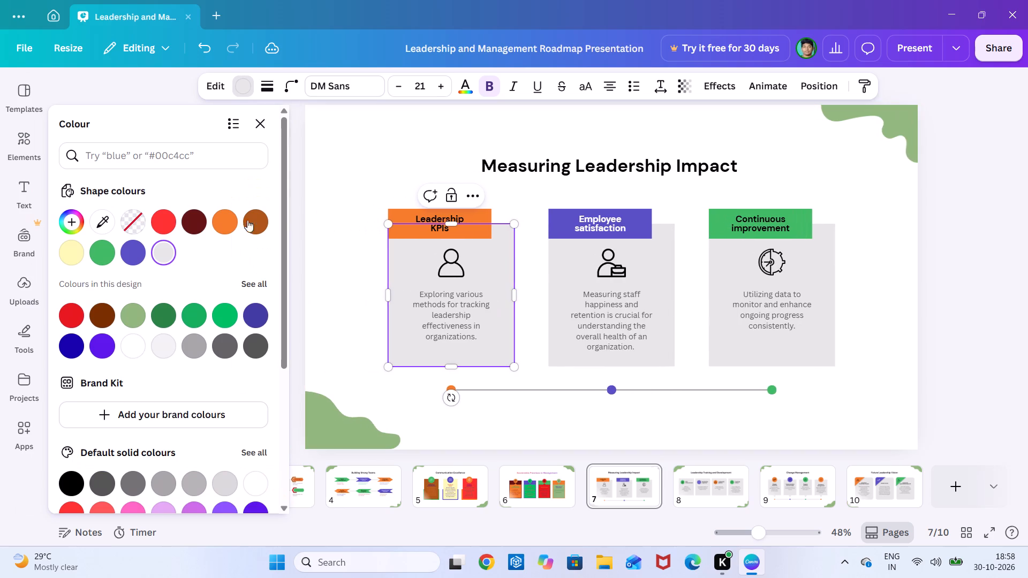
pyautogui.click(206, 313)
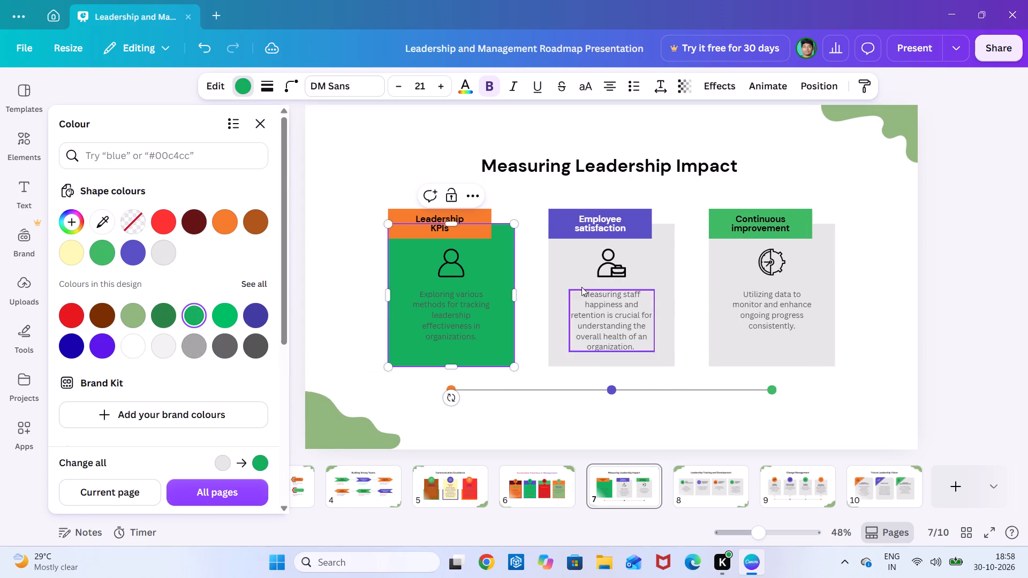
# Change the grey background of the "Employee satisfaction" card to red.
pyautogui.click(649, 271)
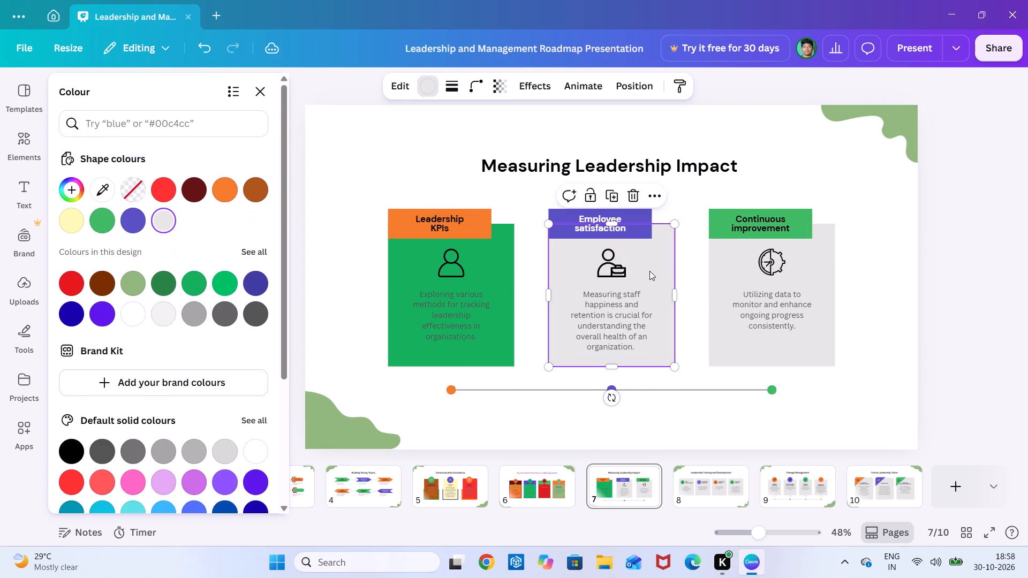
pyautogui.click(649, 271)
pyautogui.click(649, 271)
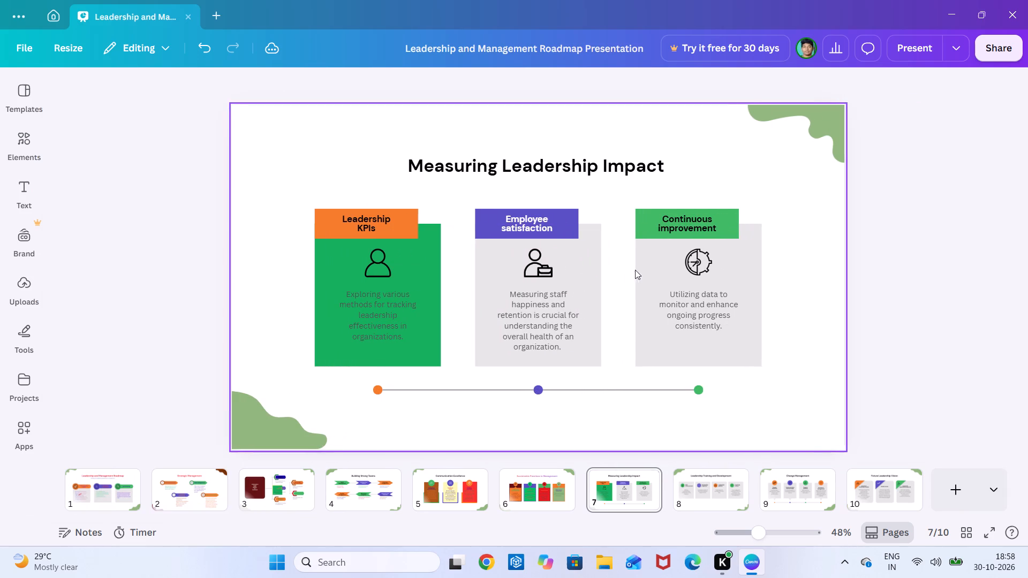
pyautogui.click(573, 275)
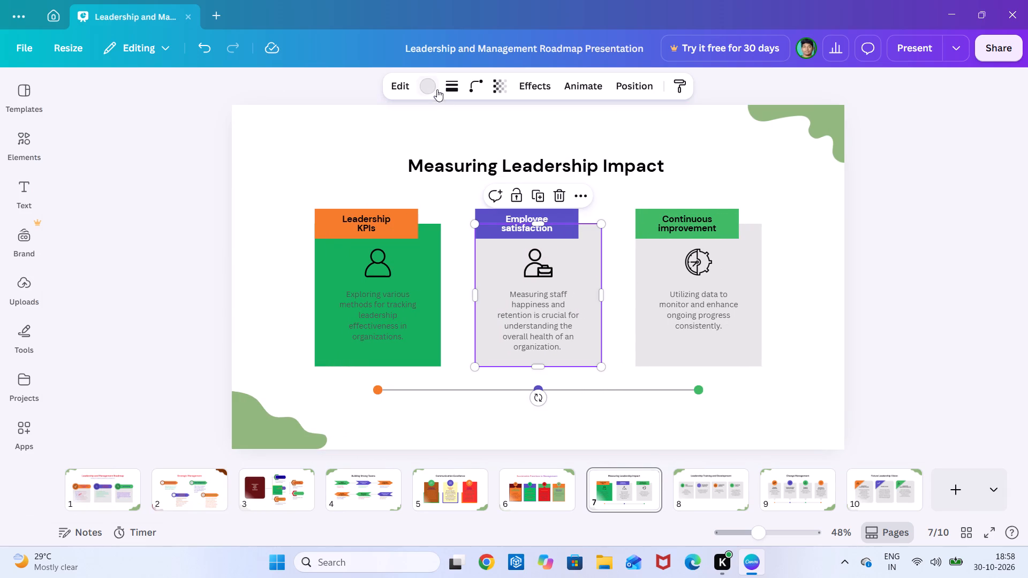
pyautogui.click(429, 89)
pyautogui.click(162, 185)
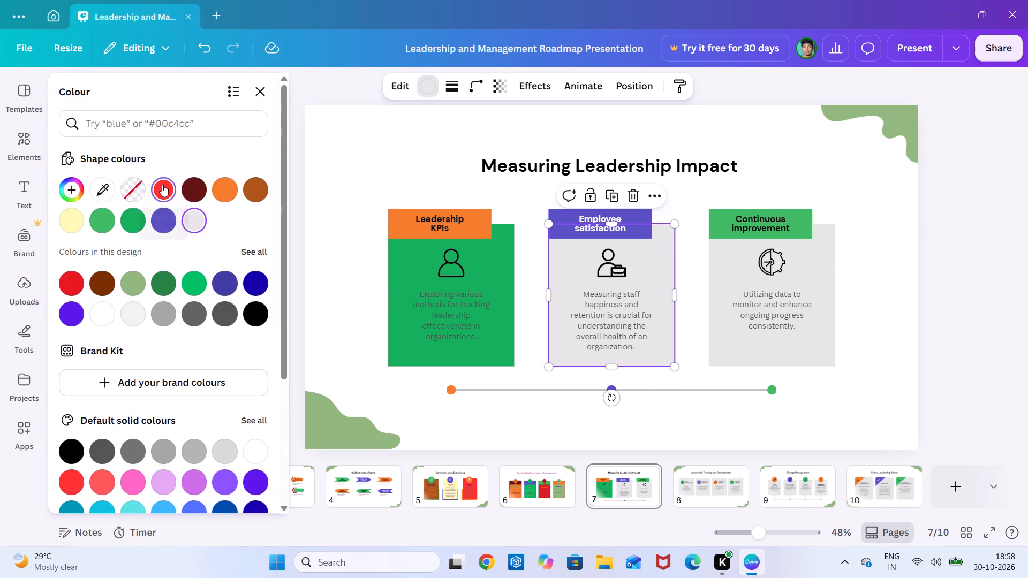
# Change the grey background of the "Continuous improvement" card to violet, trying Rust brown #7a2f00, green and Grey #636363 first.
pyautogui.click(760, 337)
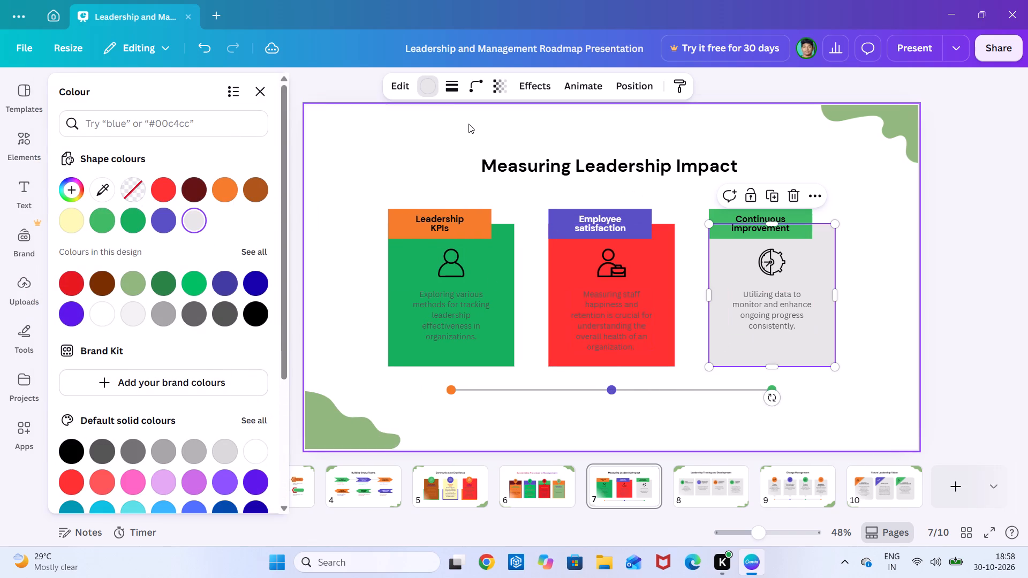
pyautogui.click(426, 94)
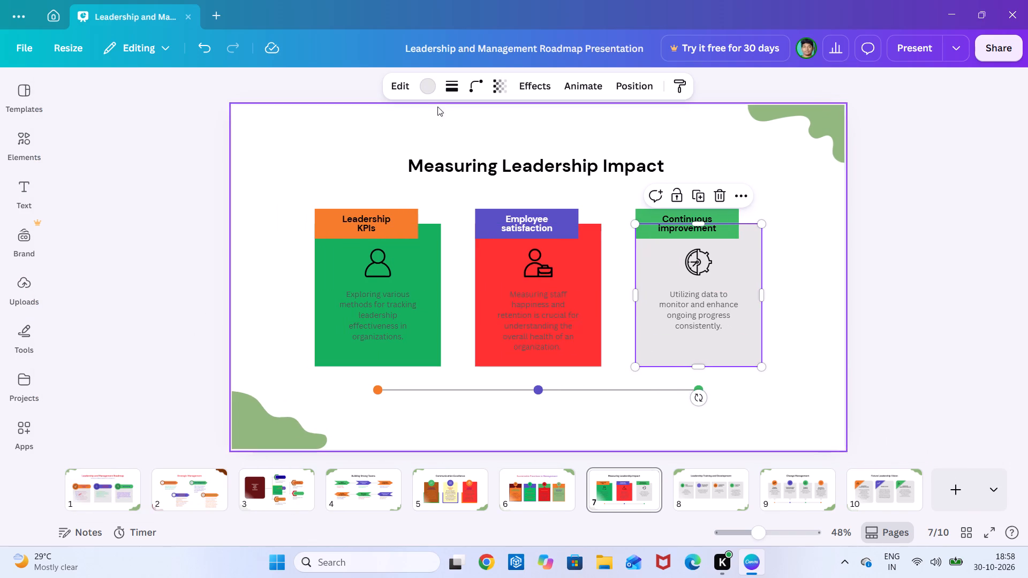
pyautogui.click(429, 91)
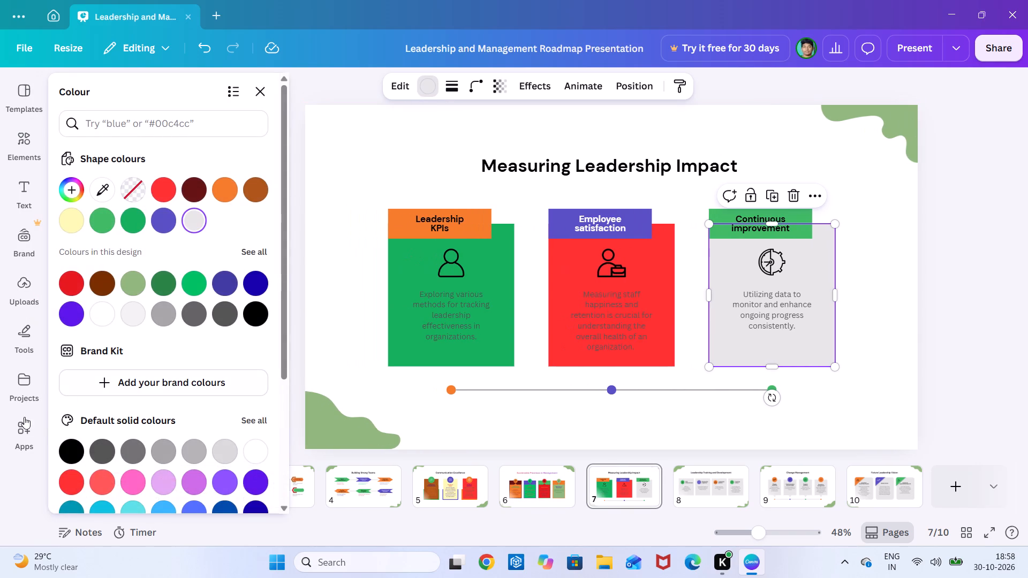
pyautogui.click(103, 287)
pyautogui.click(199, 290)
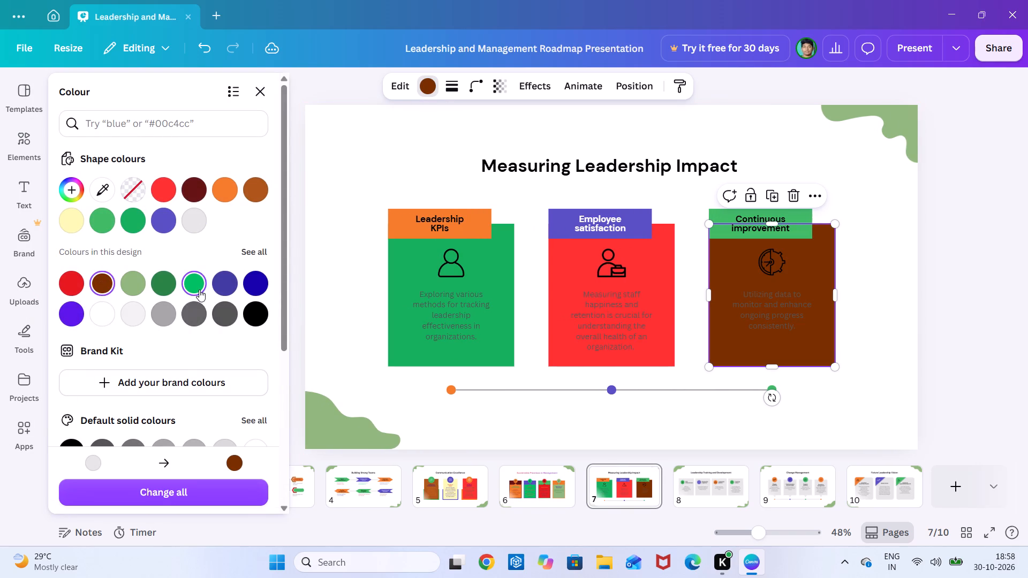
pyautogui.click(198, 315)
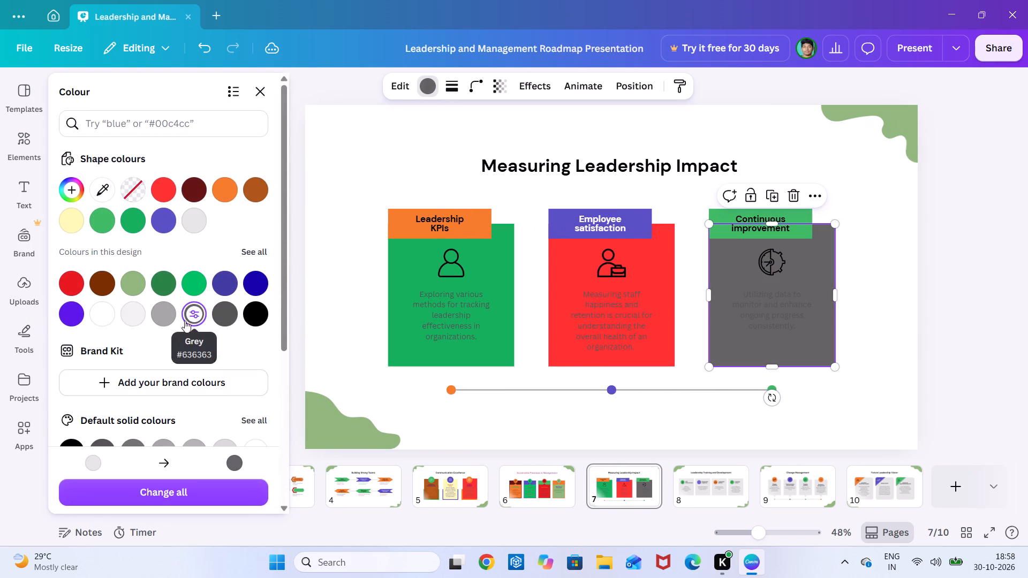
pyautogui.click(57, 318)
pyautogui.click(64, 316)
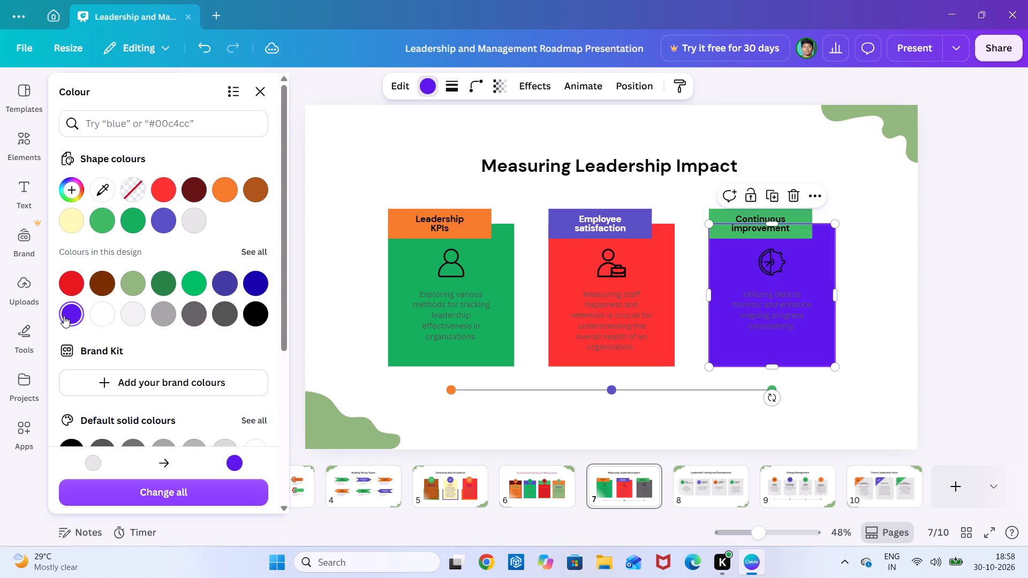
# Recolour the title "Measuring Leadership Impact" with the default violet-to-green gradient, trying the #ff5757 to #8c52ff gradient first.
pyautogui.scroll(-1, 510, 363)
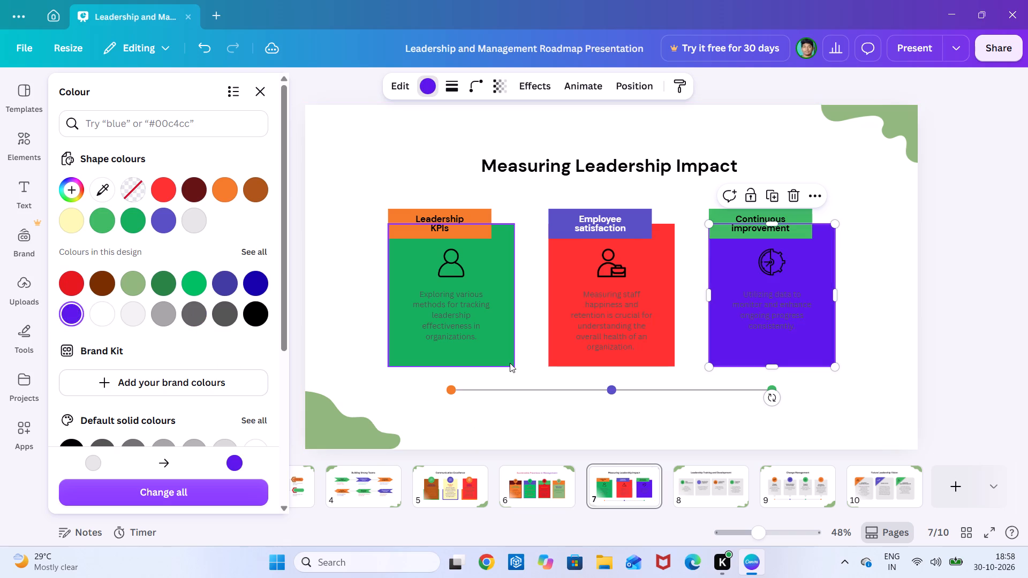
pyautogui.scroll(-1, 510, 363)
pyautogui.hscroll(2, 510, 363)
pyautogui.click(540, 166)
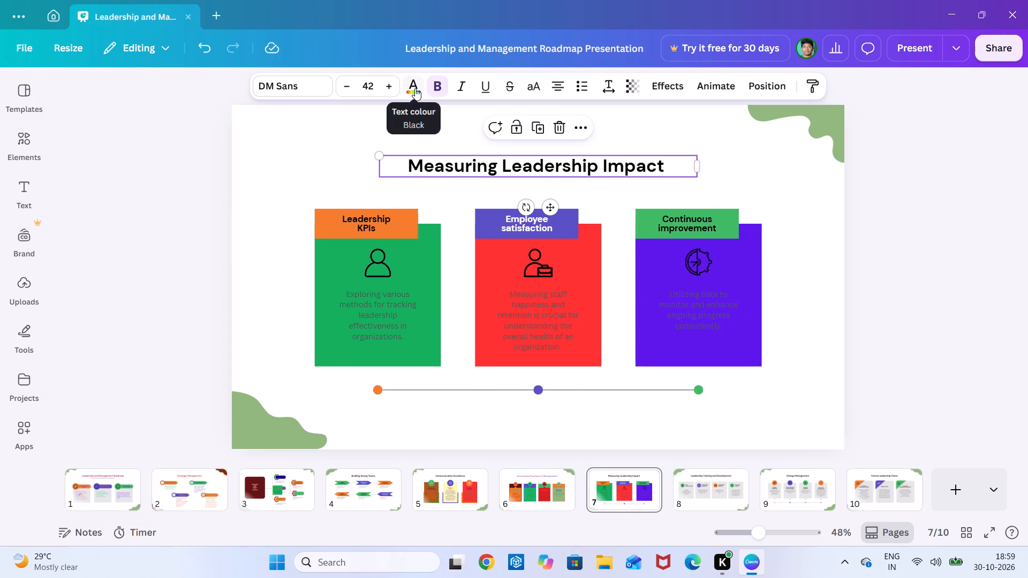
pyautogui.click(415, 88)
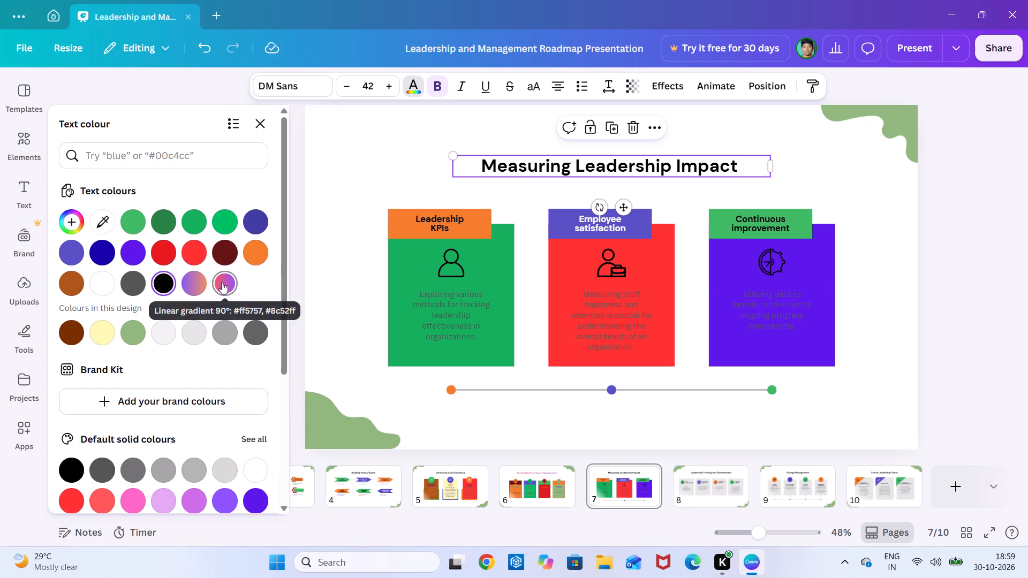
pyautogui.click(222, 282)
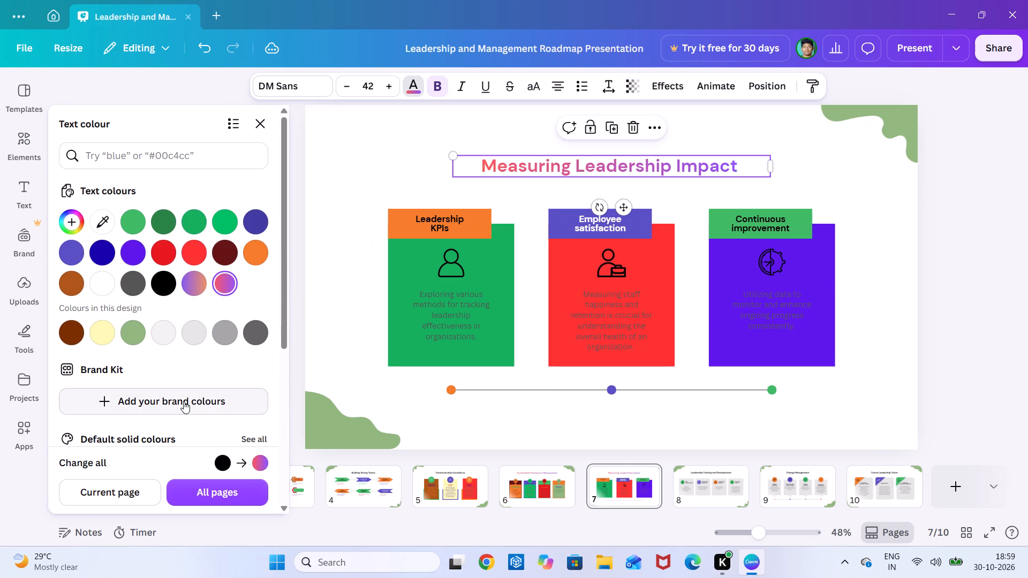
pyautogui.scroll(-5, 184, 401)
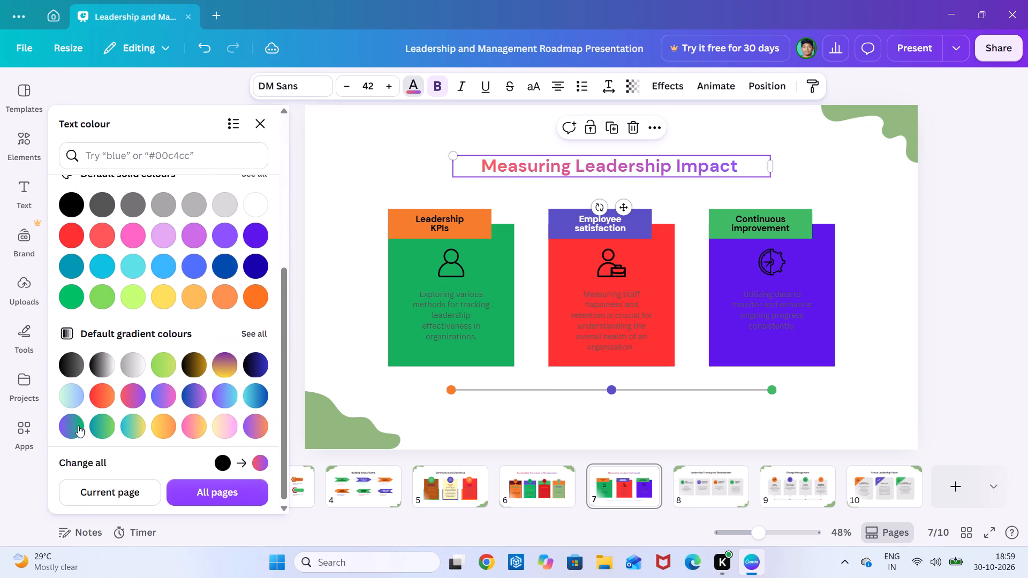
pyautogui.click(69, 432)
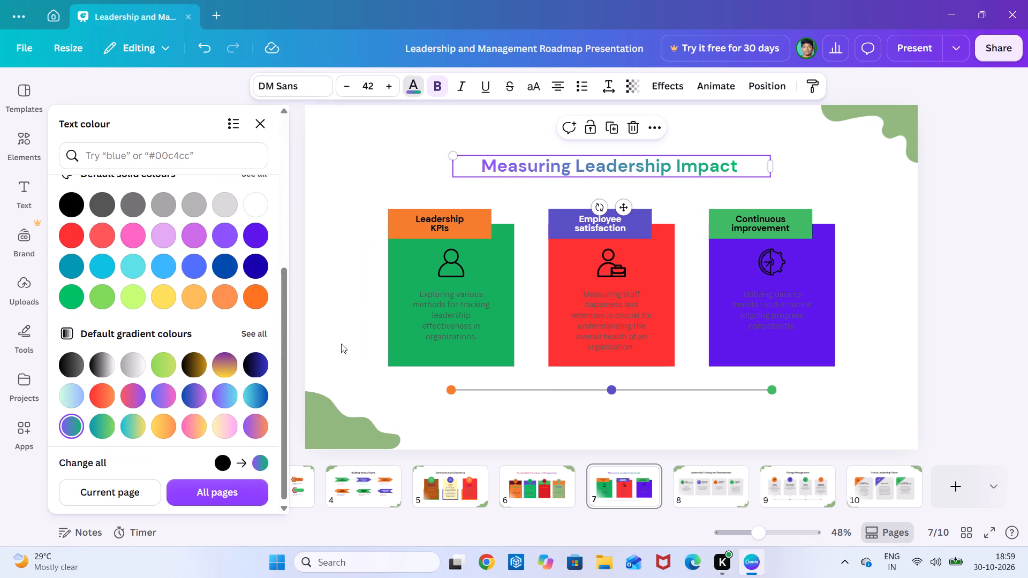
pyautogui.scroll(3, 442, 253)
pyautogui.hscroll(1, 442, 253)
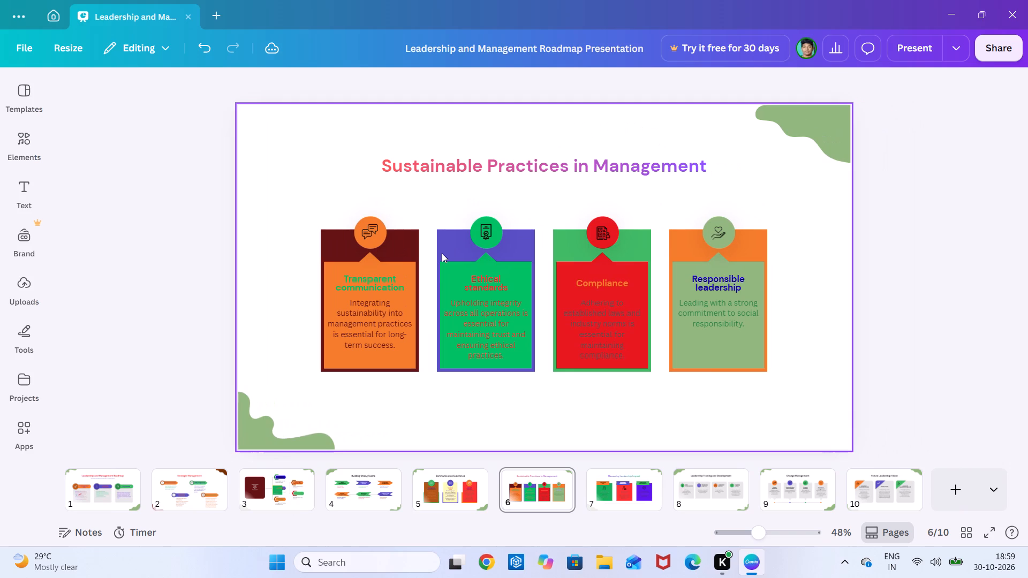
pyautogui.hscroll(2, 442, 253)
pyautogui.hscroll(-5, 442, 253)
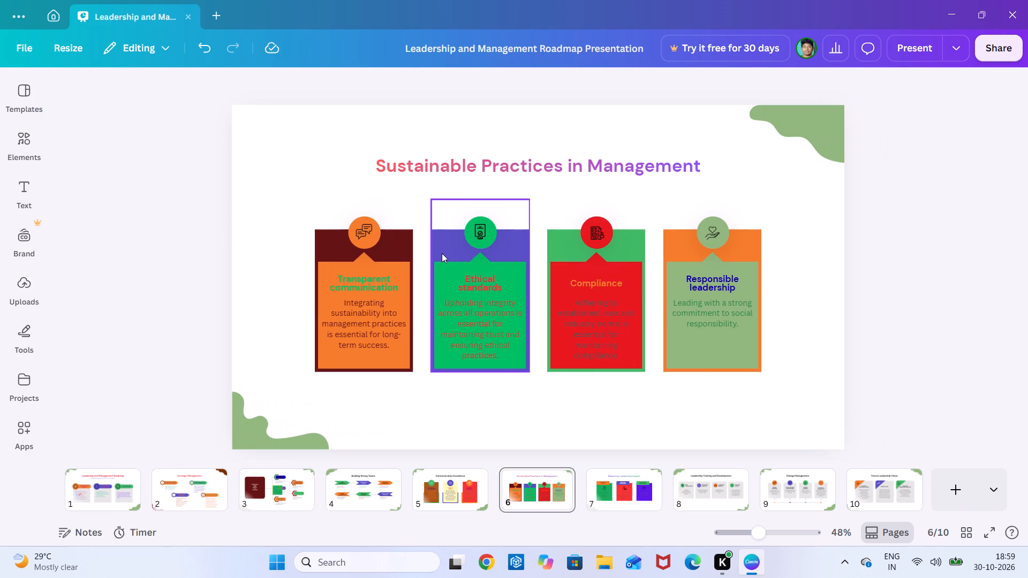
# On slide 7, set the font size of the description text in all three cards to 20.
pyautogui.click(621, 496)
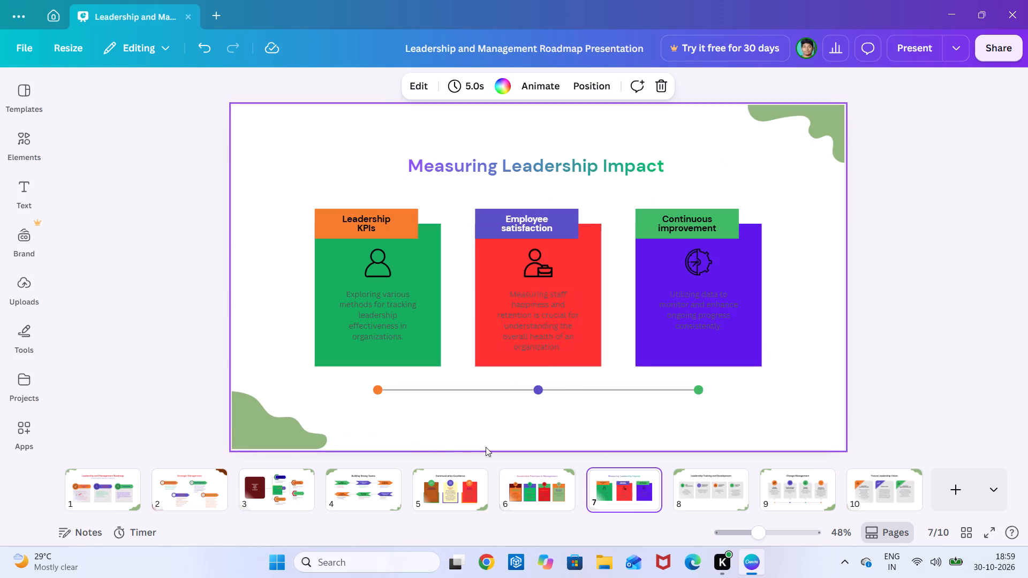
pyautogui.click(396, 313)
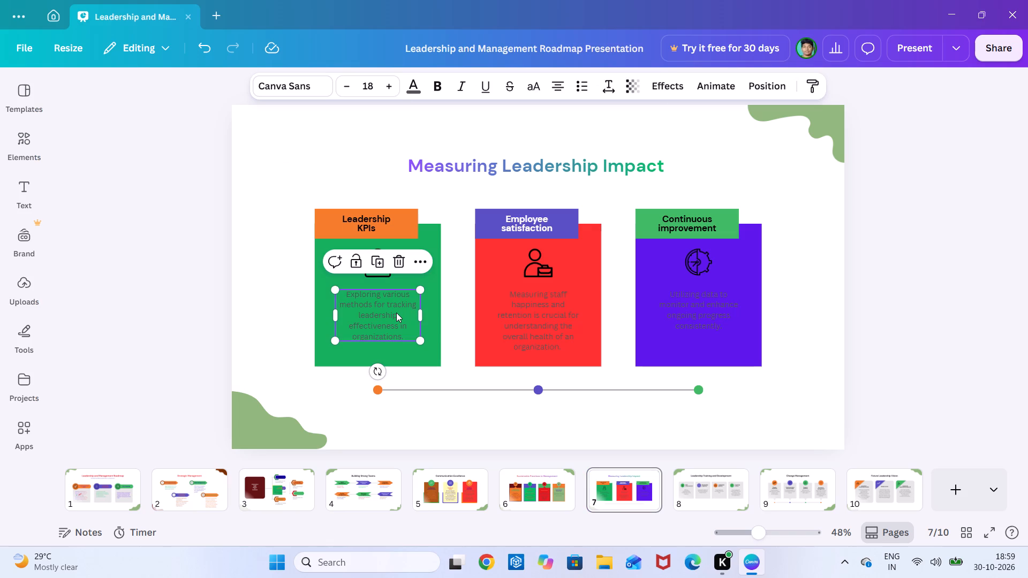
pyautogui.doubleClick(389, 95)
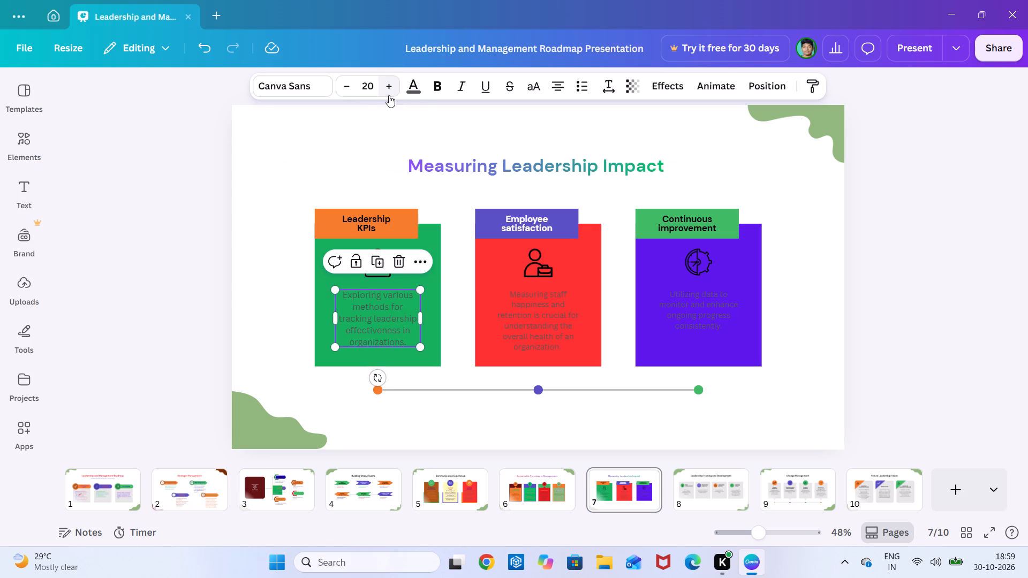
pyautogui.click(547, 301)
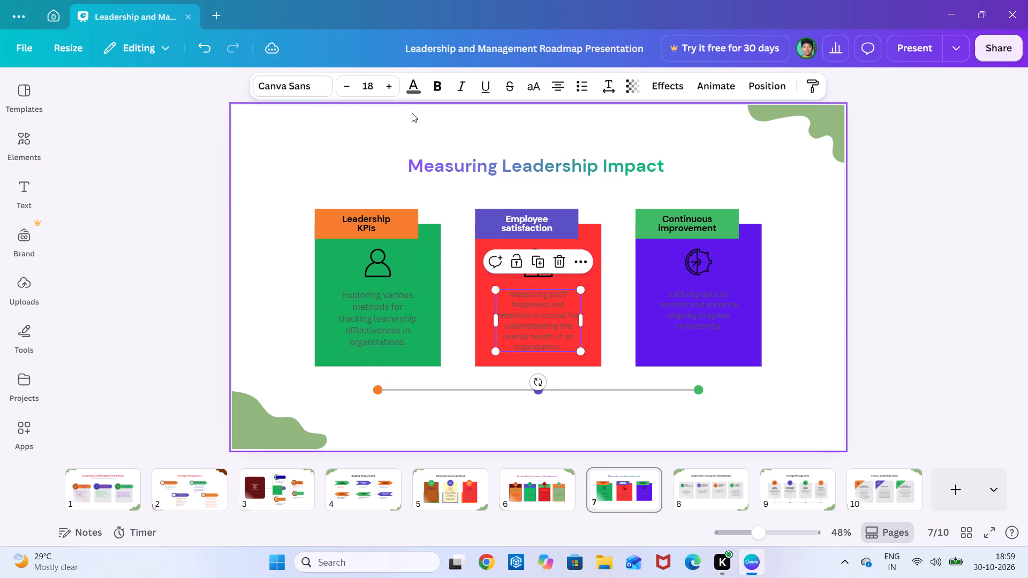
pyautogui.click(391, 87)
pyautogui.click(391, 87)
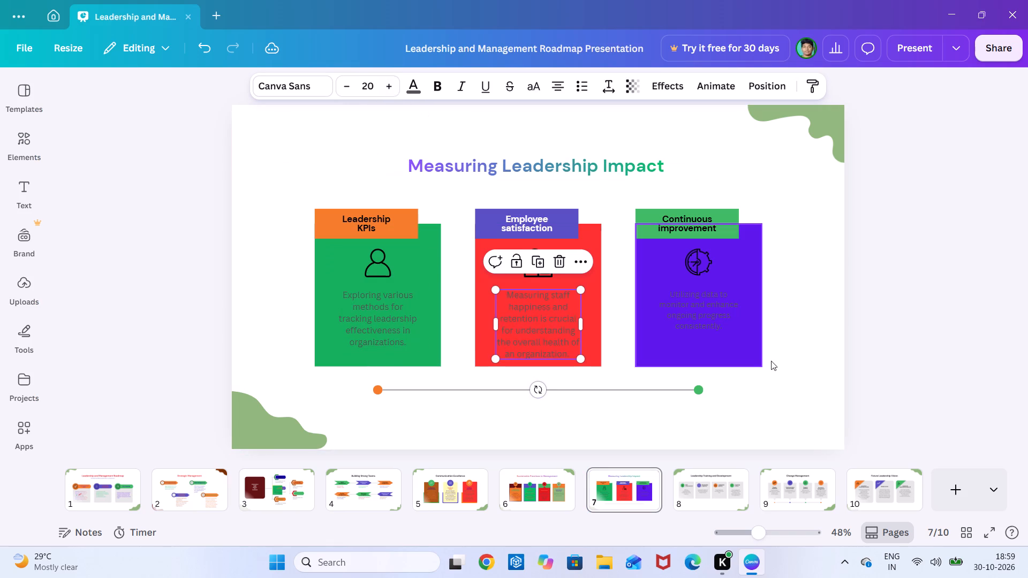
pyautogui.click(714, 317)
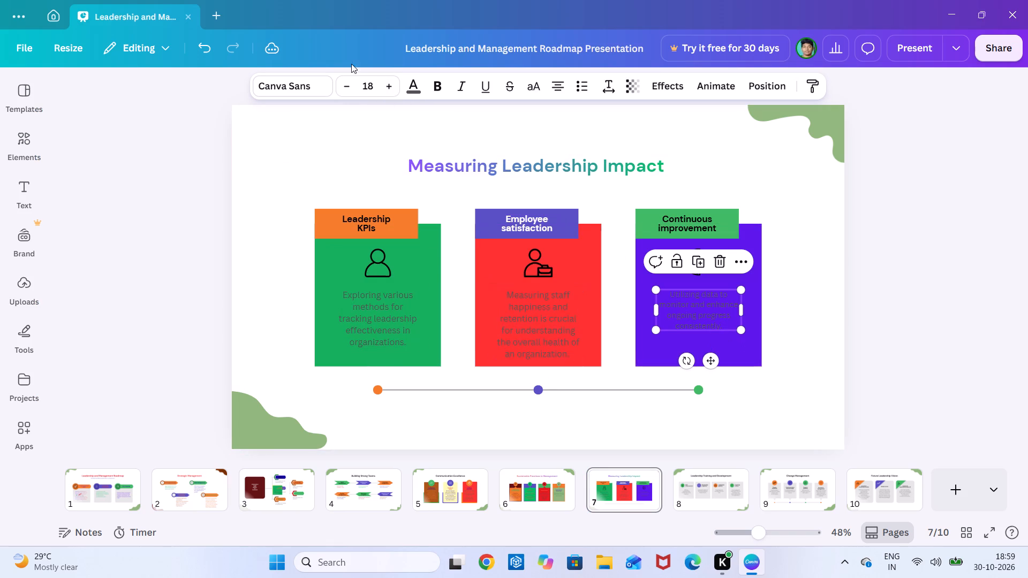
pyautogui.doubleClick(389, 89)
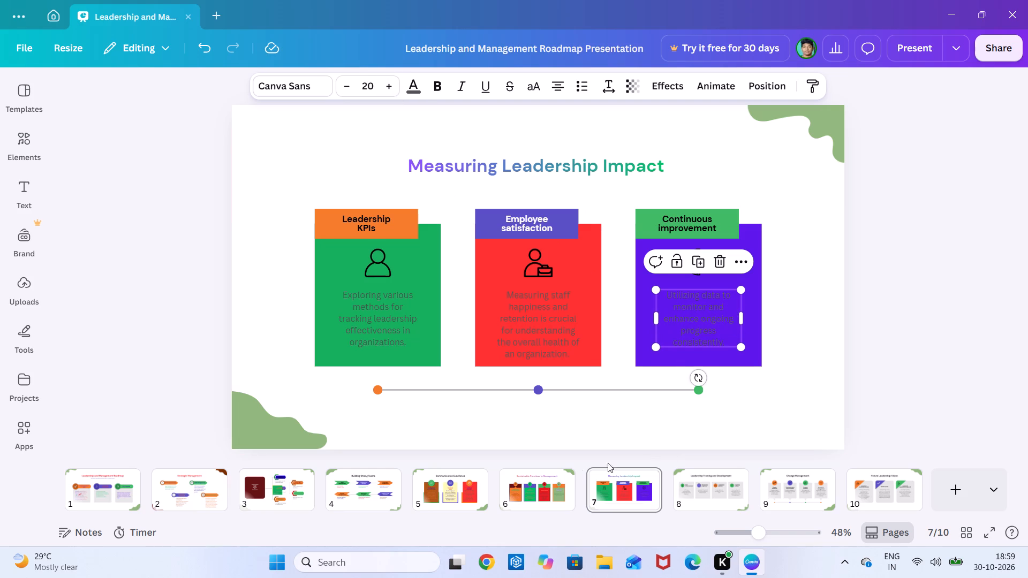
# On slide 8, "Leadership Training and Development", recolour the "Skill enhancement" heading Green #14ae5c.
pyautogui.click(742, 495)
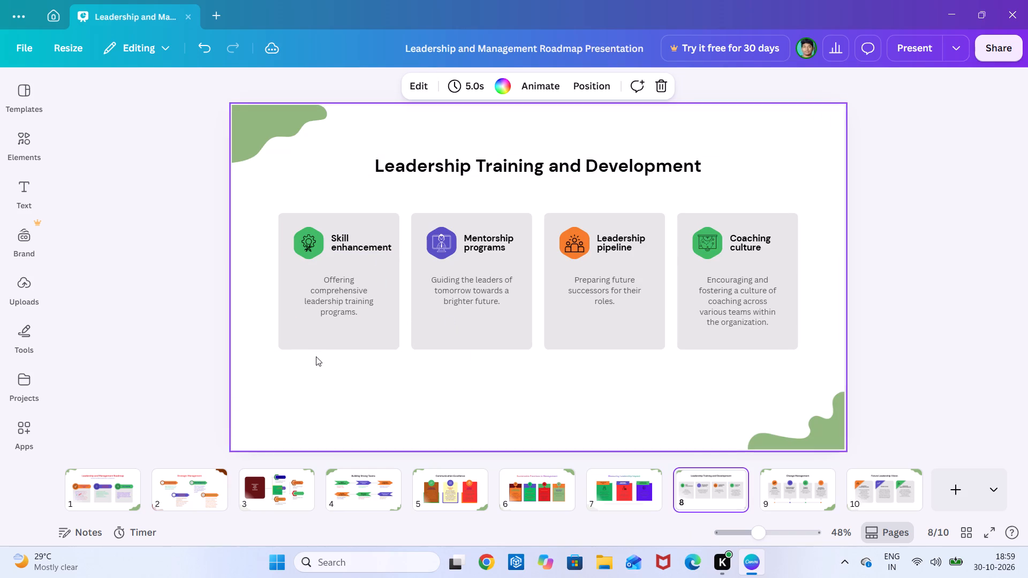
pyautogui.click(304, 254)
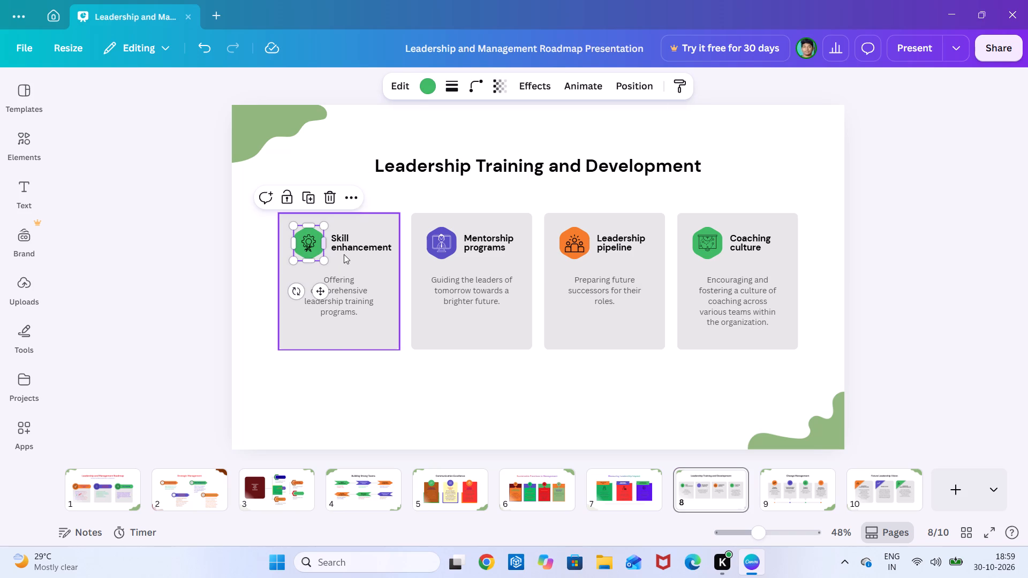
pyautogui.click(344, 254)
pyautogui.click(342, 246)
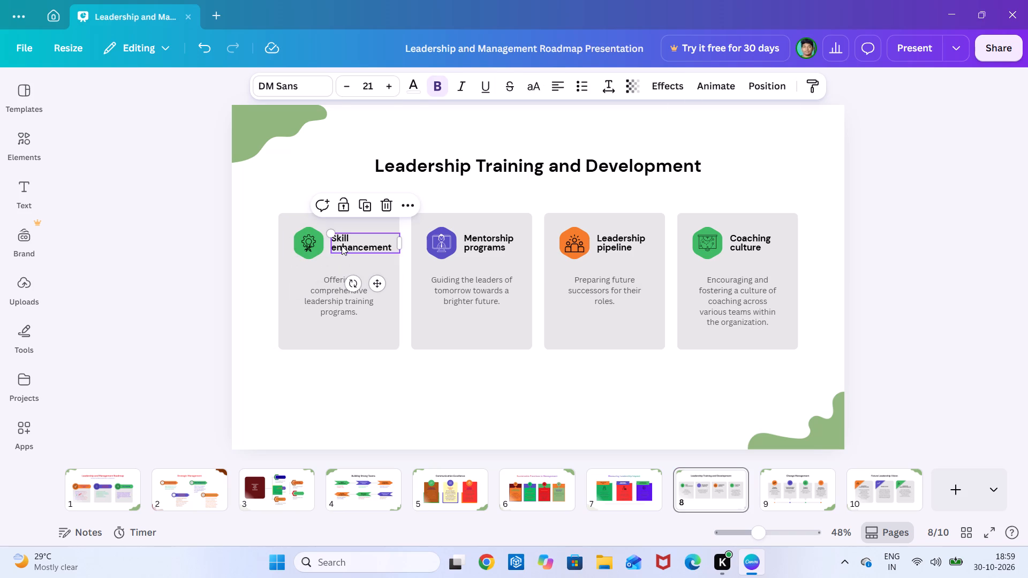
pyautogui.click(409, 82)
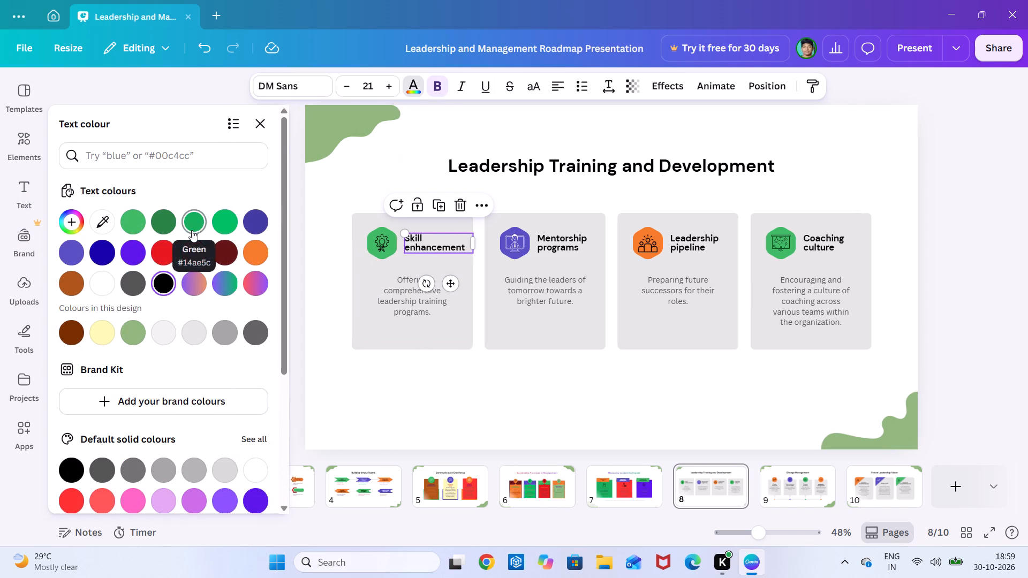
pyautogui.click(192, 230)
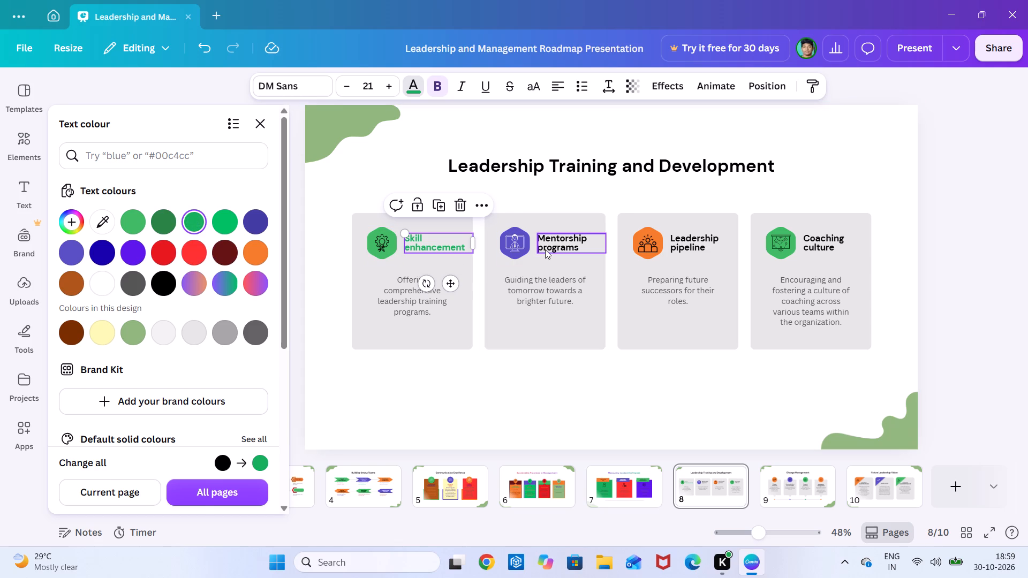
# Recolour the "Mentorship programs" heading Cherrywood #661414 and the "Leadership pipeline" heading red.
pyautogui.click(545, 249)
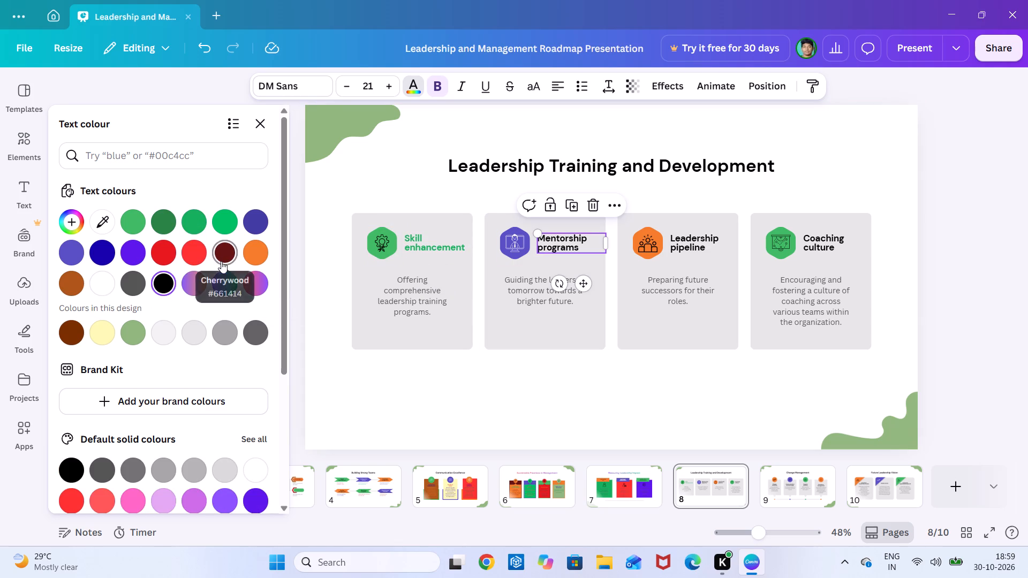
pyautogui.click(221, 261)
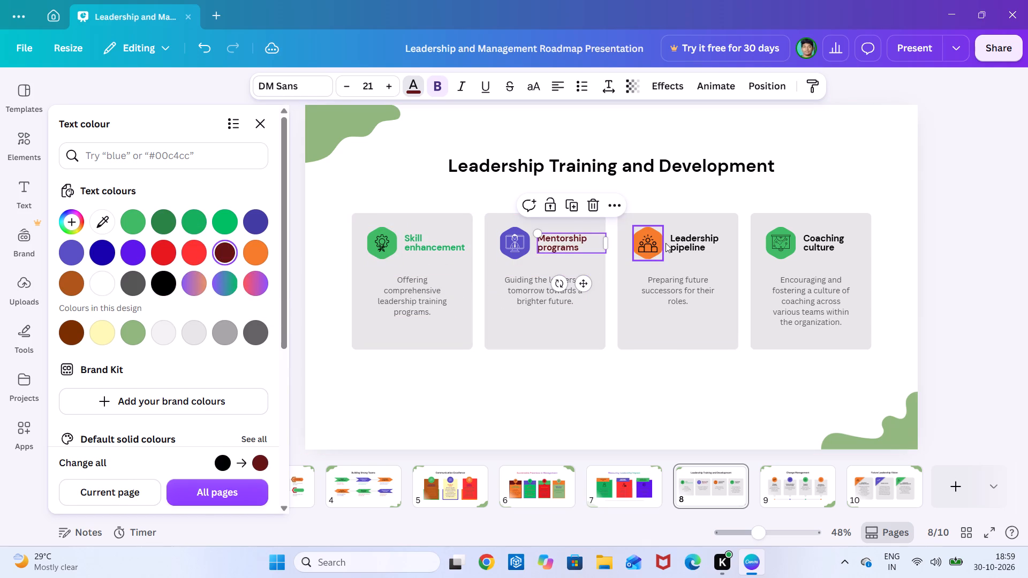
pyautogui.click(679, 242)
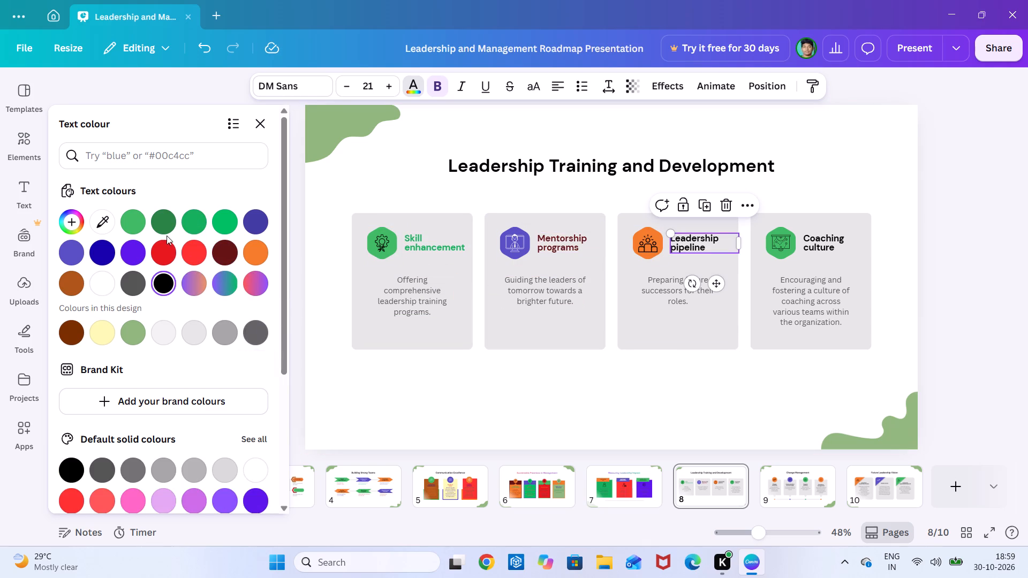
pyautogui.click(162, 253)
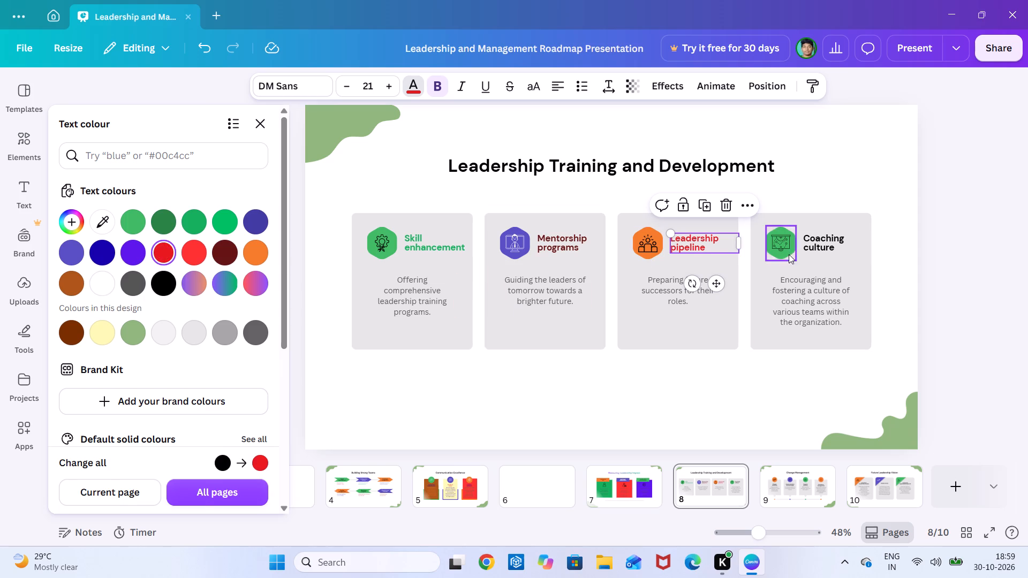
# Recolour the "Coaching culture" heading dark blue.
pyautogui.click(816, 249)
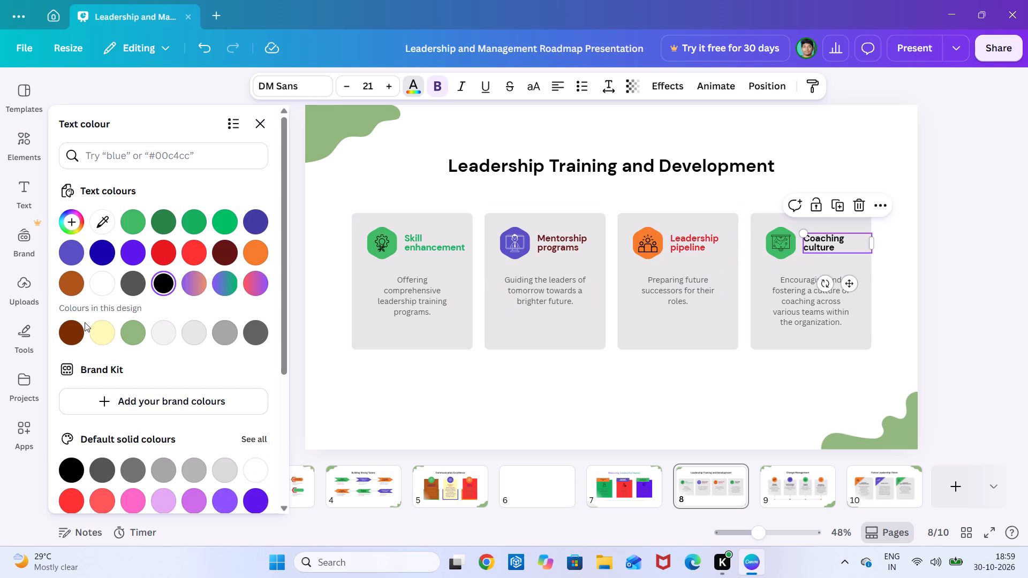
pyautogui.click(103, 249)
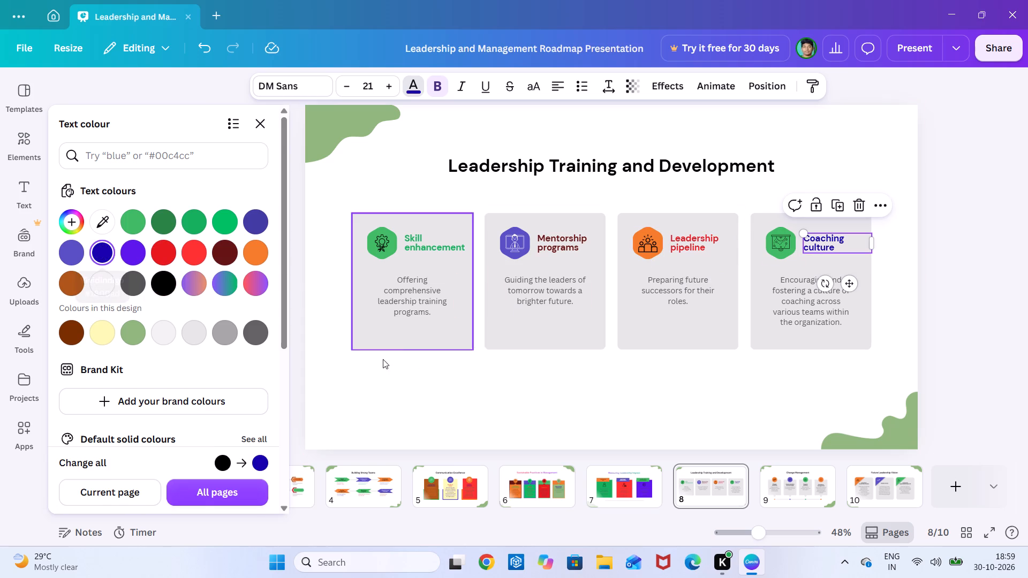
# Recolour the "Skill enhancement" description Brown #ad5518 and the "Mentorship programs" description with the #8758f1 to #eb9362 gradient.
pyautogui.click(383, 307)
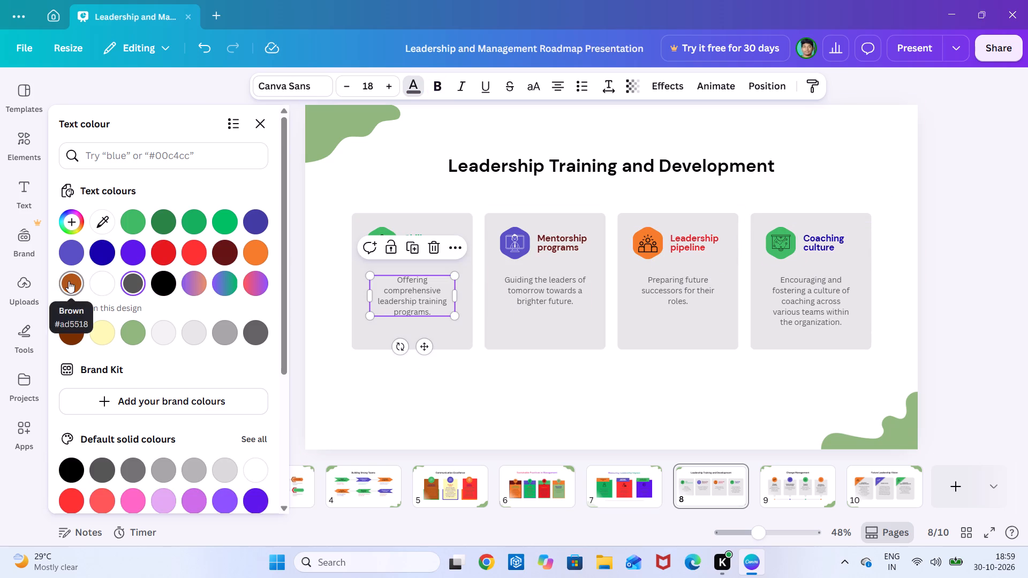
pyautogui.click(69, 281)
pyautogui.click(542, 282)
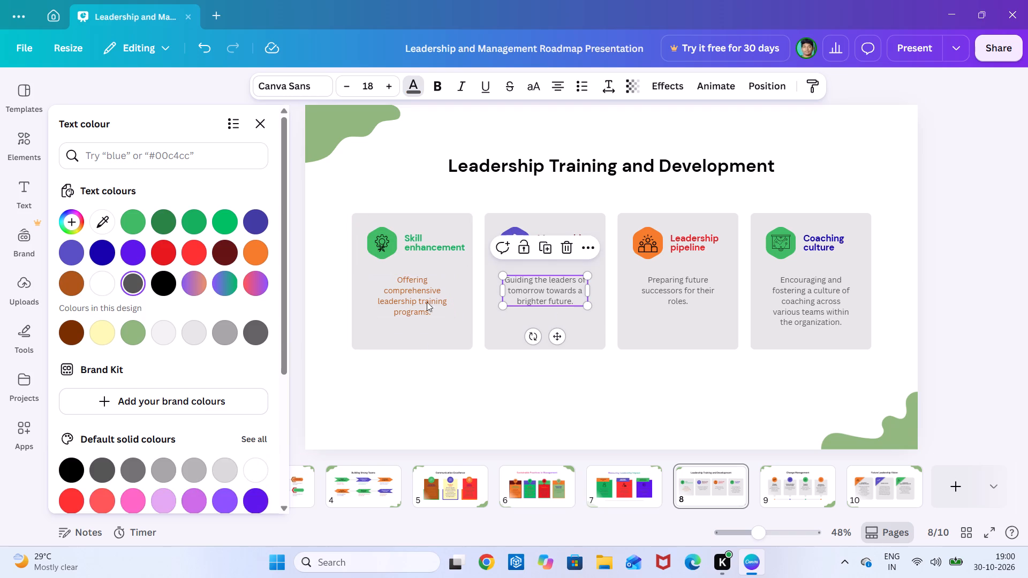
pyautogui.click(191, 278)
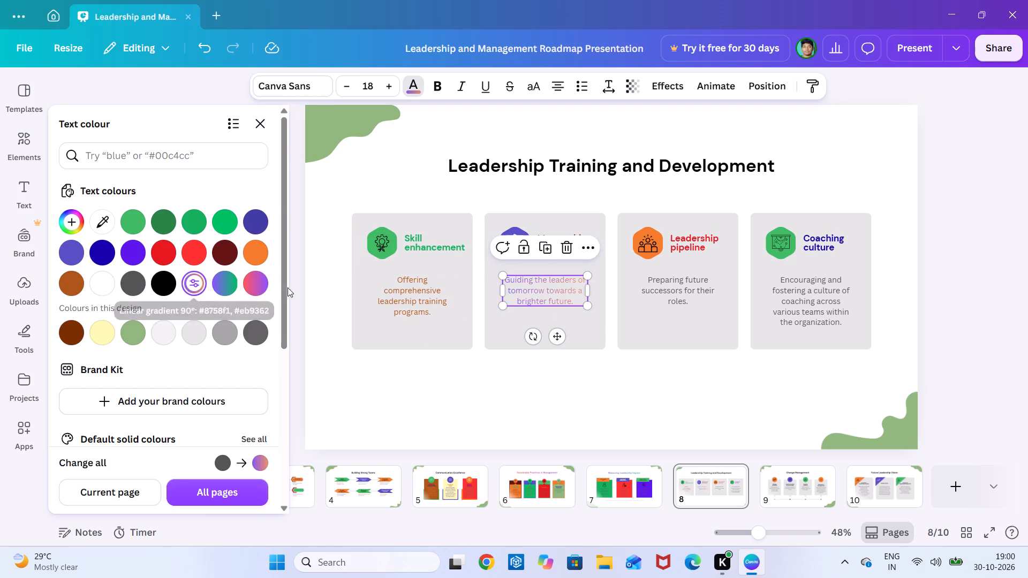
# Recolour the "Leadership pipeline" description red, trying dark maroon first, and the "Coaching culture" description dark blue.
pyautogui.click(642, 276)
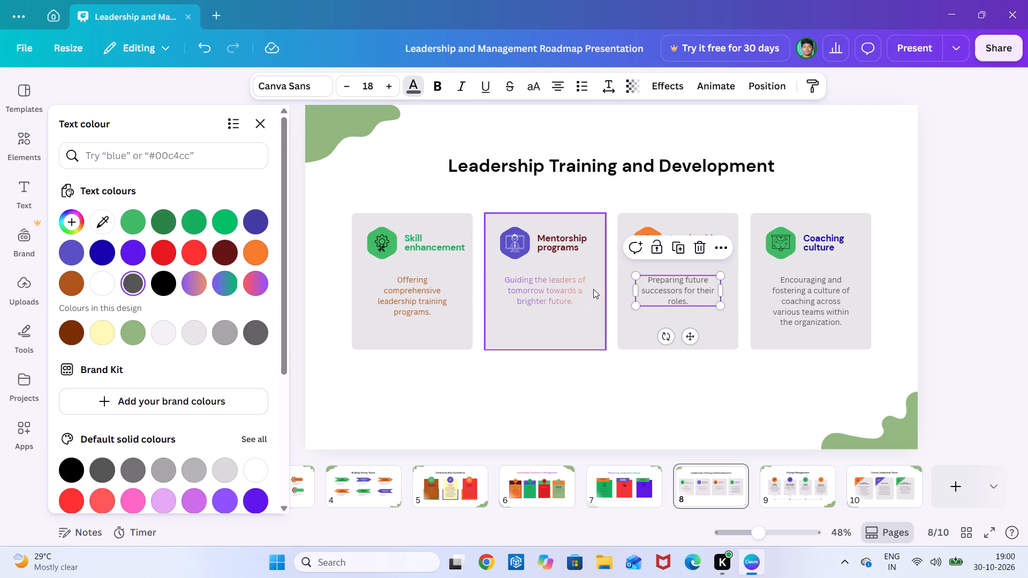
pyautogui.click(654, 303)
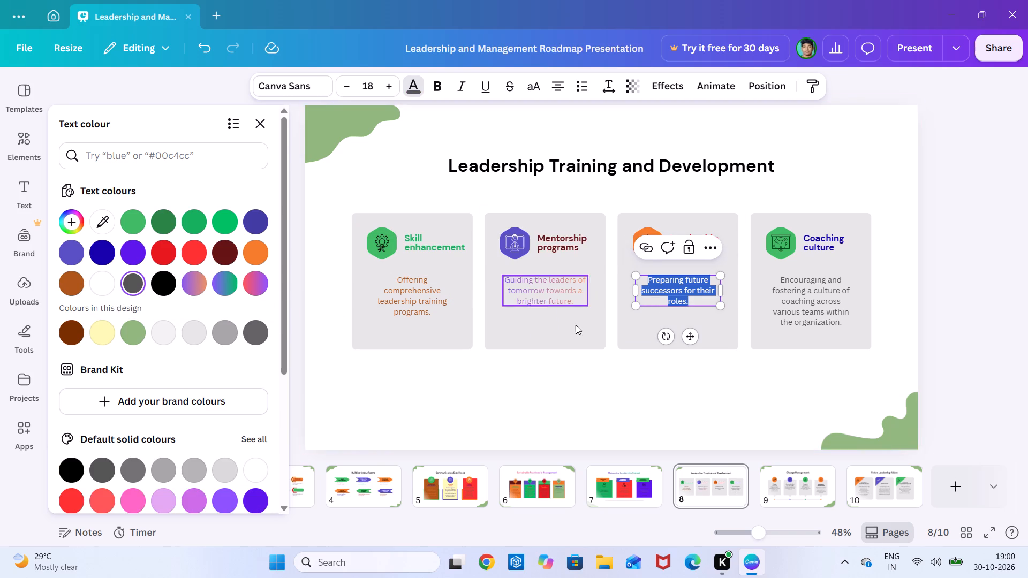
pyautogui.click(624, 325)
pyautogui.click(615, 275)
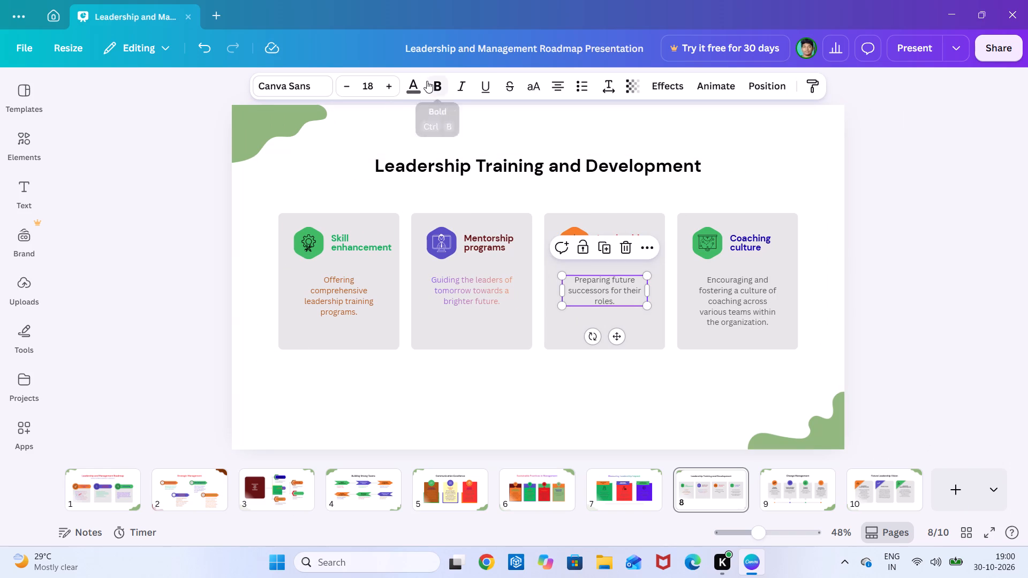
pyautogui.click(412, 83)
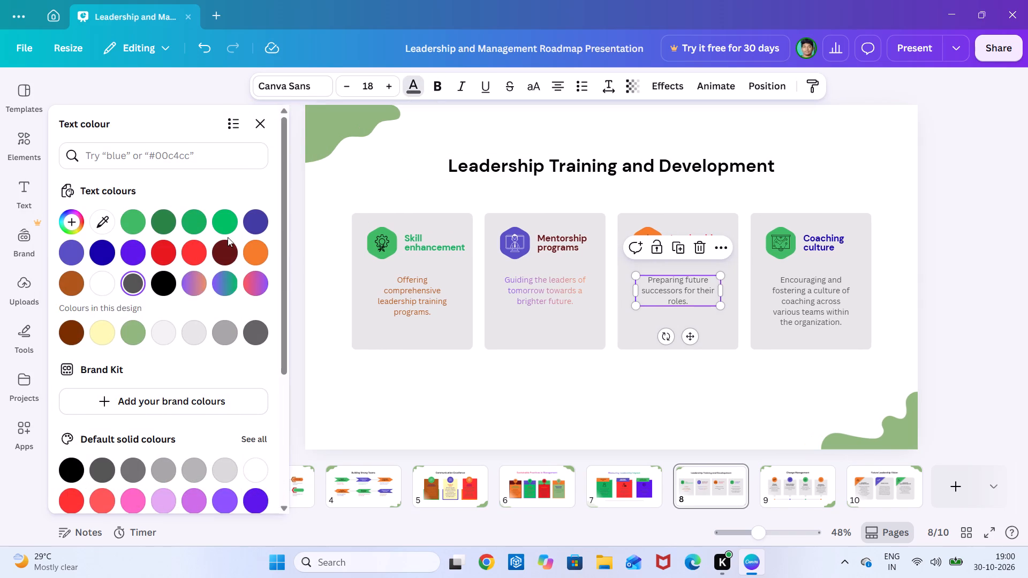
pyautogui.click(223, 254)
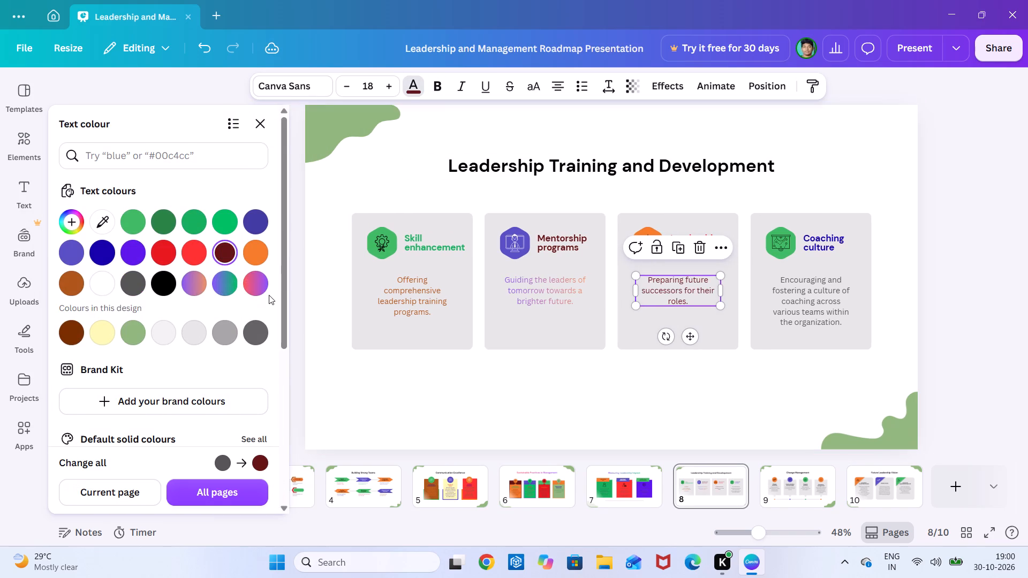
pyautogui.click(190, 263)
pyautogui.click(164, 256)
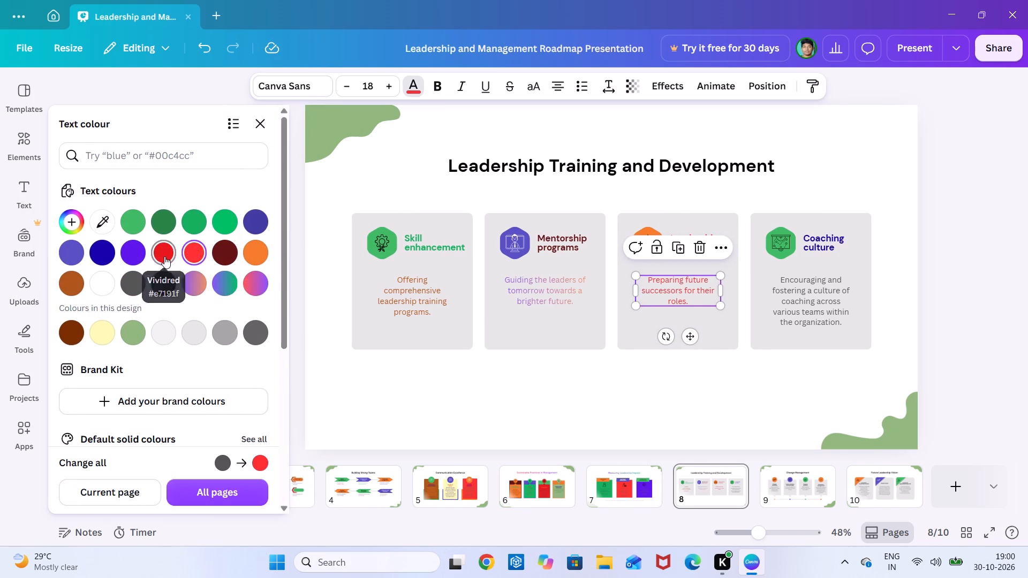
pyautogui.click(788, 317)
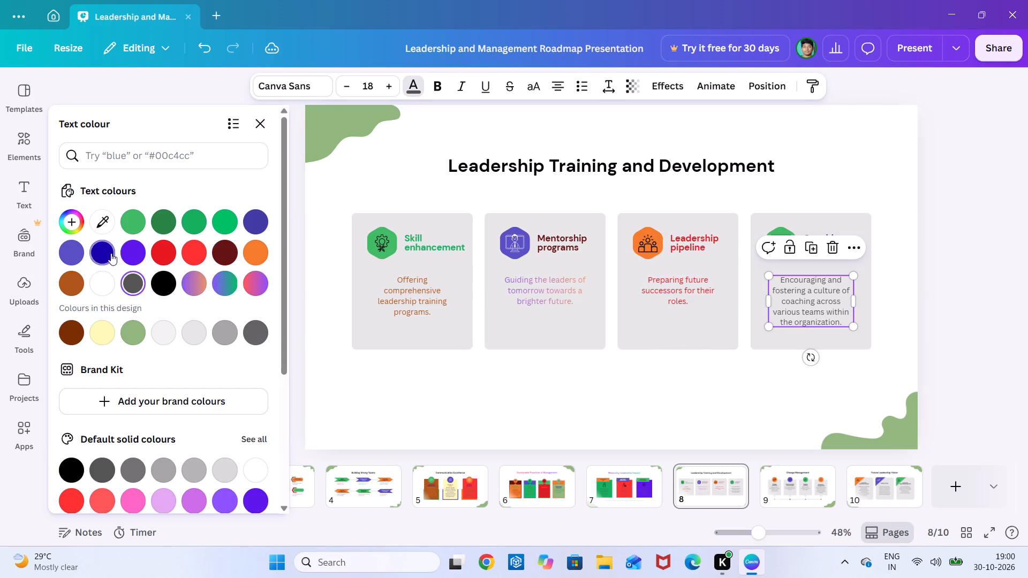
pyautogui.click(111, 253)
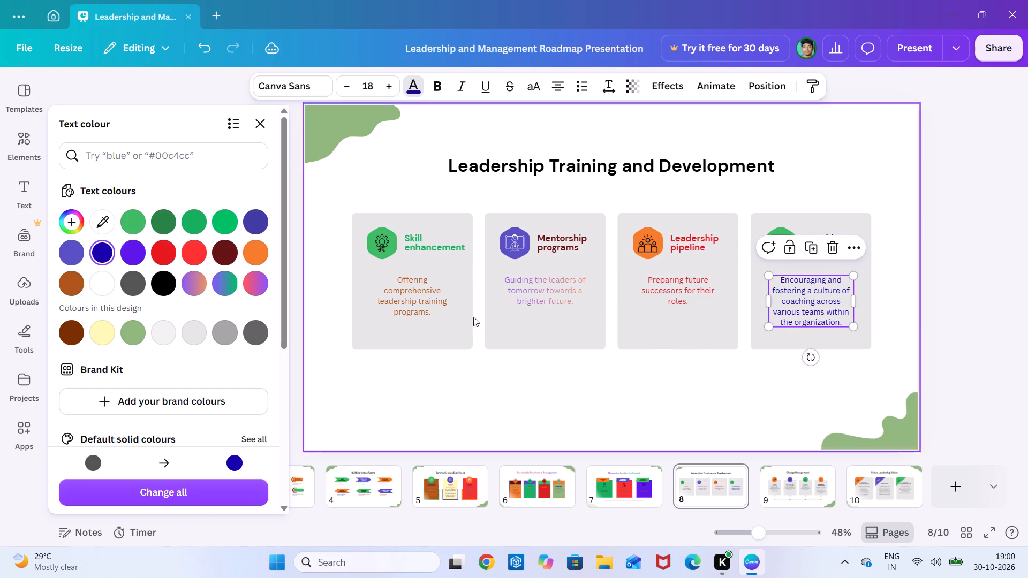
# Fill the "Skill enhancement" card Rust brown #7a2f00, trying dark green first, and the "Mentorship programs" card pale yellow.
pyautogui.click(447, 335)
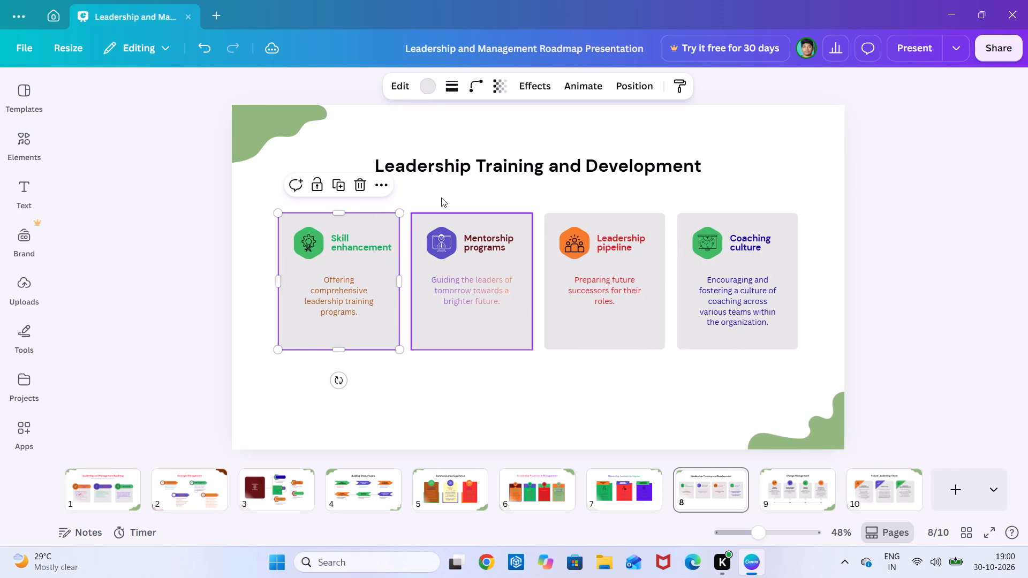
pyautogui.click(426, 92)
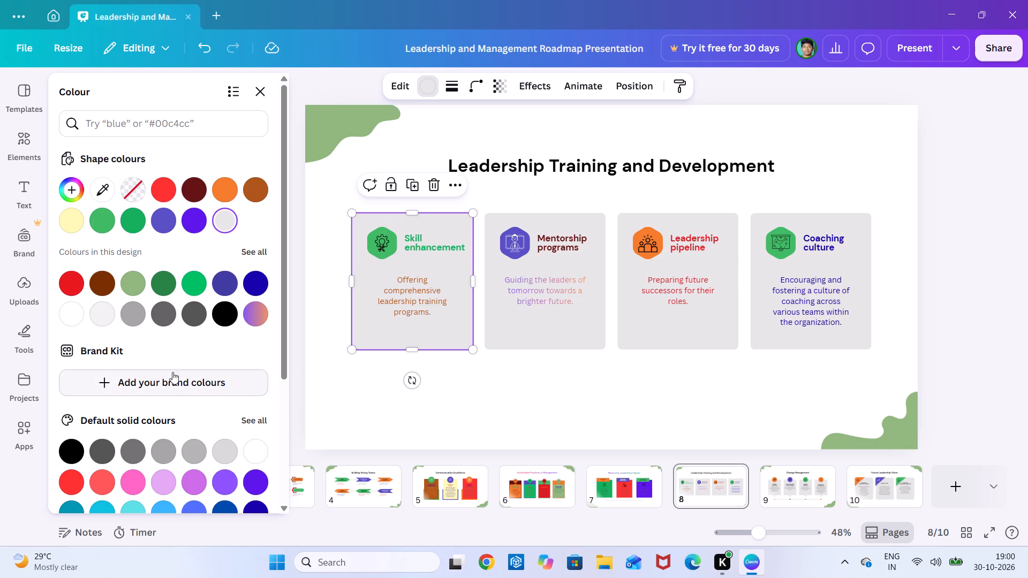
pyautogui.click(169, 280)
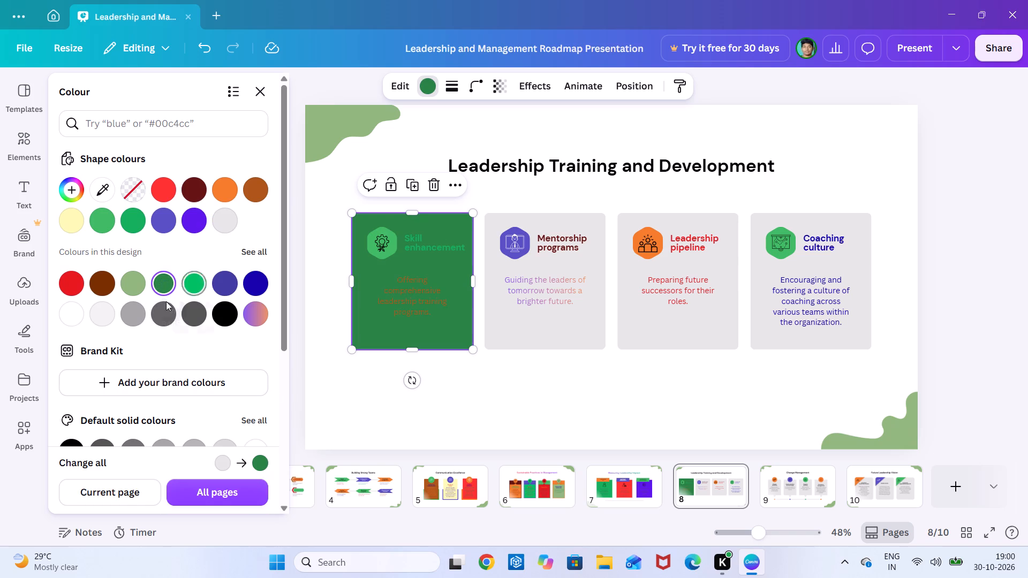
pyautogui.click(87, 285)
pyautogui.click(90, 285)
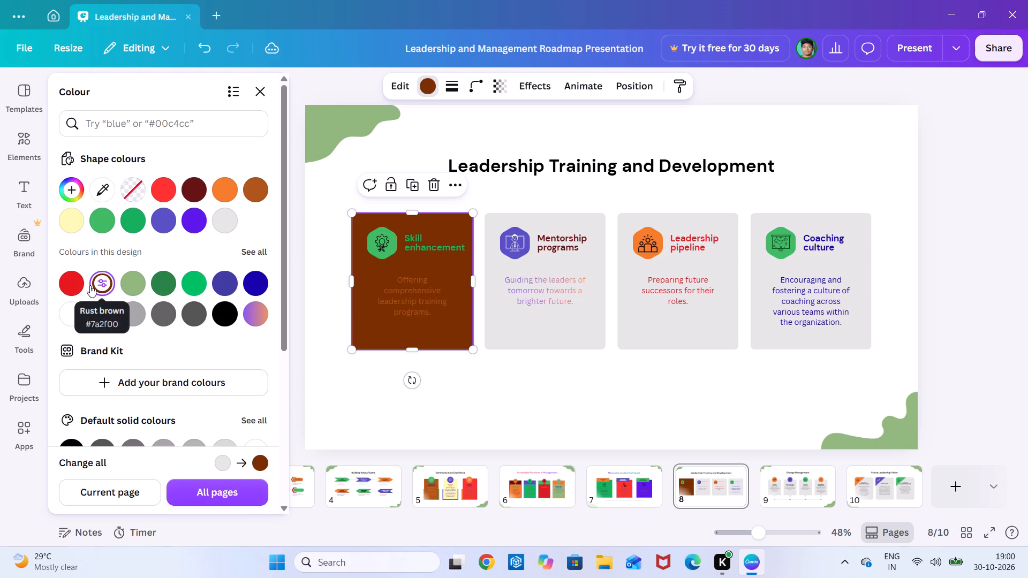
pyautogui.click(556, 322)
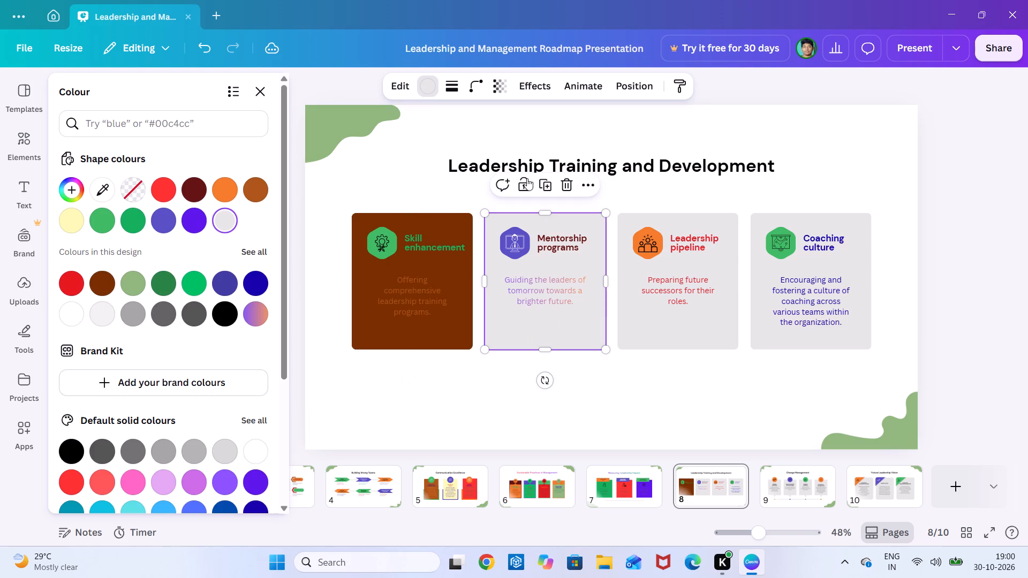
pyautogui.click(422, 80)
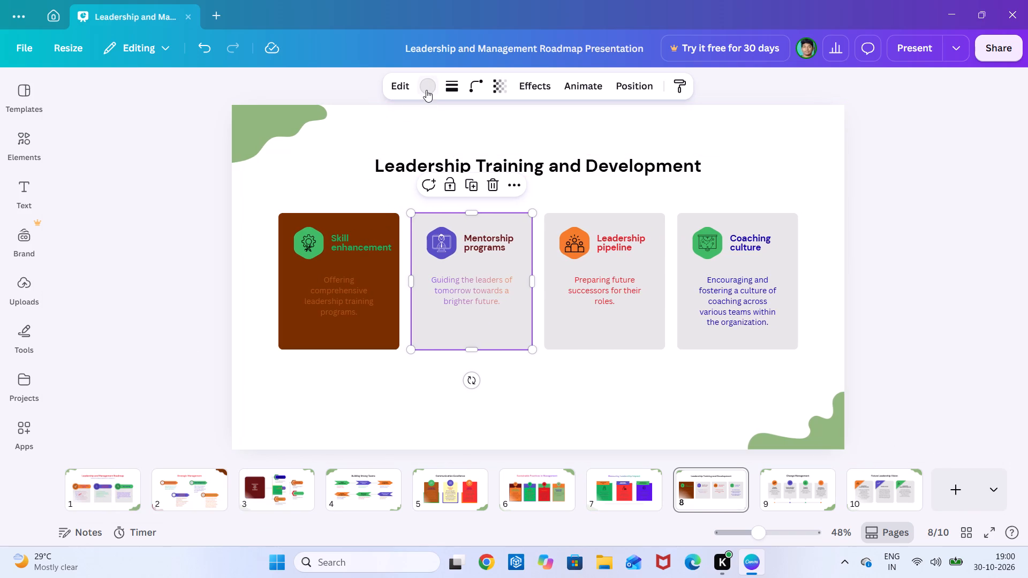
pyautogui.click(426, 88)
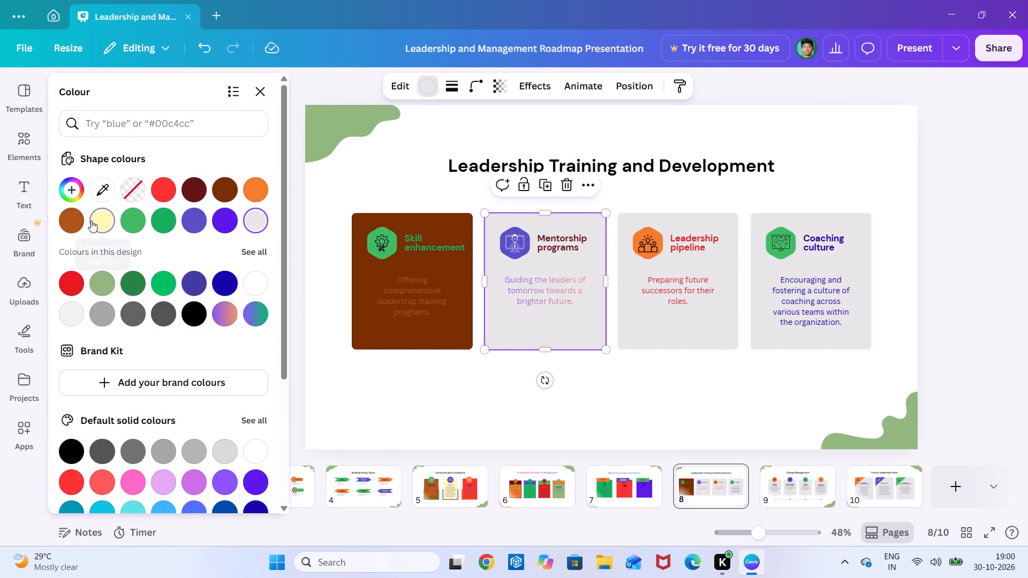
pyautogui.click(100, 215)
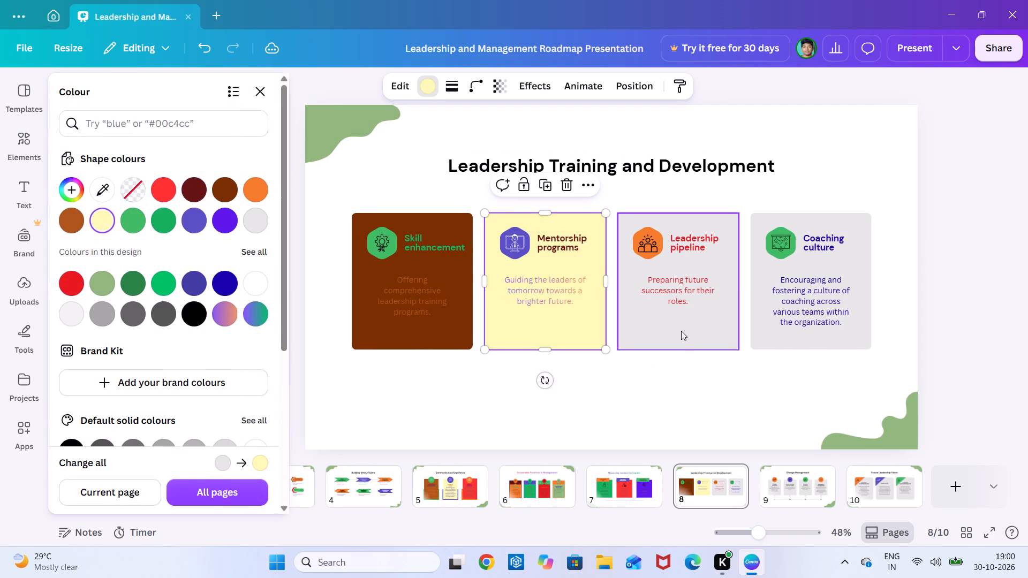
# Fill the "Leadership pipeline" card orange, trying Rust brown first, and the "Coaching culture" card dark green, trying Black #000000 first.
pyautogui.click(681, 331)
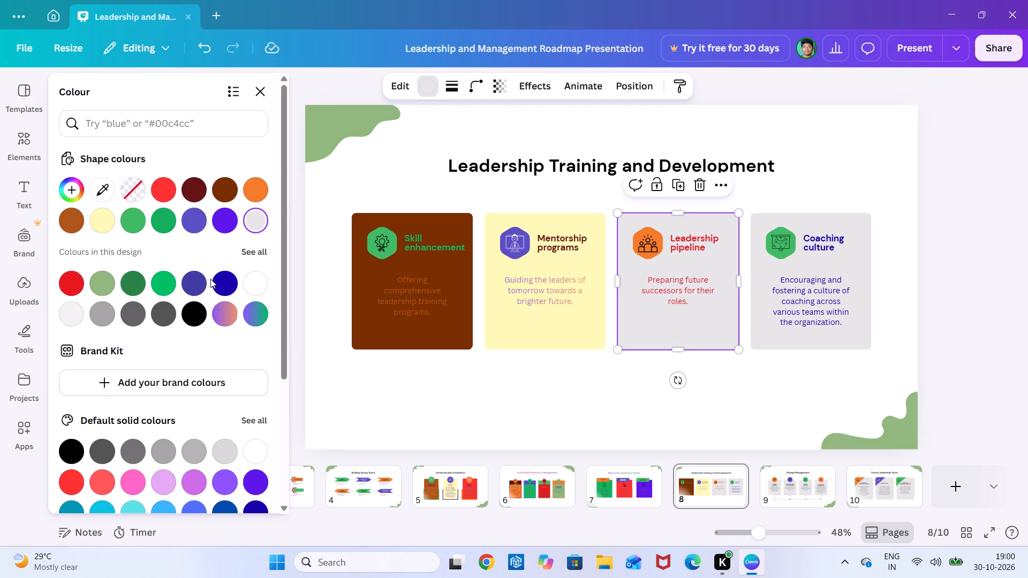
pyautogui.click(220, 181)
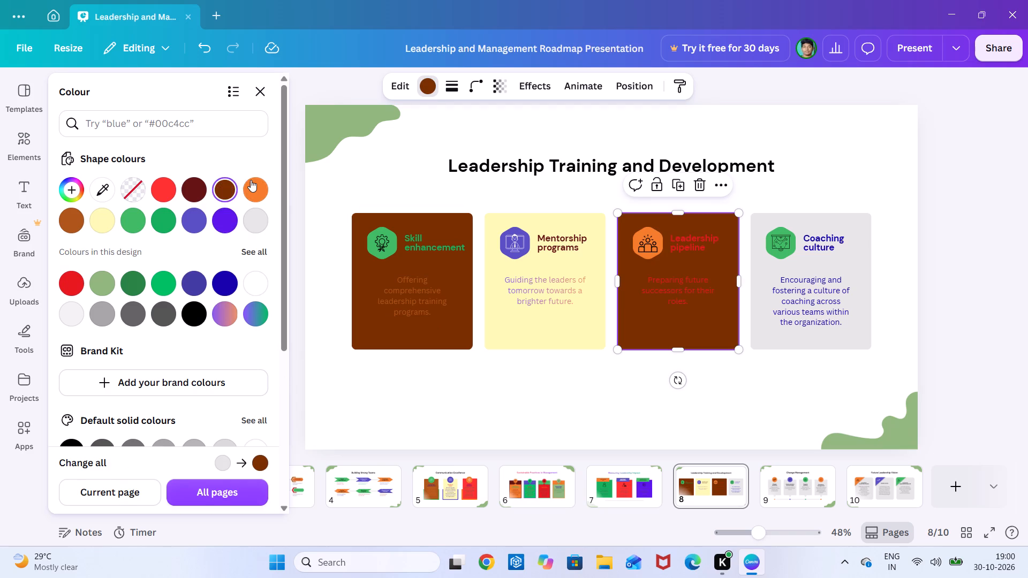
pyautogui.click(251, 180)
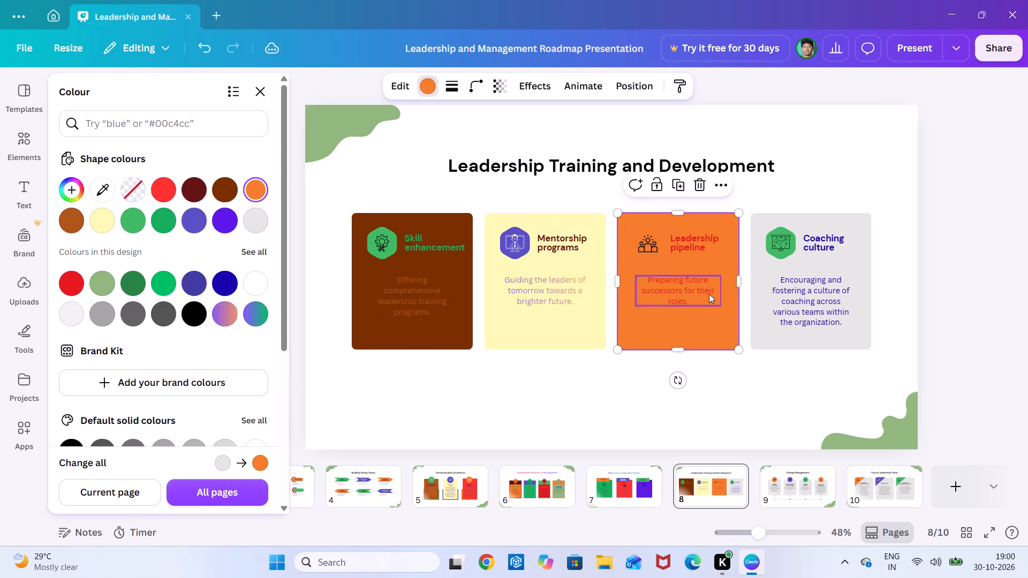
pyautogui.click(767, 333)
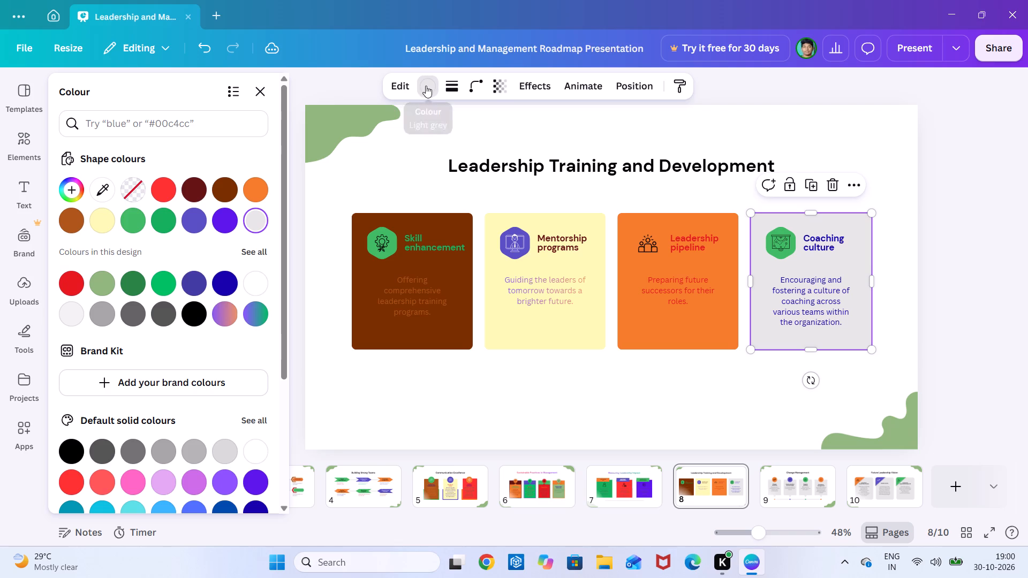
pyautogui.click(198, 312)
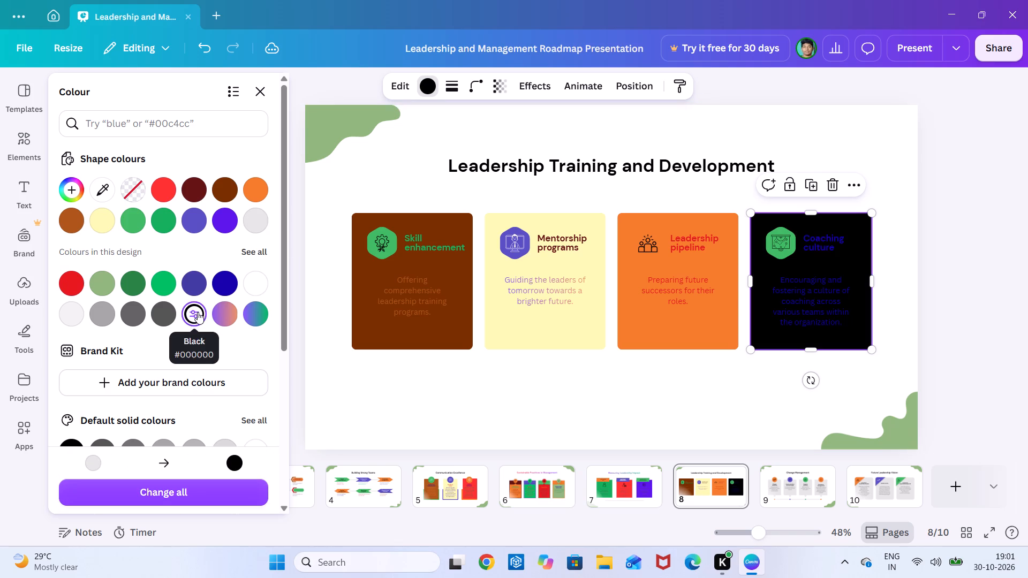
pyautogui.click(137, 280)
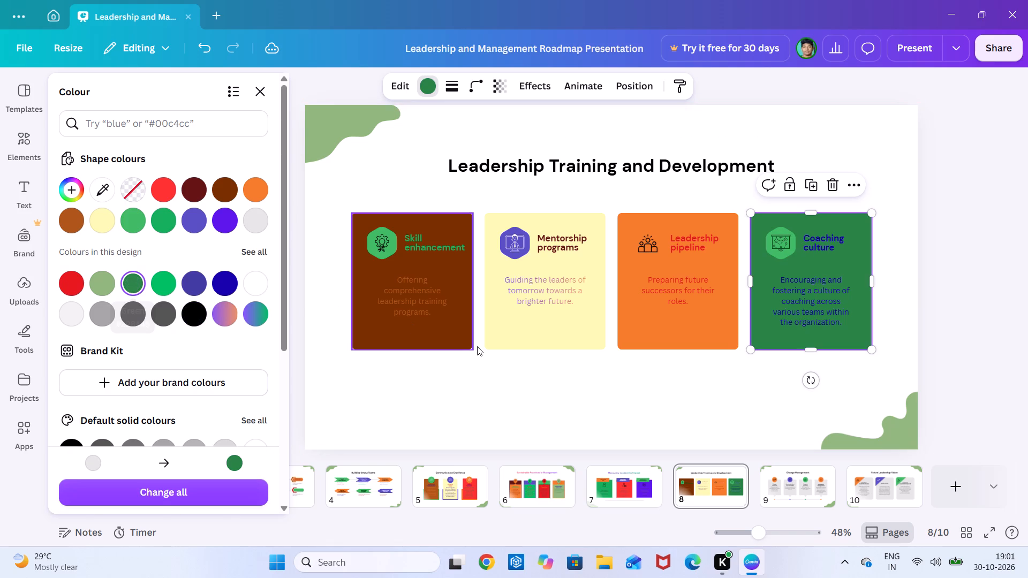
# Recolour the title "Leadership Training and Development" with the default teal-to-yellow gradient.
pyautogui.scroll(-2, 478, 346)
pyautogui.click(541, 169)
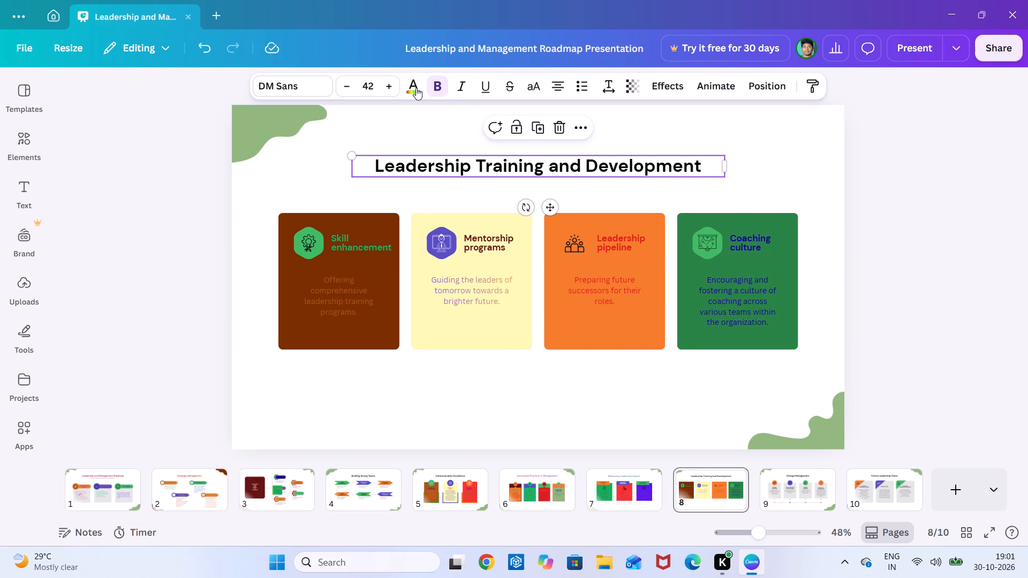
pyautogui.click(415, 87)
pyautogui.scroll(-7, 199, 309)
pyautogui.click(130, 494)
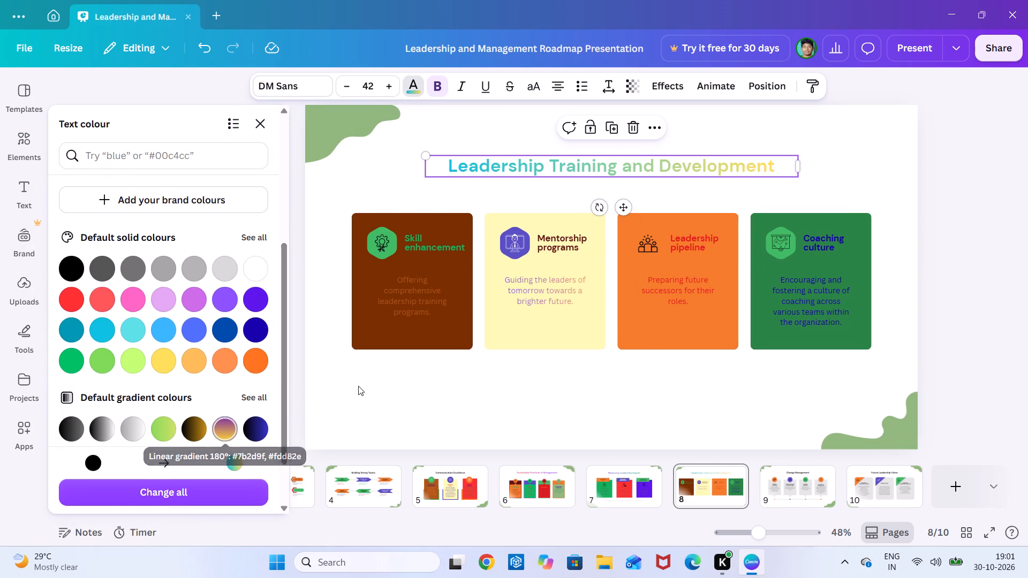
pyautogui.click(384, 383)
pyautogui.click(377, 389)
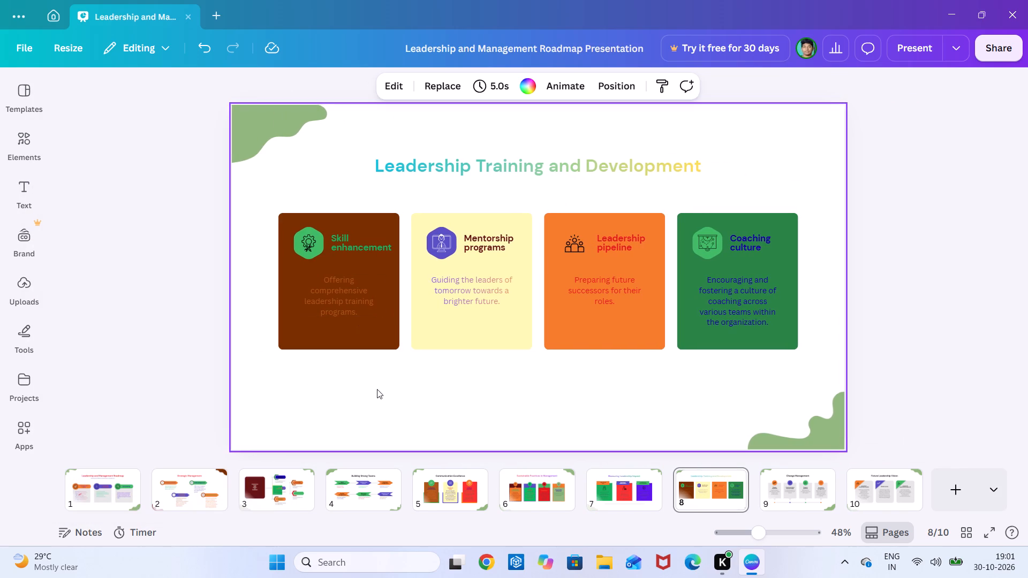
pyautogui.click(377, 389)
pyautogui.doubleClick(377, 389)
# Set the "Skill enhancement", "Mentorship programs" and "Leadership pipeline" descriptions to font size 20 and the "Coaching culture" description to 19.
pyautogui.click(338, 292)
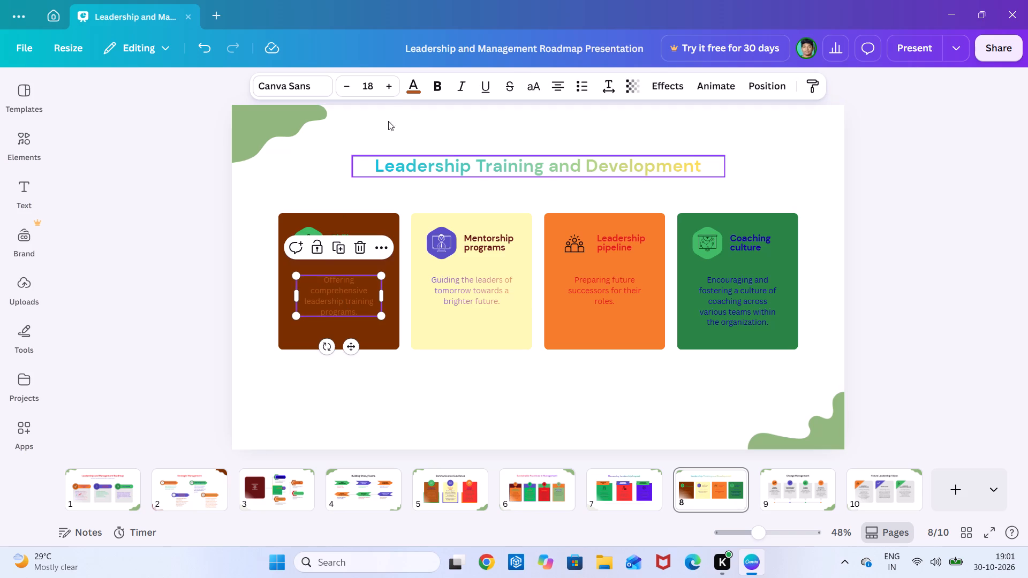
pyautogui.doubleClick(387, 86)
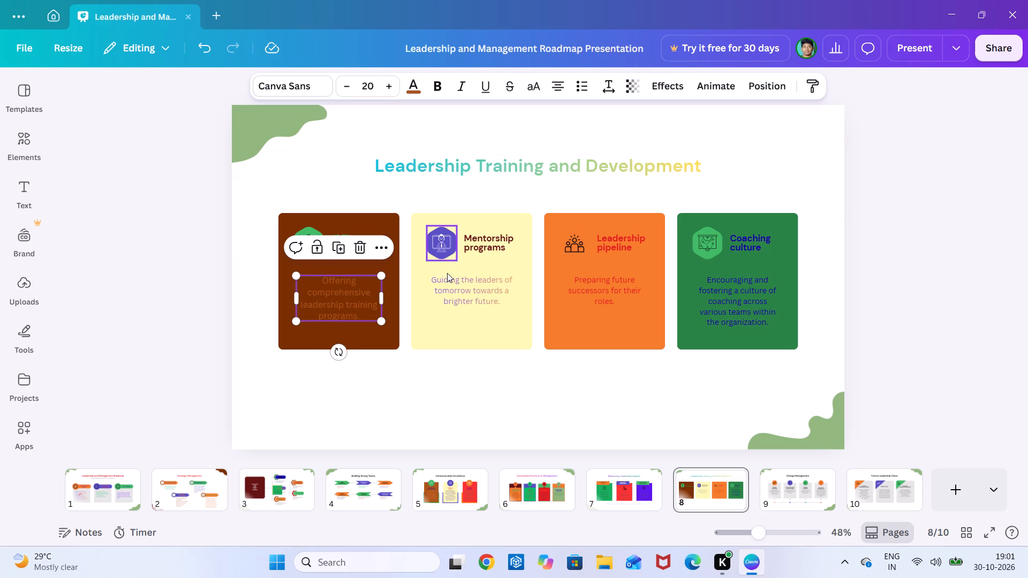
pyautogui.click(449, 287)
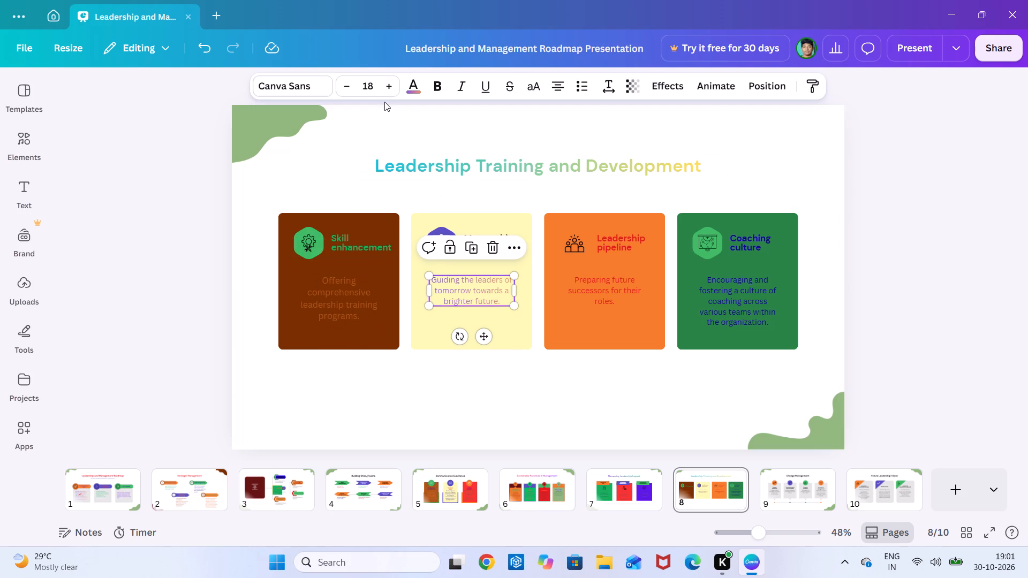
pyautogui.doubleClick(382, 85)
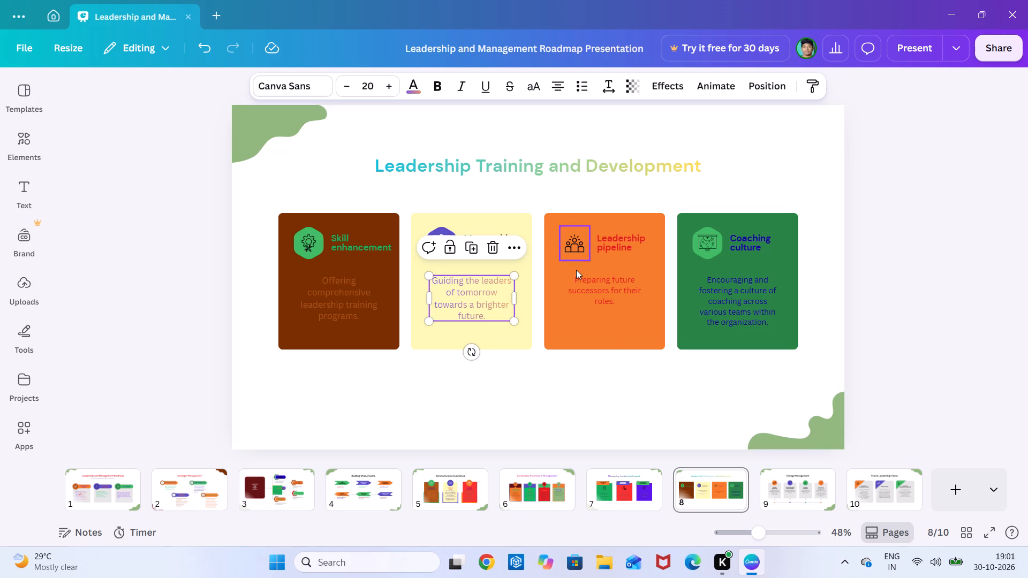
pyautogui.click(591, 296)
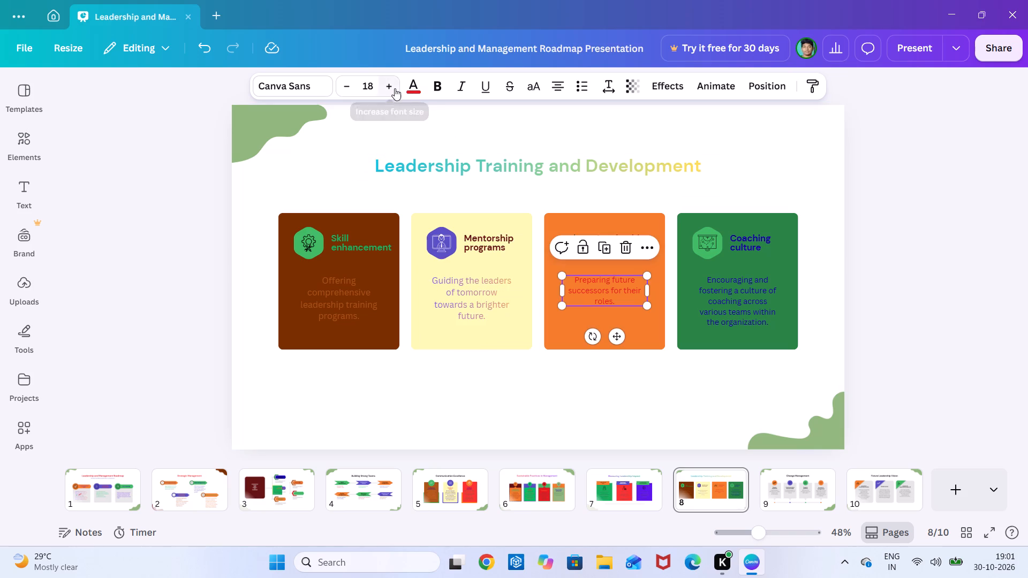
pyautogui.doubleClick(395, 88)
pyautogui.click(395, 88)
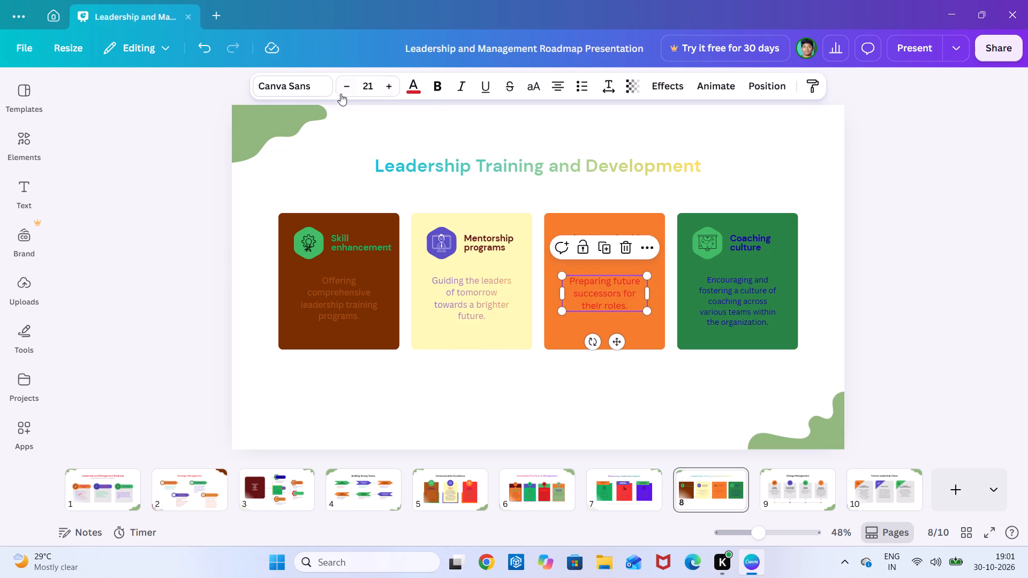
pyautogui.click(342, 87)
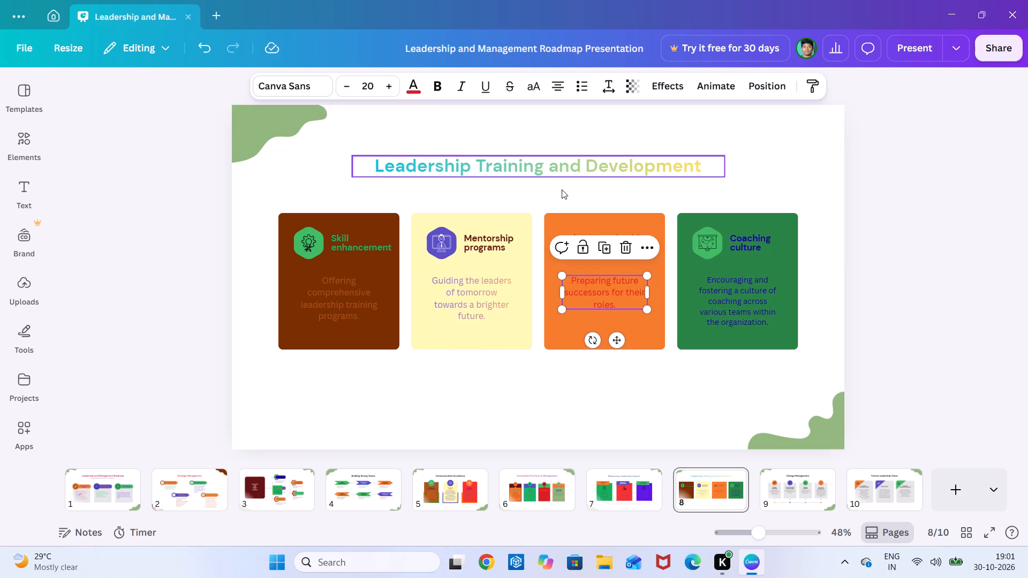
pyautogui.click(745, 297)
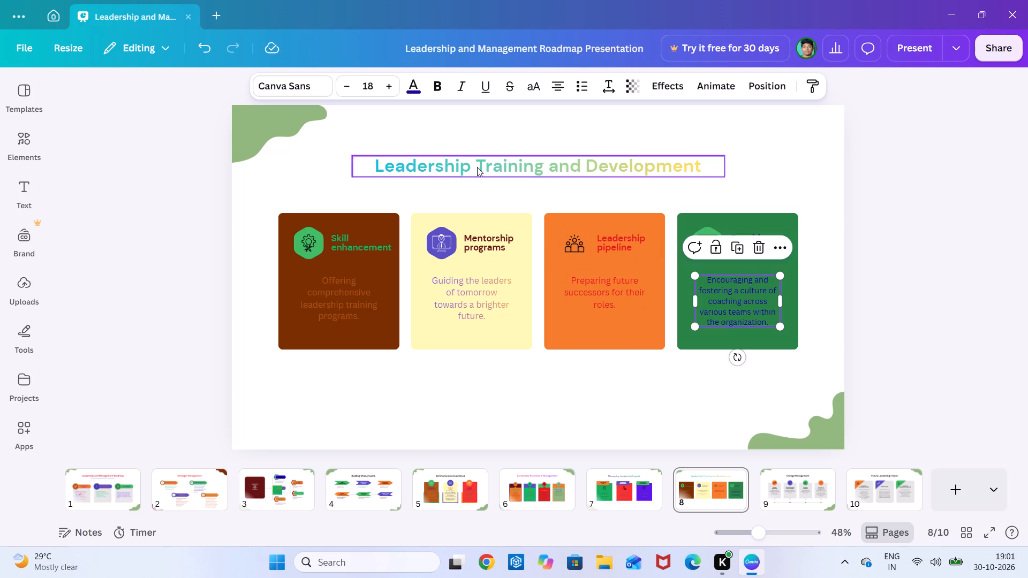
pyautogui.click(389, 82)
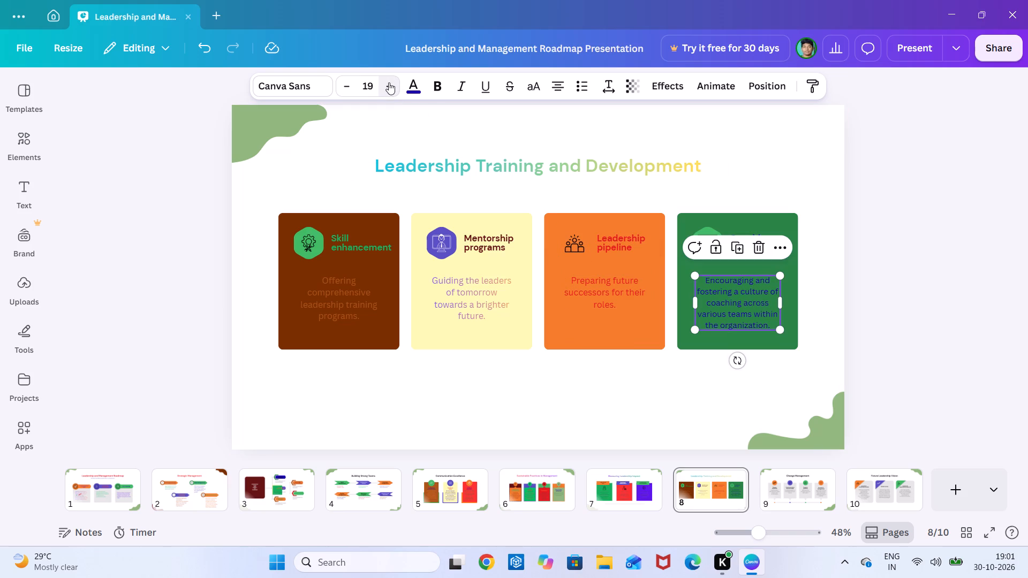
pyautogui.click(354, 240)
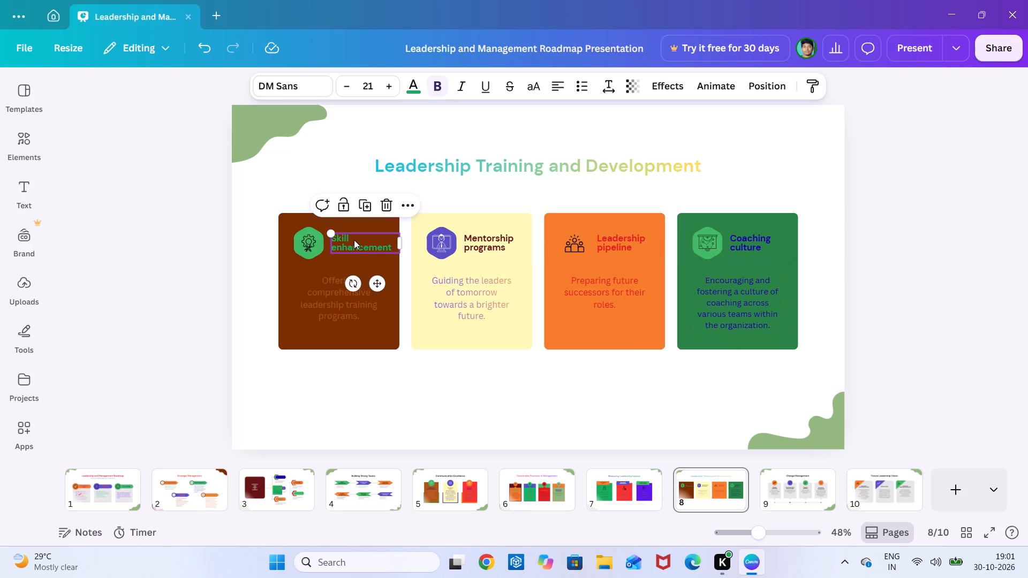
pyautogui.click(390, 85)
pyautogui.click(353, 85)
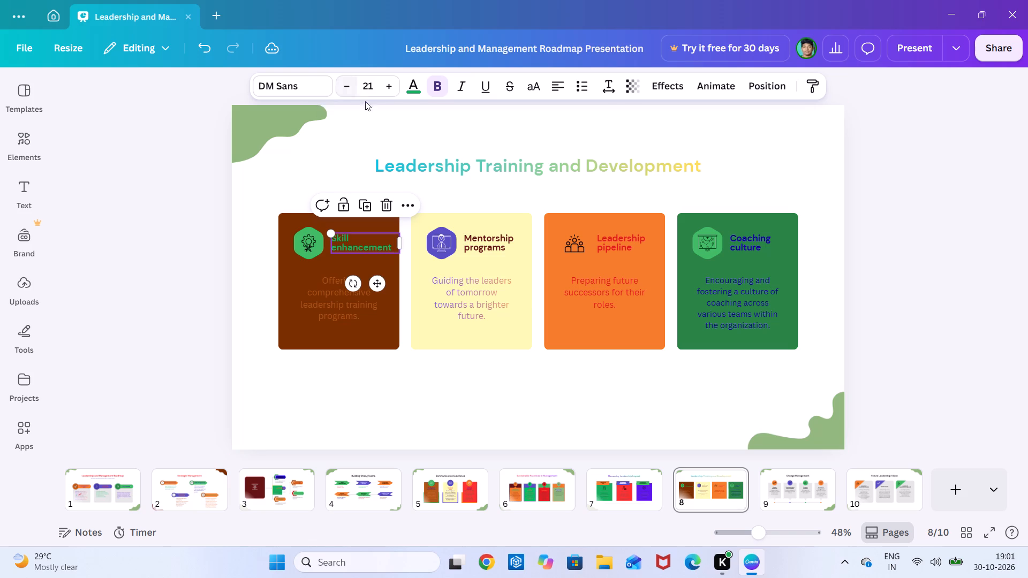
# Set the "Mentorship programs", "Leadership pipeline" and "Coaching culture" headings to font size 22.
pyautogui.click(466, 243)
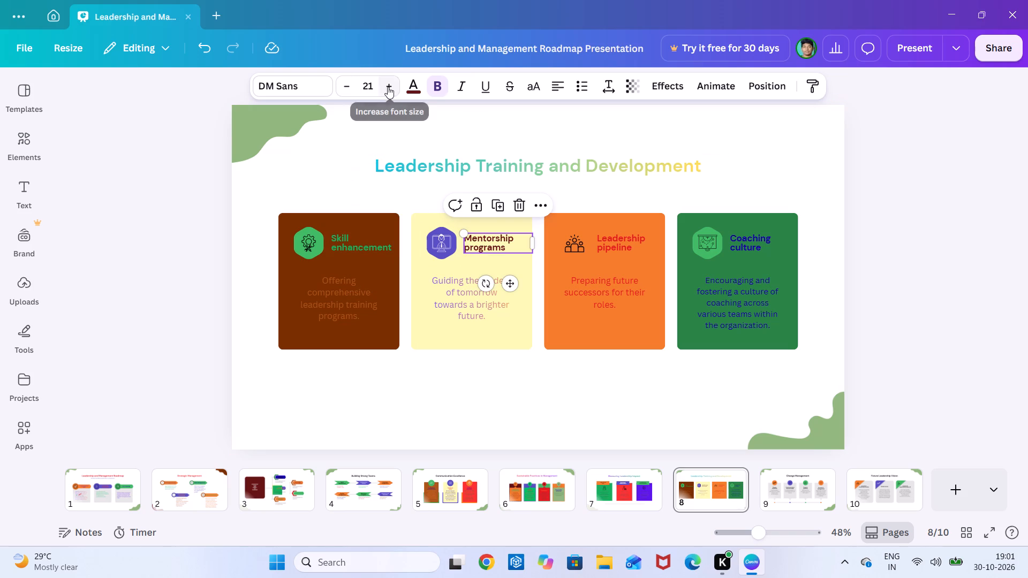
pyautogui.click(388, 87)
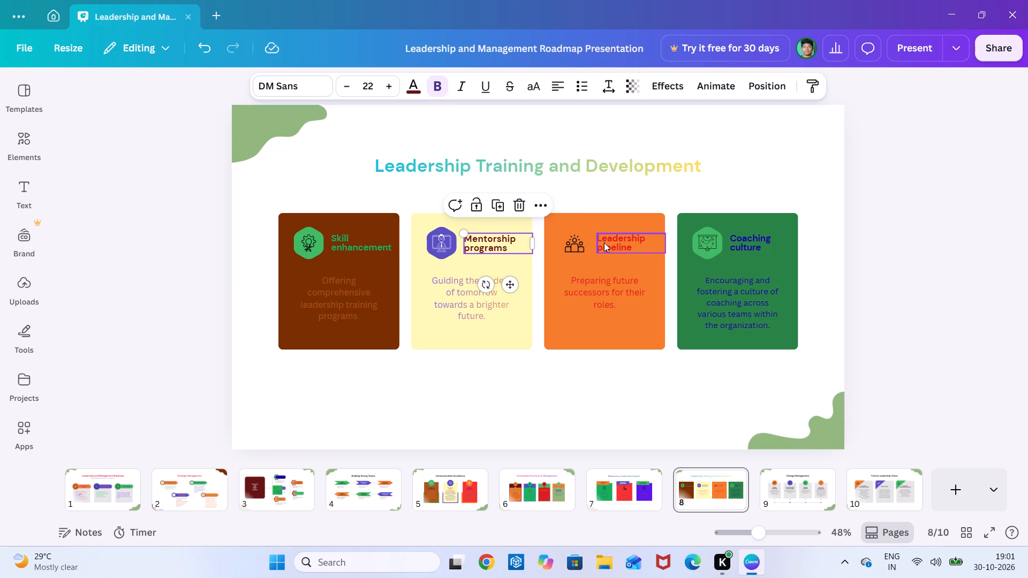
pyautogui.click(604, 242)
pyautogui.click(389, 86)
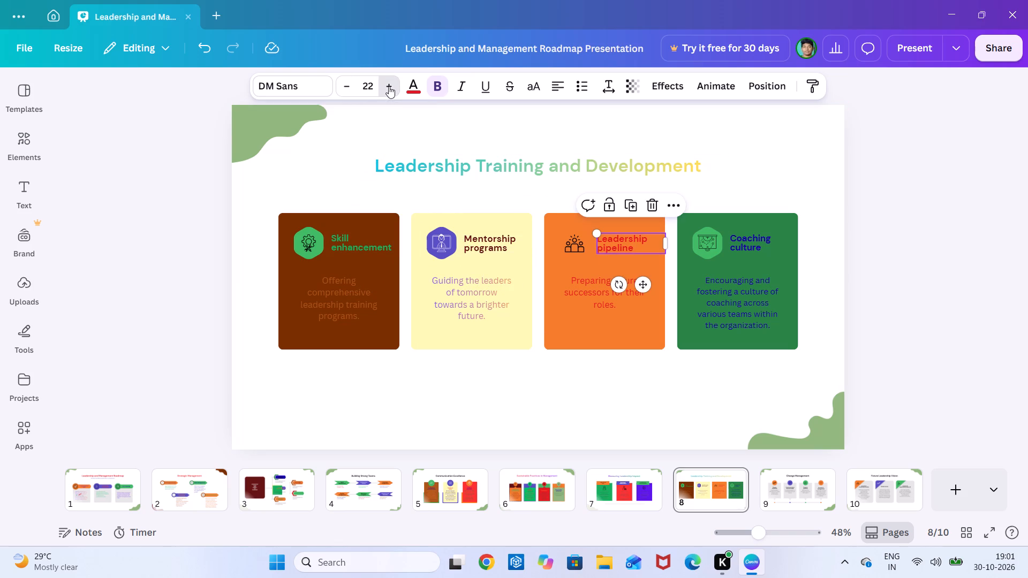
pyautogui.click(734, 252)
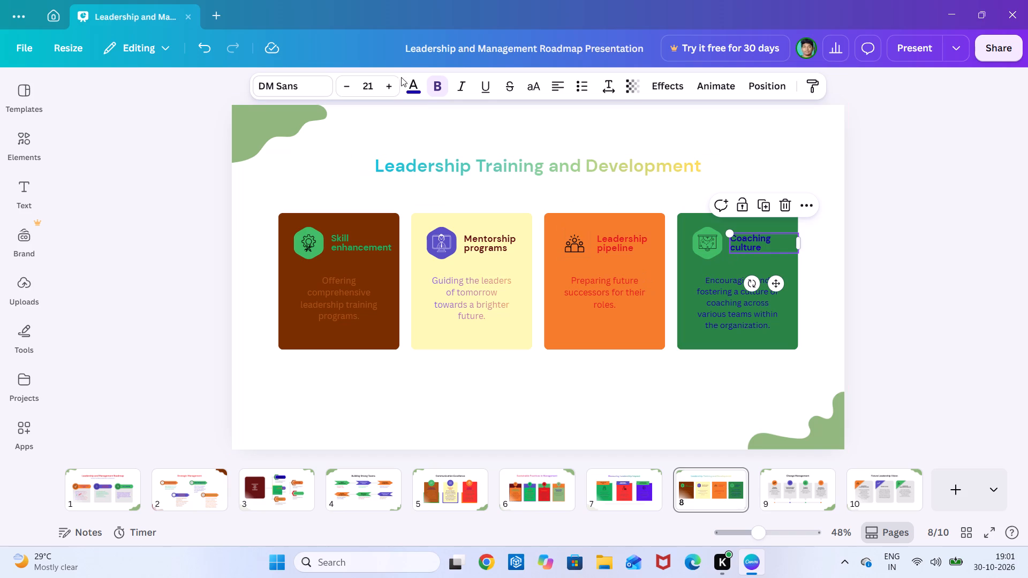
pyautogui.click(388, 92)
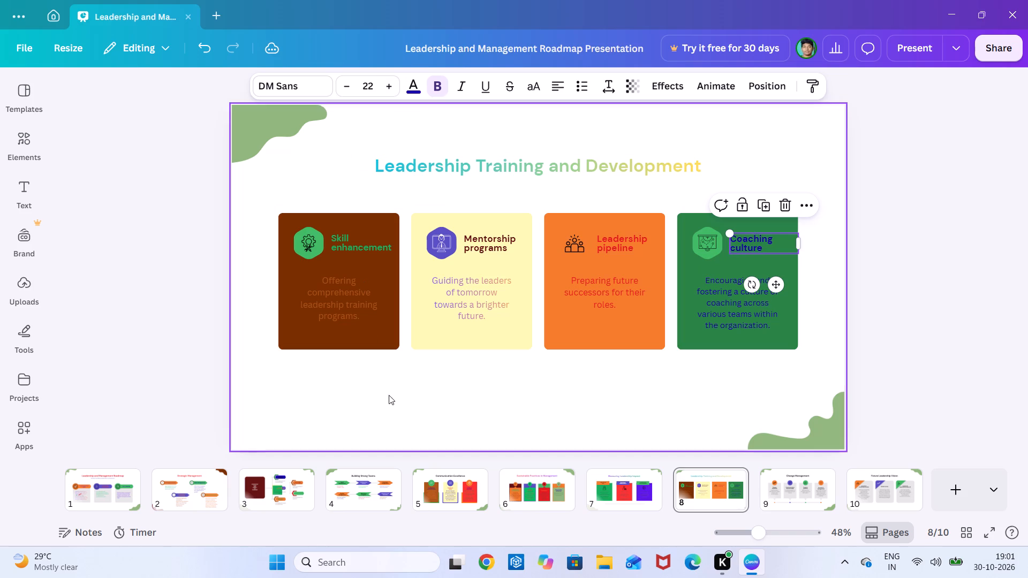
pyautogui.click(489, 361)
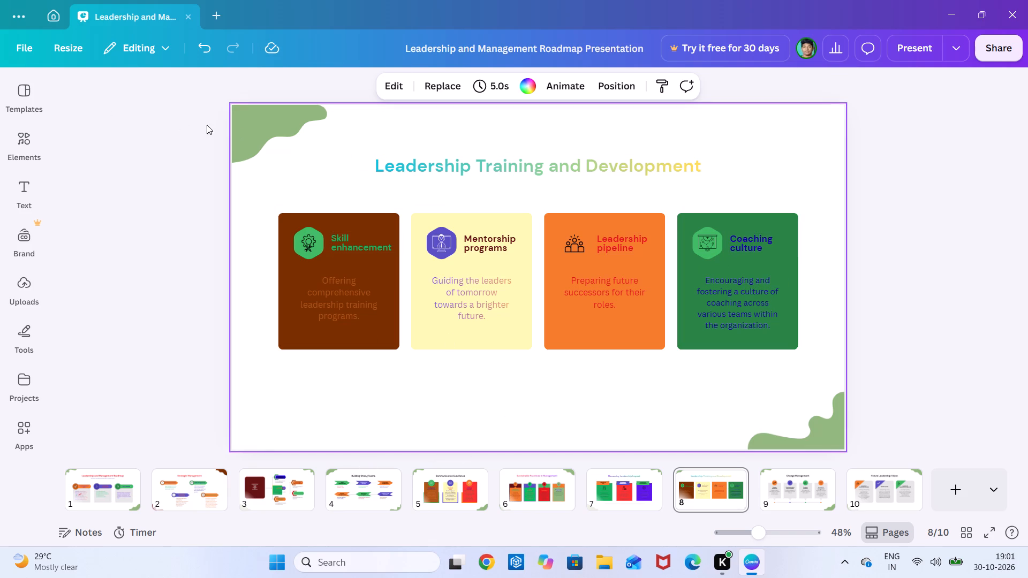
# Recolour both wavy corner shapes on slide 8 dark indigo.
pyautogui.click(239, 125)
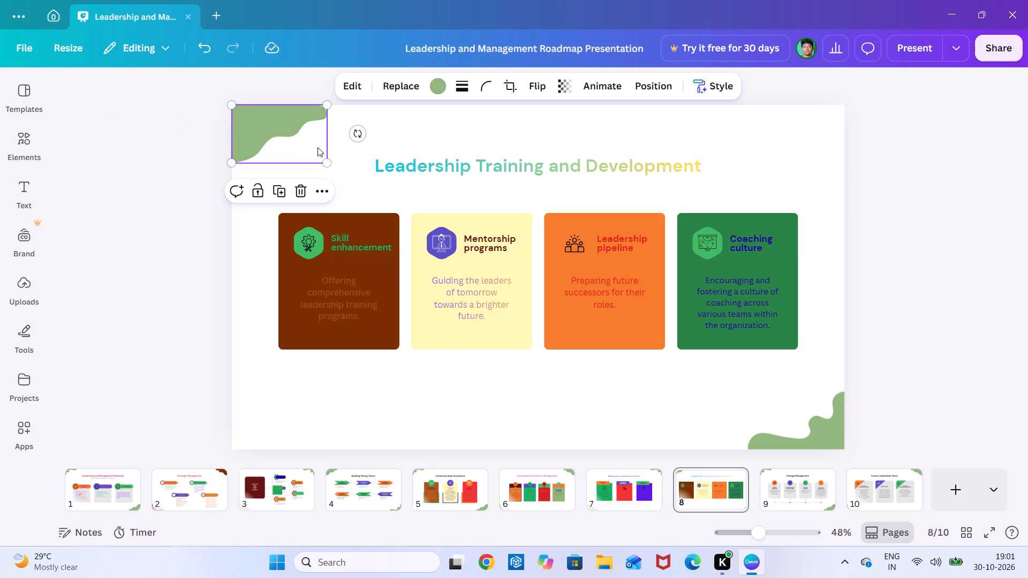
pyautogui.click(430, 86)
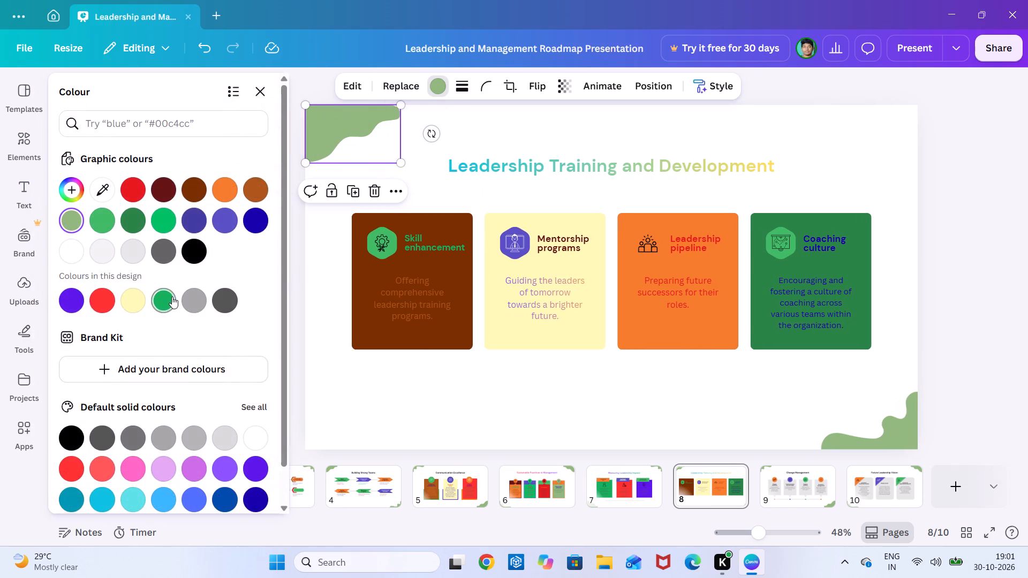
pyautogui.click(193, 209)
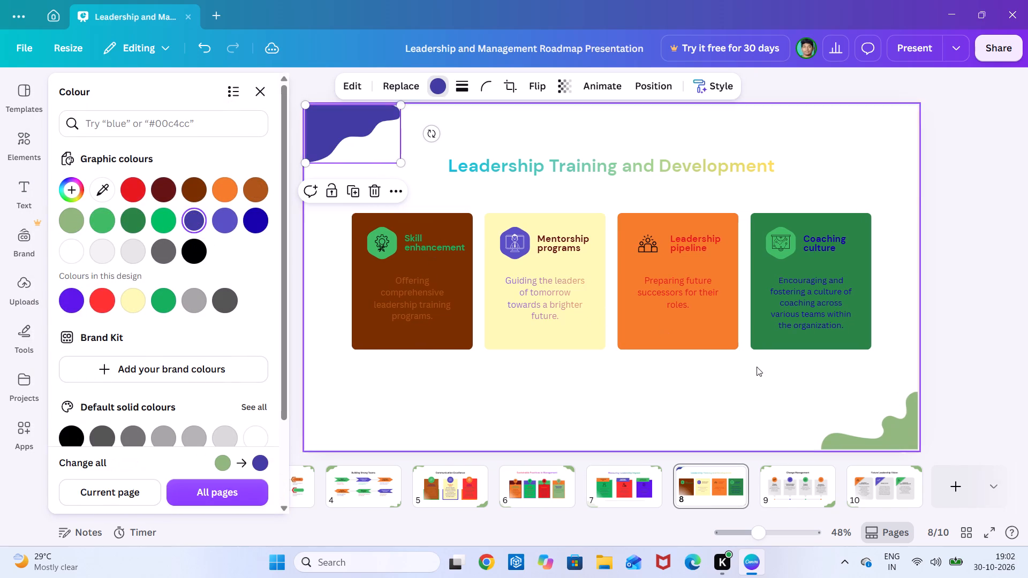
pyautogui.click(867, 440)
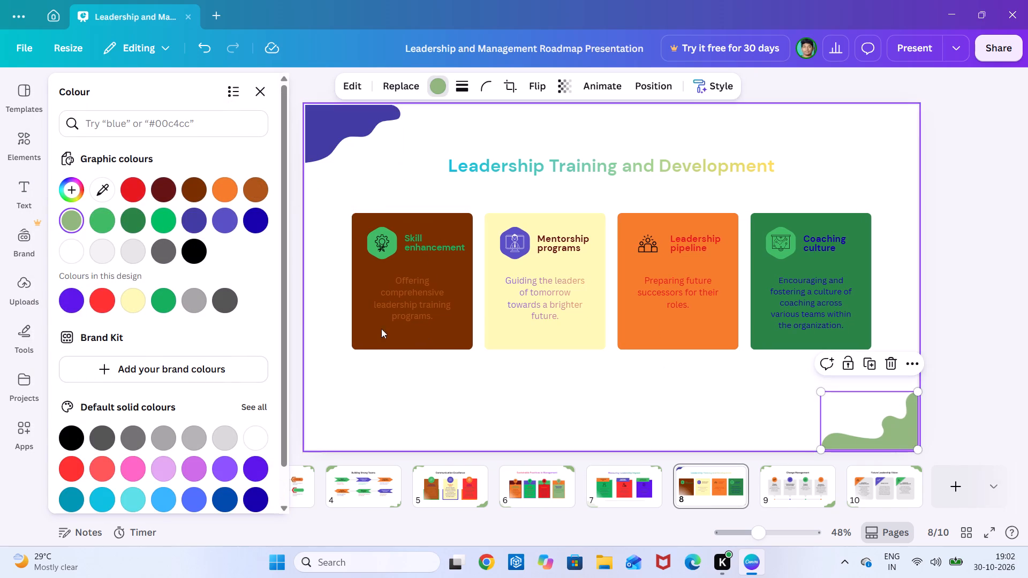
pyautogui.click(194, 217)
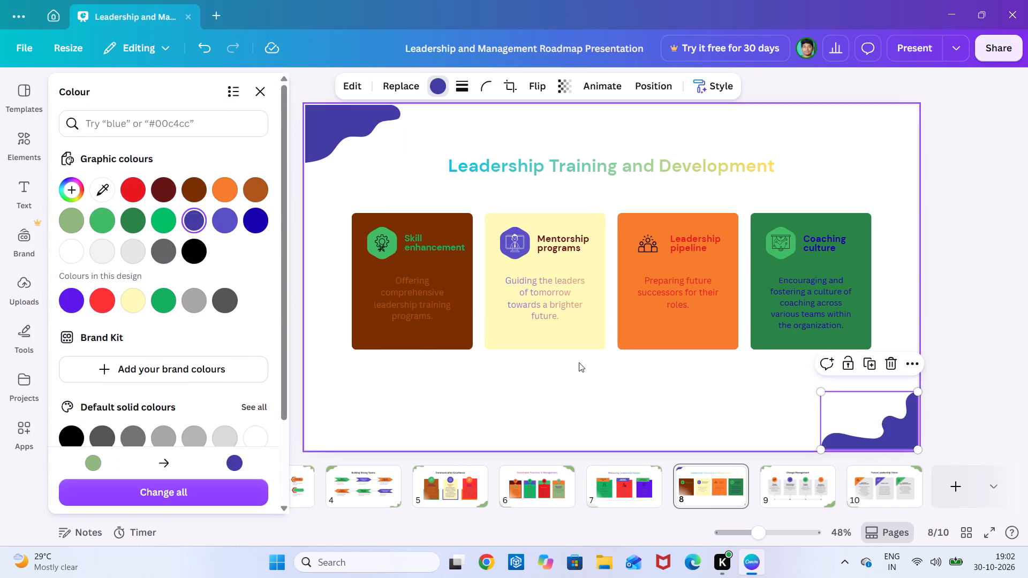
# On slide 9, "Change Management", recolour the "Change readiness" heading dark indigo and the "Communication during change" heading bright red.
pyautogui.click(794, 495)
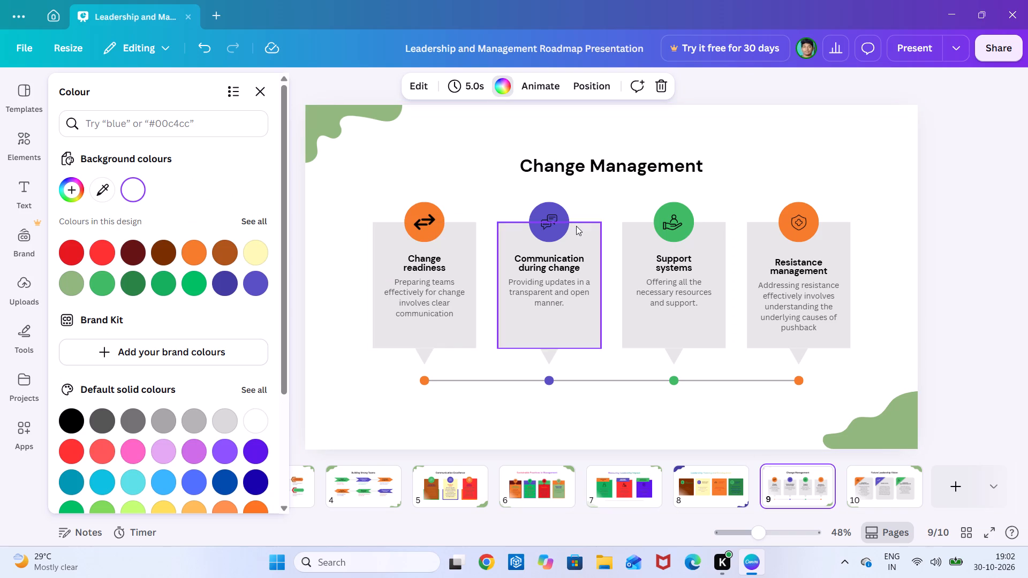
pyautogui.click(437, 263)
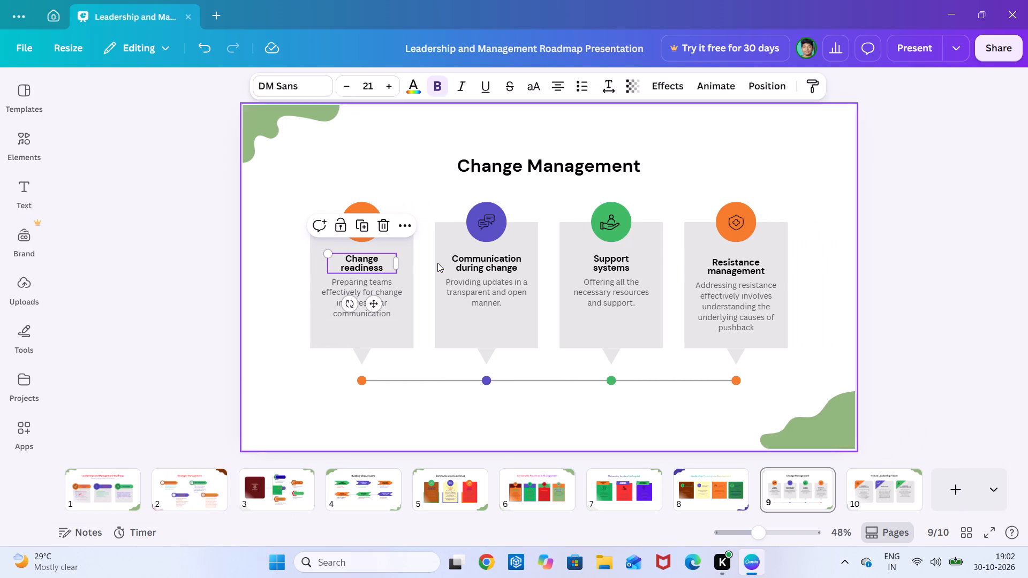
pyautogui.click(341, 272)
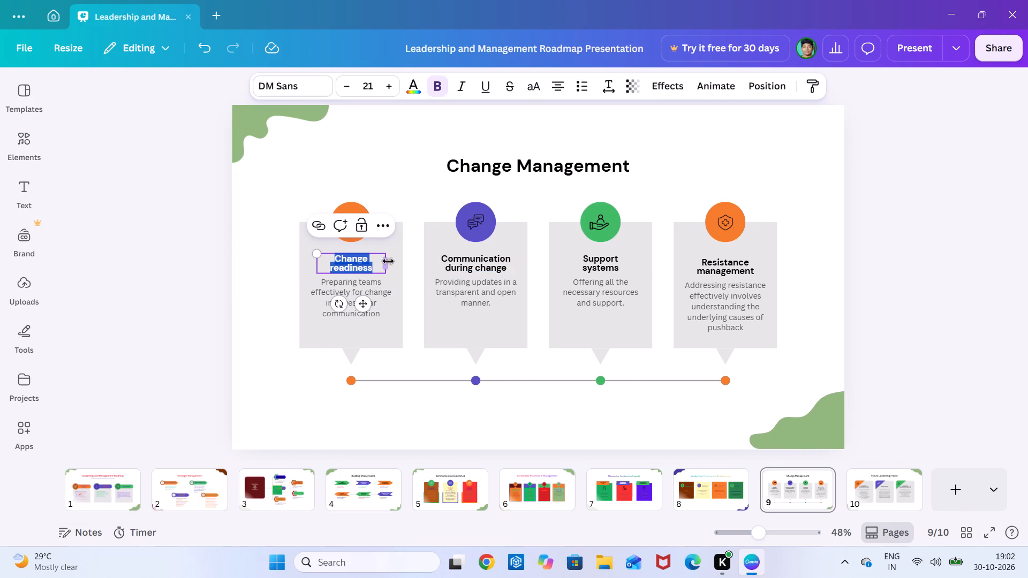
pyautogui.click(401, 261)
pyautogui.click(342, 258)
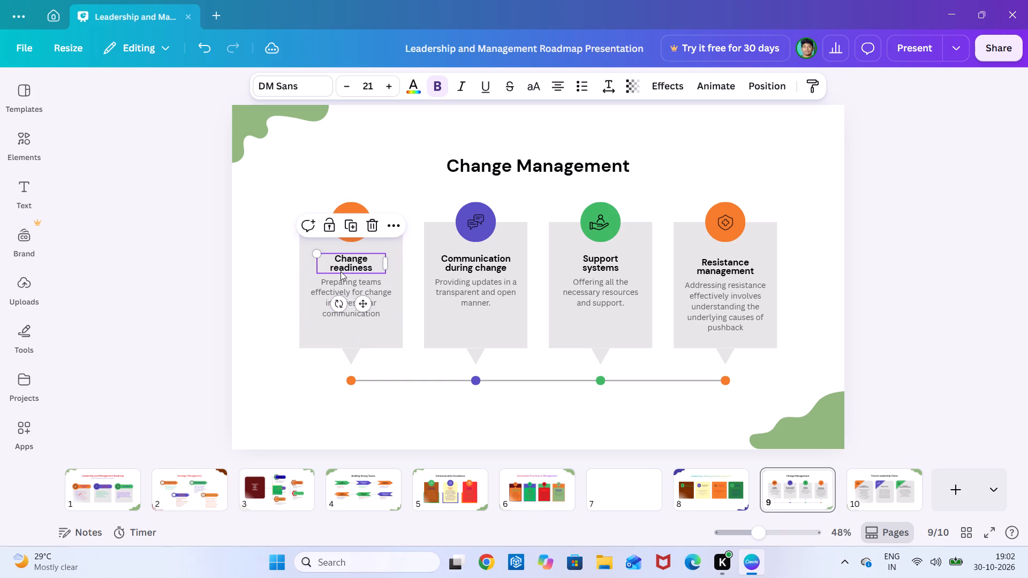
pyautogui.click(414, 86)
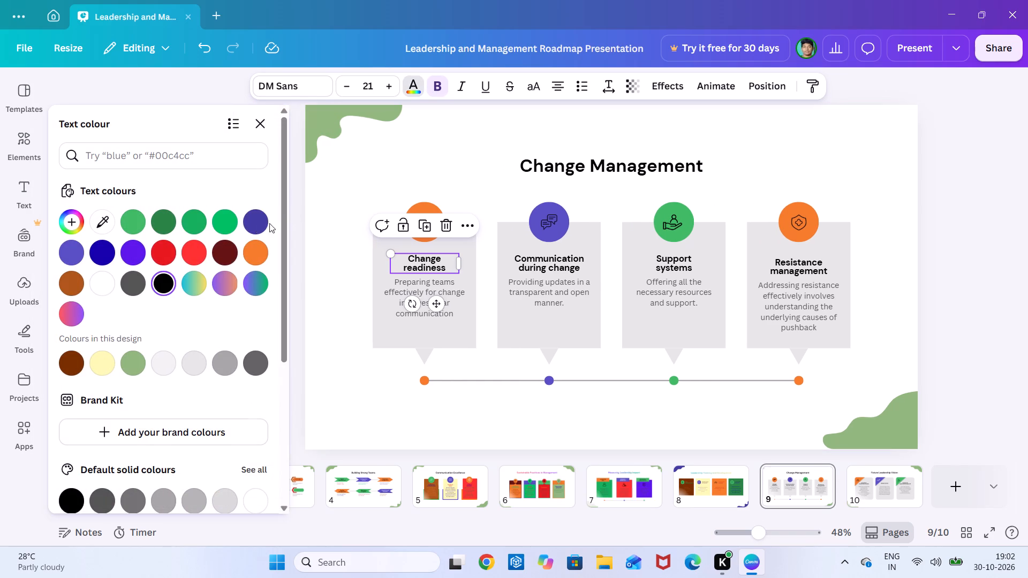
pyautogui.click(259, 225)
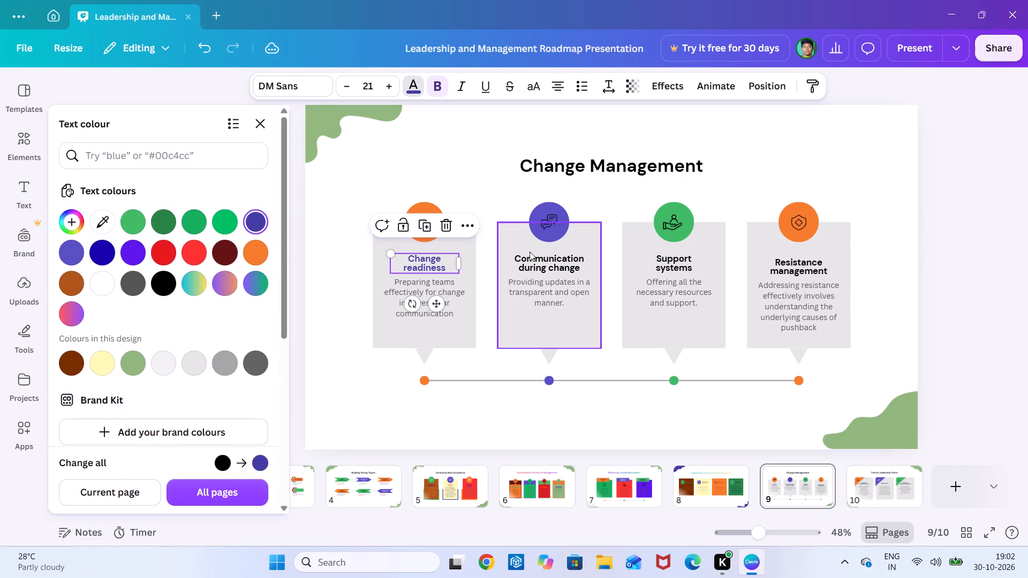
pyautogui.click(533, 263)
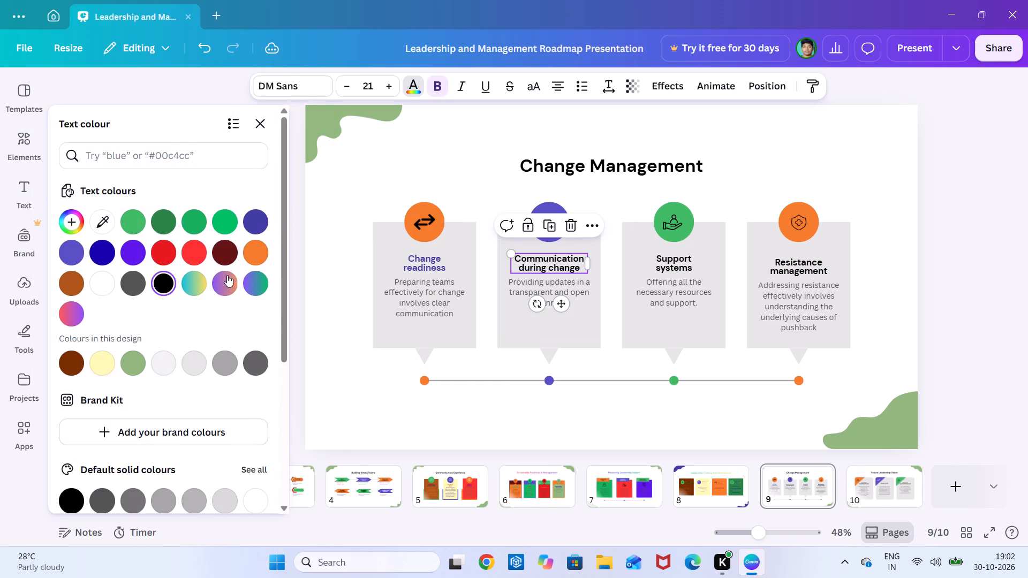
pyautogui.click(193, 254)
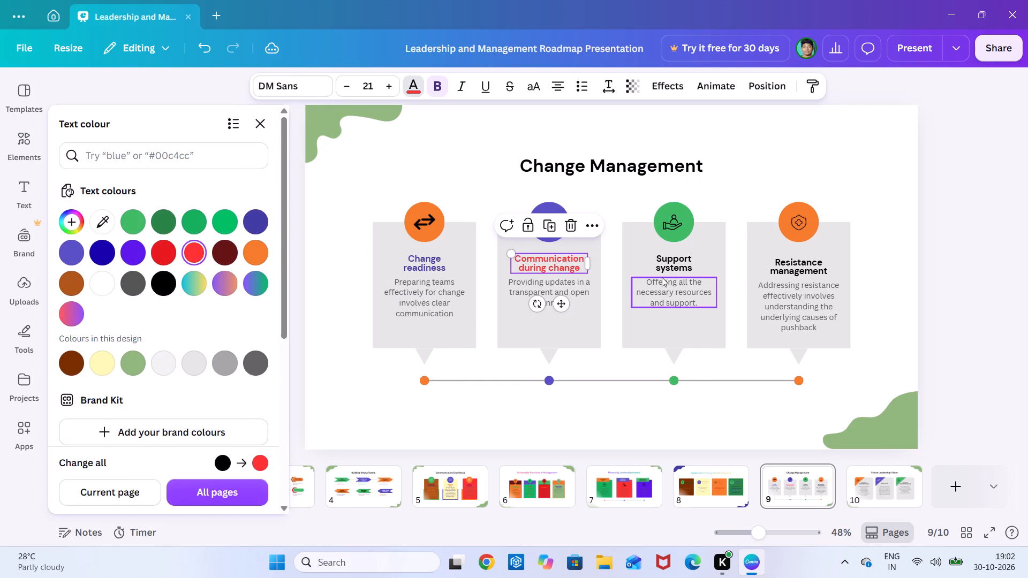
# Recolour the "Support systems" heading dark green, trying Vivid indigo #1800ad first, and the "Resistance management" heading Orange #f47c2a.
pyautogui.click(662, 273)
pyautogui.click(621, 264)
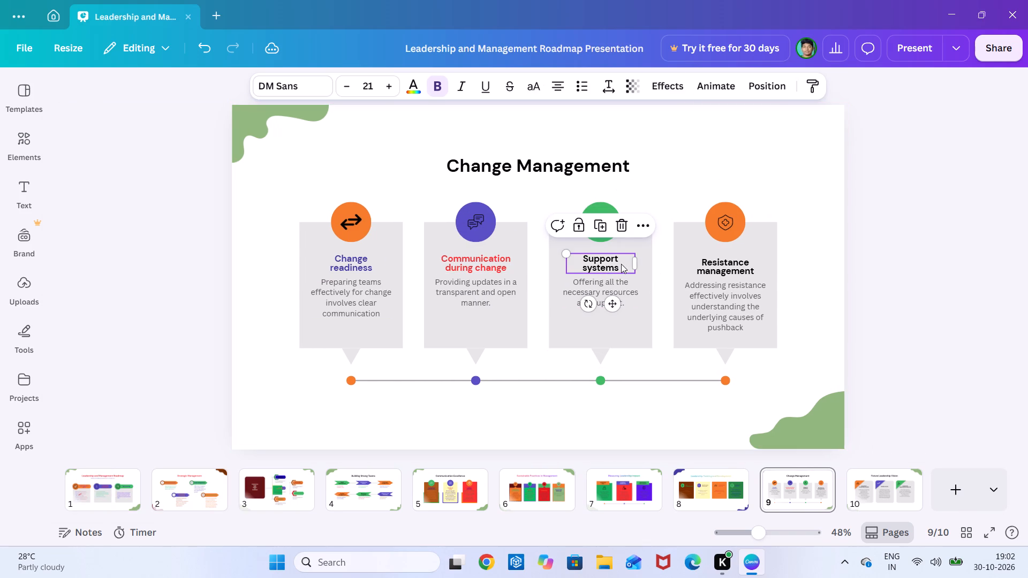
pyautogui.click(417, 78)
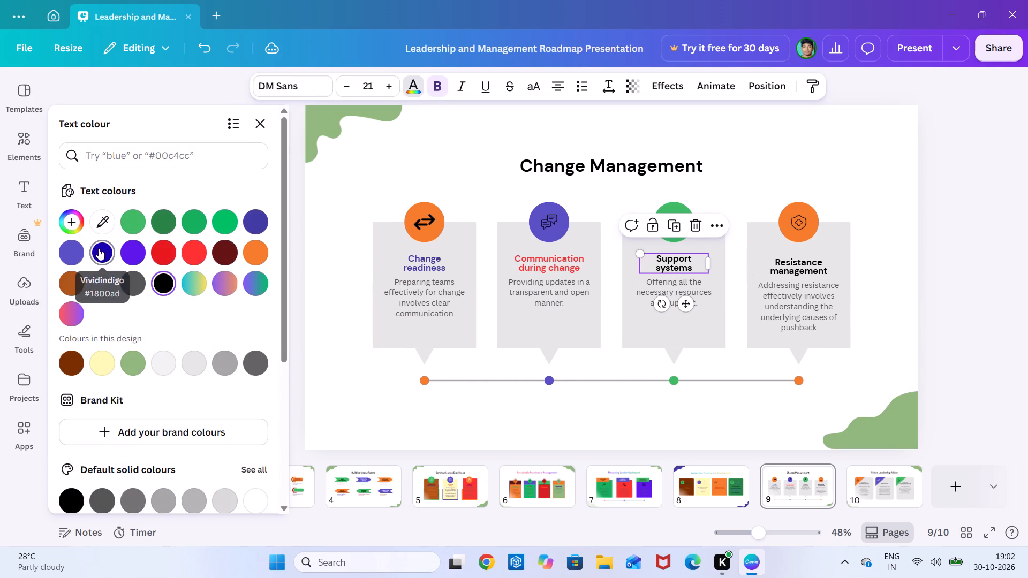
pyautogui.click(99, 248)
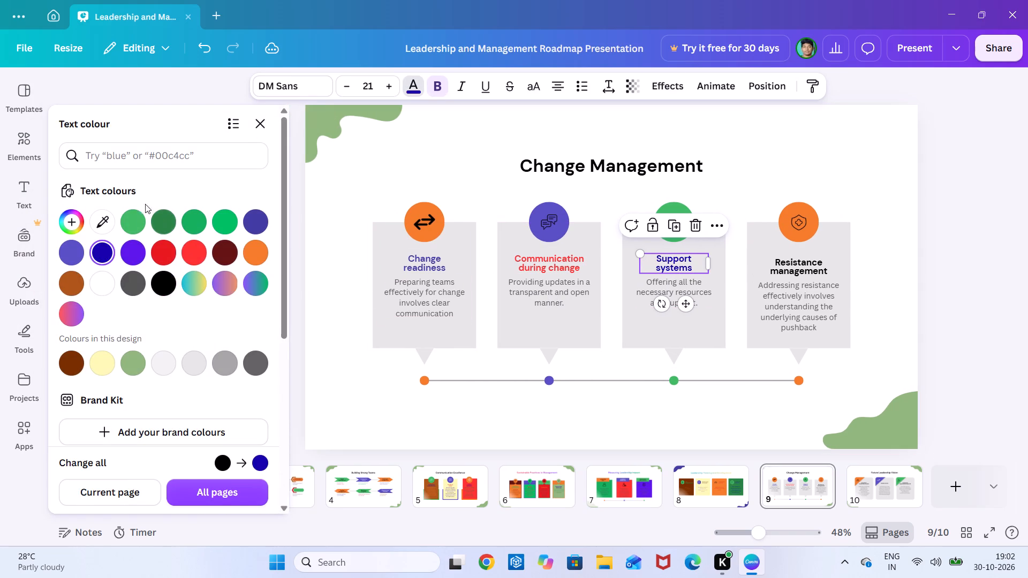
pyautogui.moveTo(147, 221); pyautogui.dragTo(172, 220)
pyautogui.click(172, 220)
pyautogui.click(783, 264)
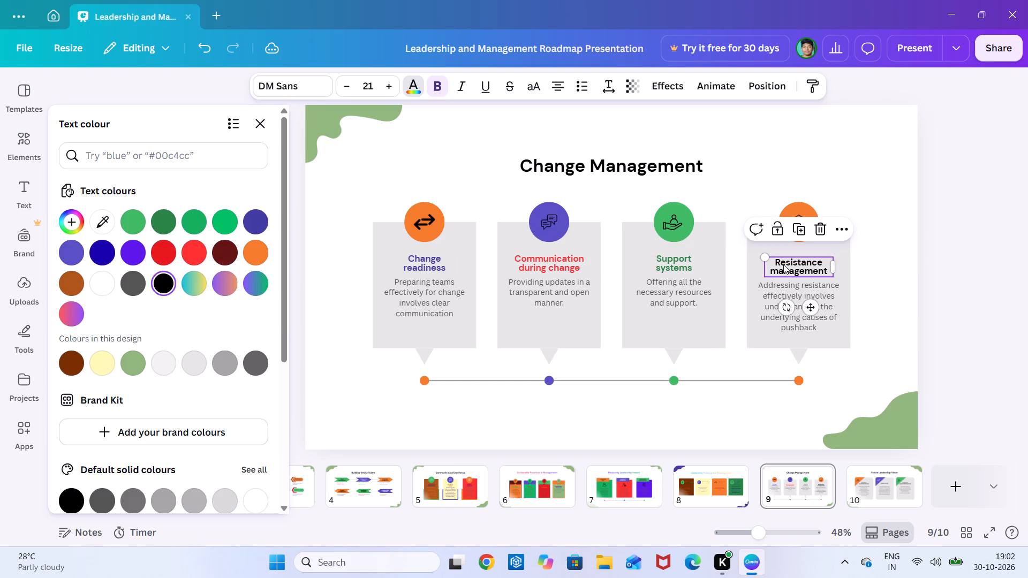
pyautogui.click(247, 252)
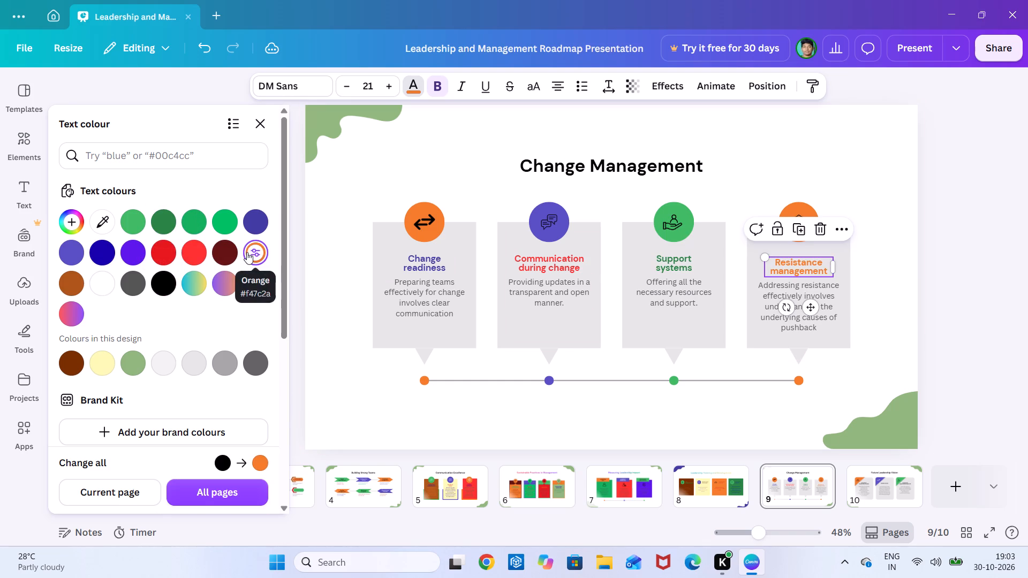
# Select the "Change readiness" description for recolouring.
pyautogui.click(397, 300)
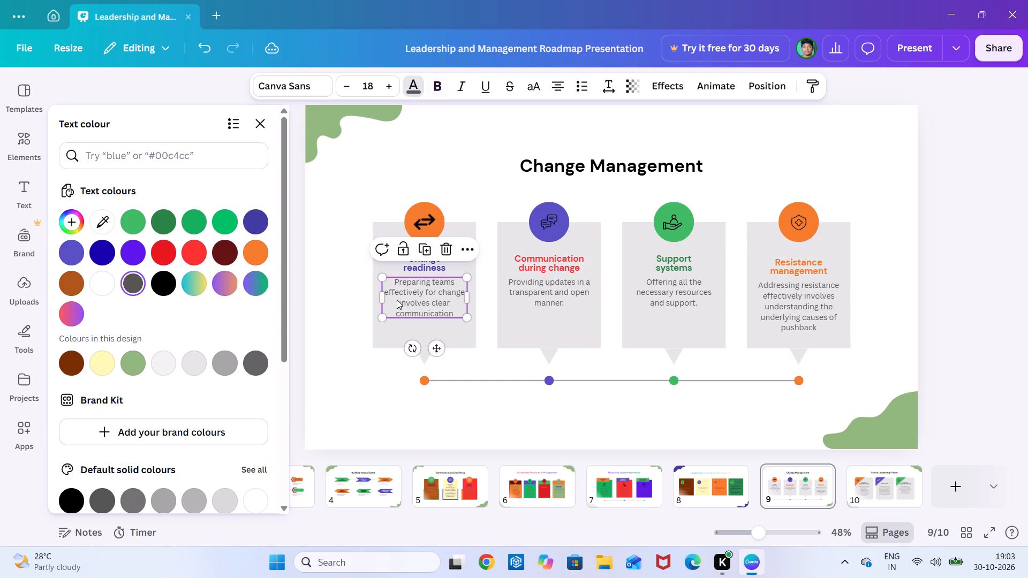
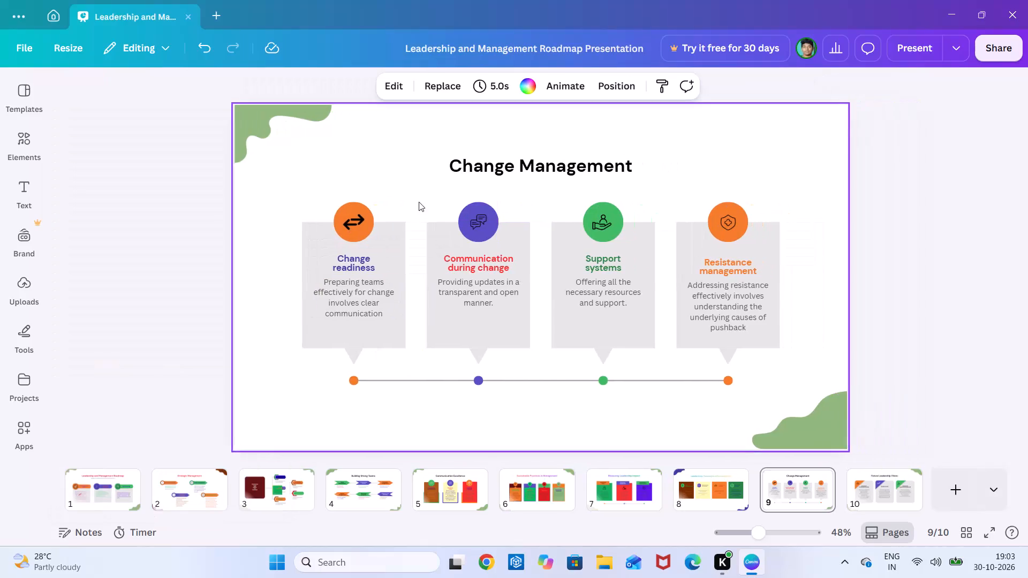
# Recolour the slide title "Change Management" with the 90° linear gradient #0cc0df to #ffde59, trying green, dark indigo and dark maroon first.
pyautogui.click(503, 165)
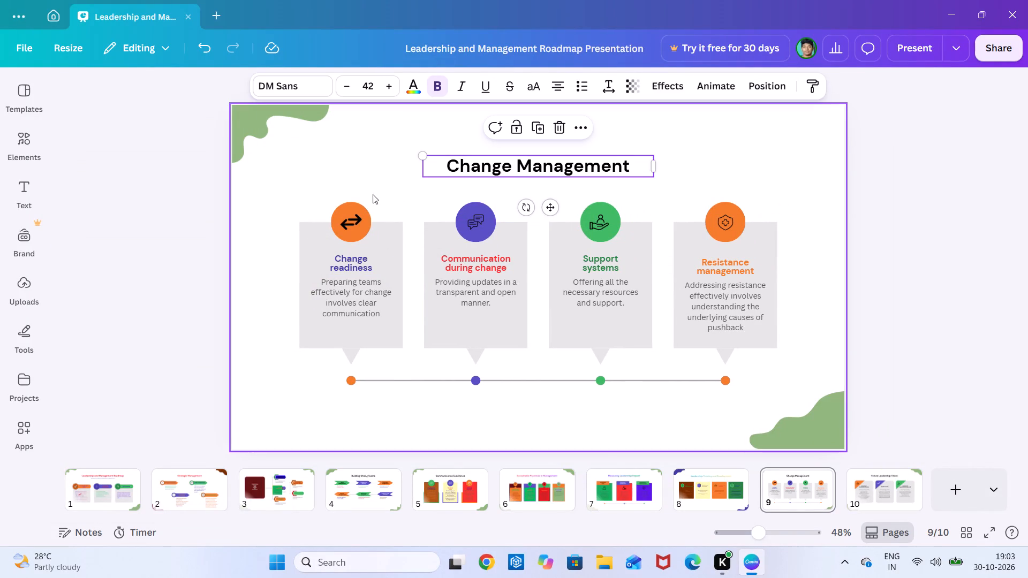
pyautogui.click(490, 184)
pyautogui.click(504, 166)
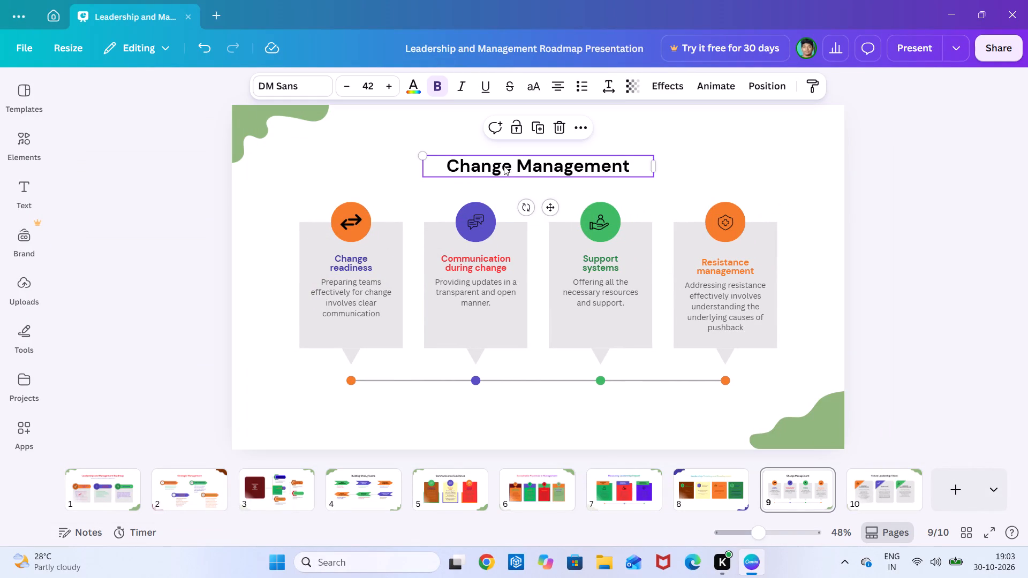
pyautogui.click(409, 81)
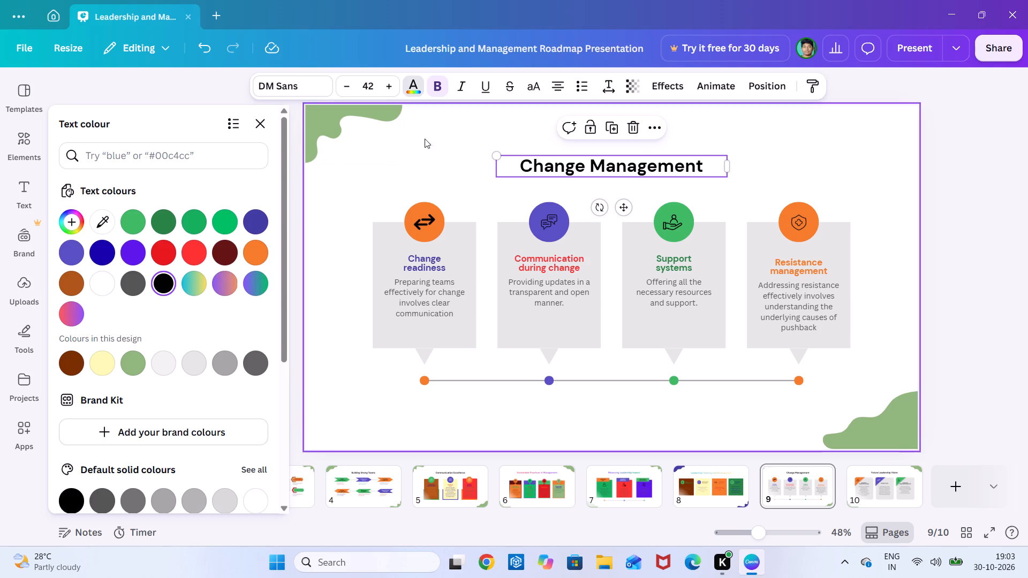
pyautogui.click(585, 155)
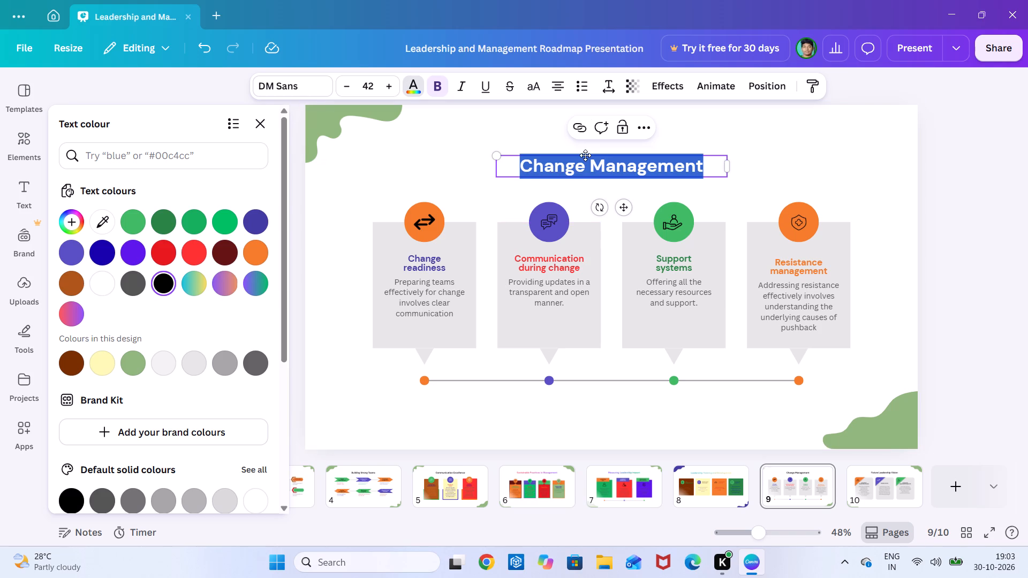
pyautogui.click(497, 174)
pyautogui.click(507, 121)
pyautogui.click(511, 156)
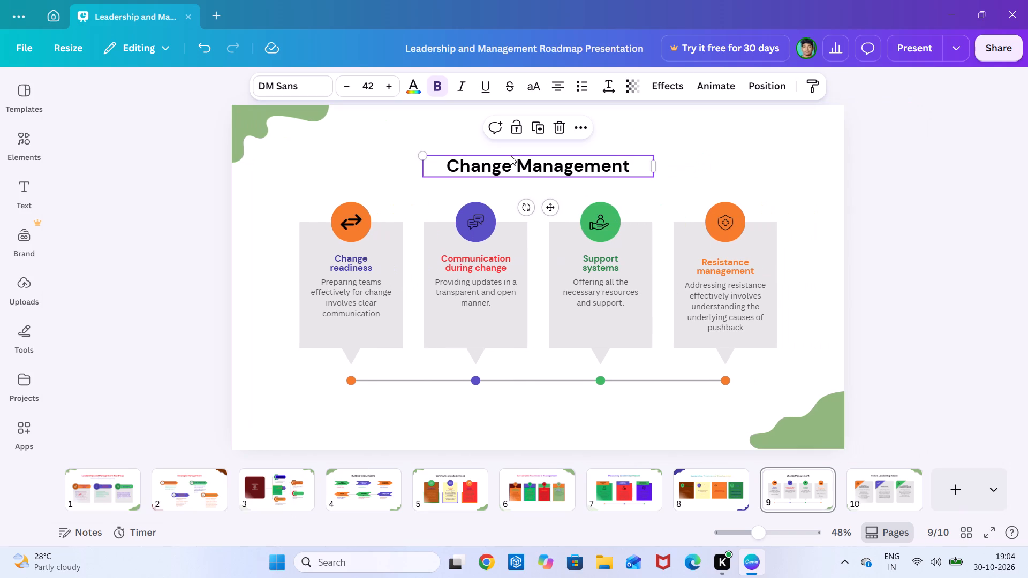
pyautogui.click(414, 88)
pyautogui.click(223, 224)
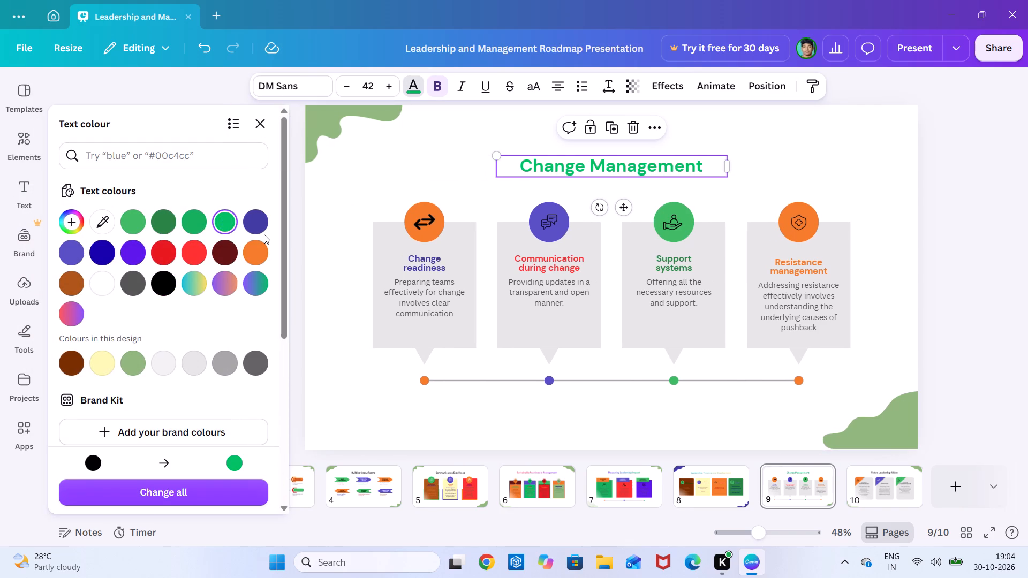
pyautogui.click(264, 234)
pyautogui.click(264, 234)
pyautogui.click(260, 230)
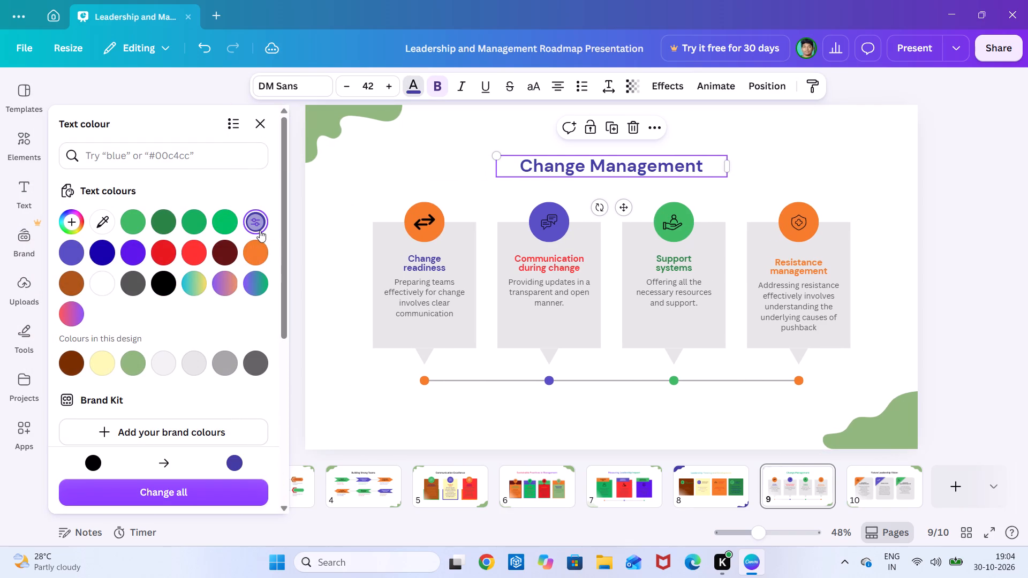
pyautogui.click(216, 255)
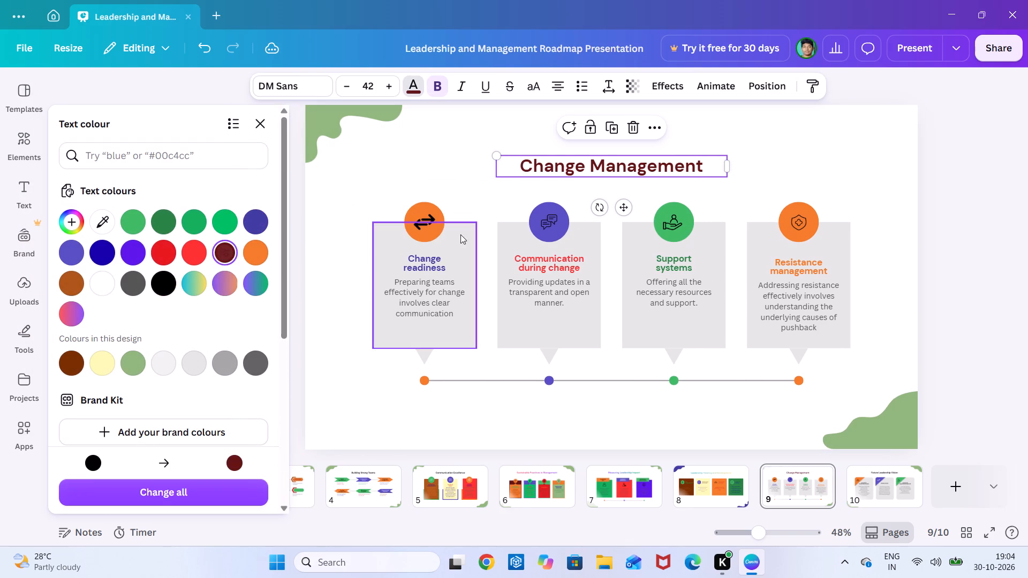
pyautogui.click(201, 282)
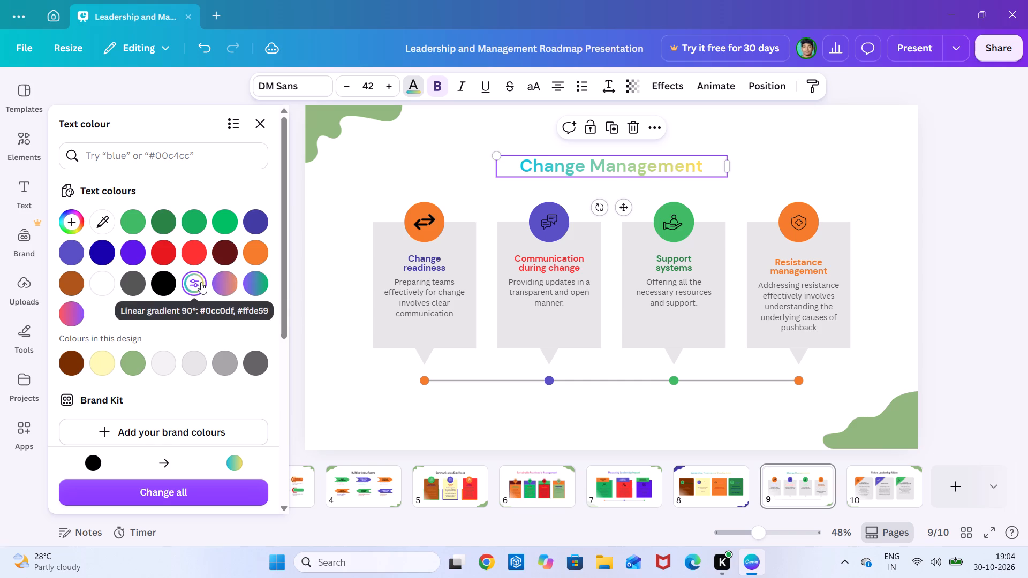
# Recolour the "Change readiness" description Vivid red #e7191f and the "Communication during change" description green.
pyautogui.click(432, 219)
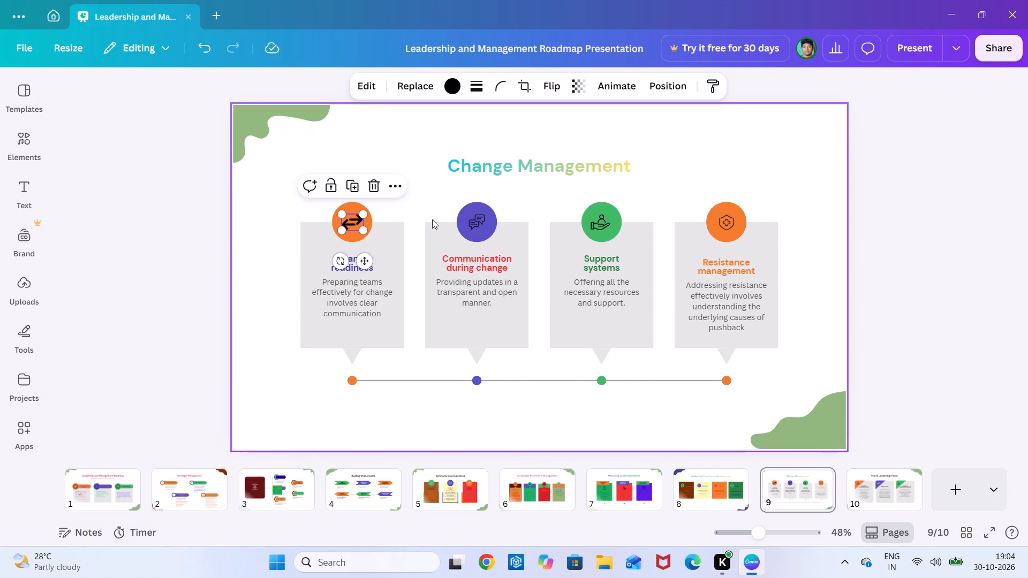
pyautogui.click(482, 228)
pyautogui.click(368, 262)
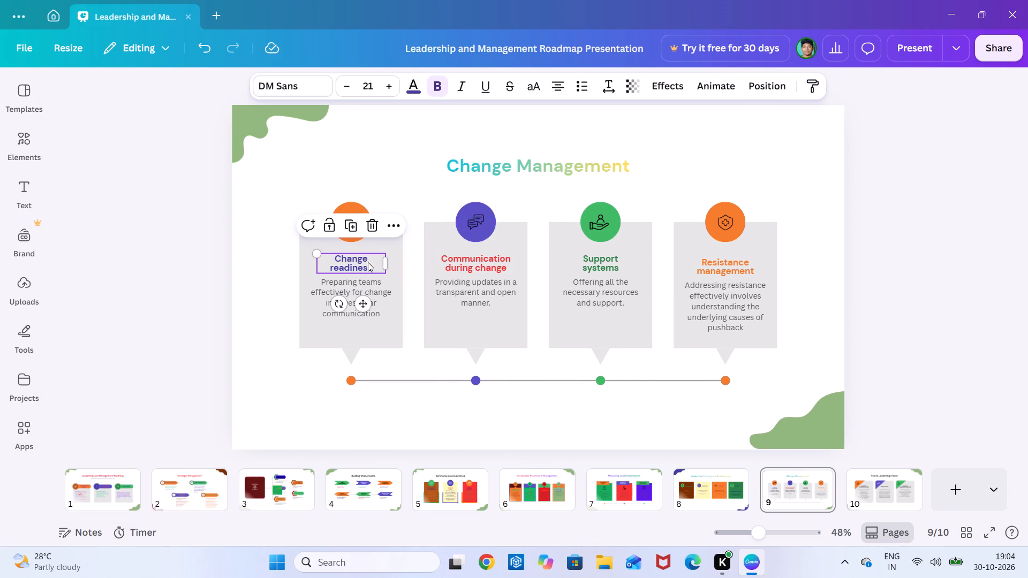
pyautogui.click(322, 302)
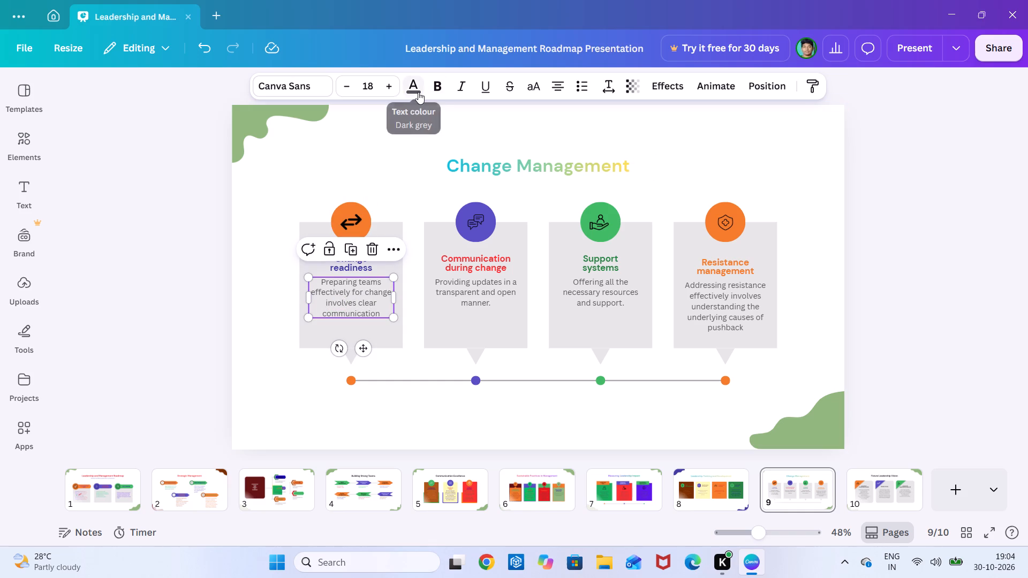
pyautogui.click(418, 92)
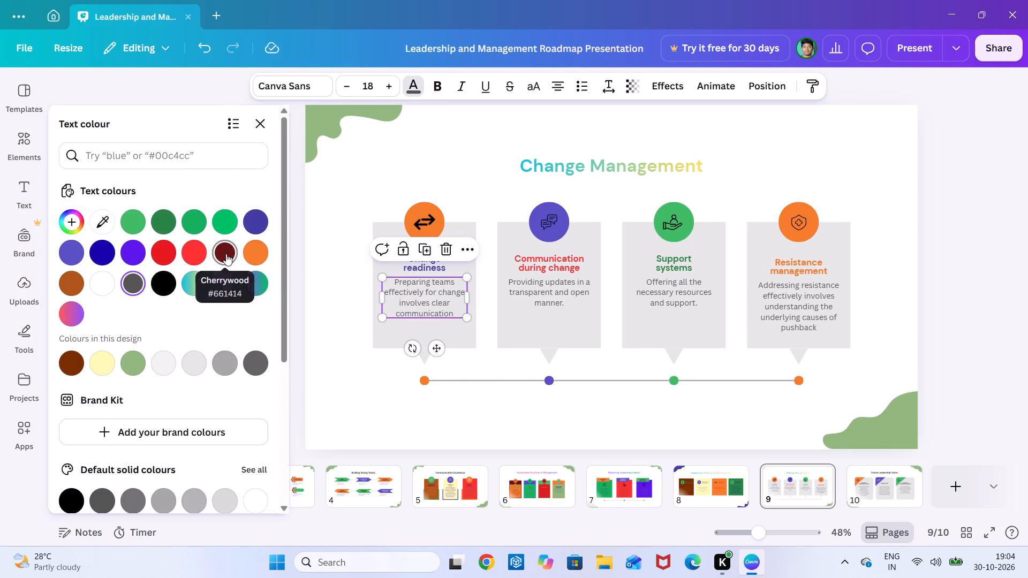
pyautogui.click(167, 250)
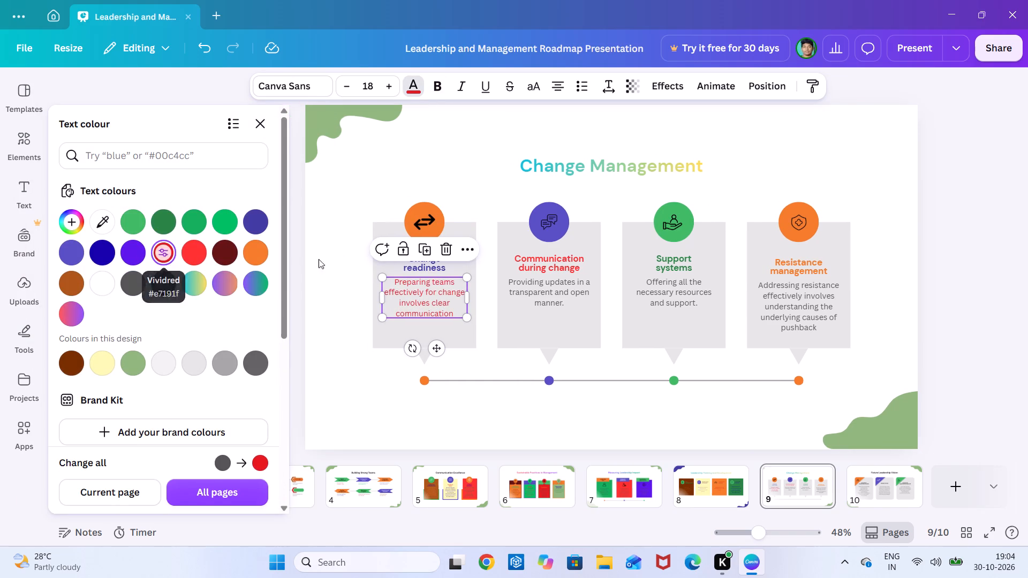
pyautogui.click(525, 305)
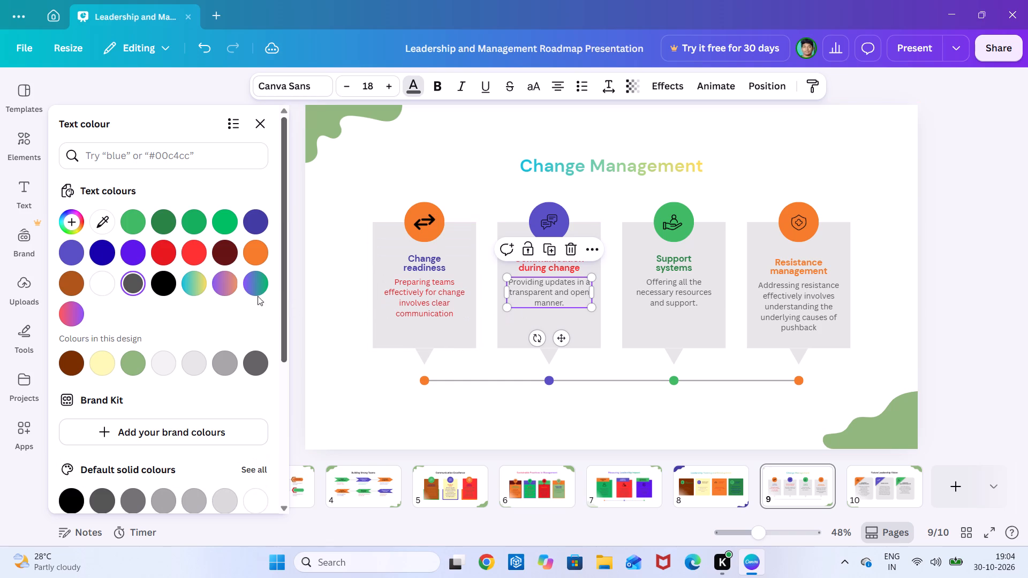
pyautogui.click(192, 208)
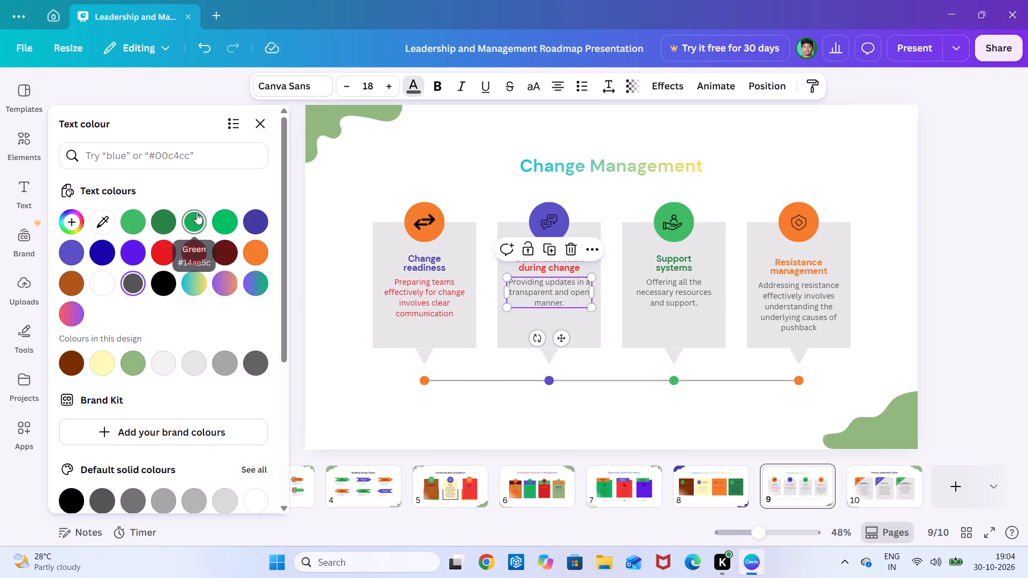
pyautogui.click(196, 212)
# Recolour the "Support systems" description Blue #423ba2 and the "Resistance management" description with the #0cc0df to #ffde59 linear gradient.
pyautogui.click(674, 298)
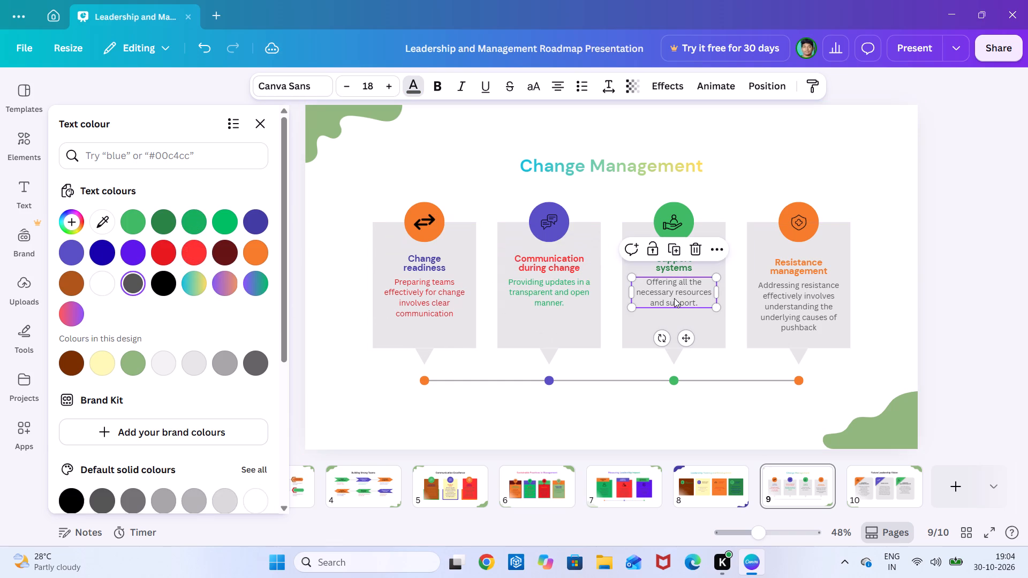
pyautogui.click(247, 218)
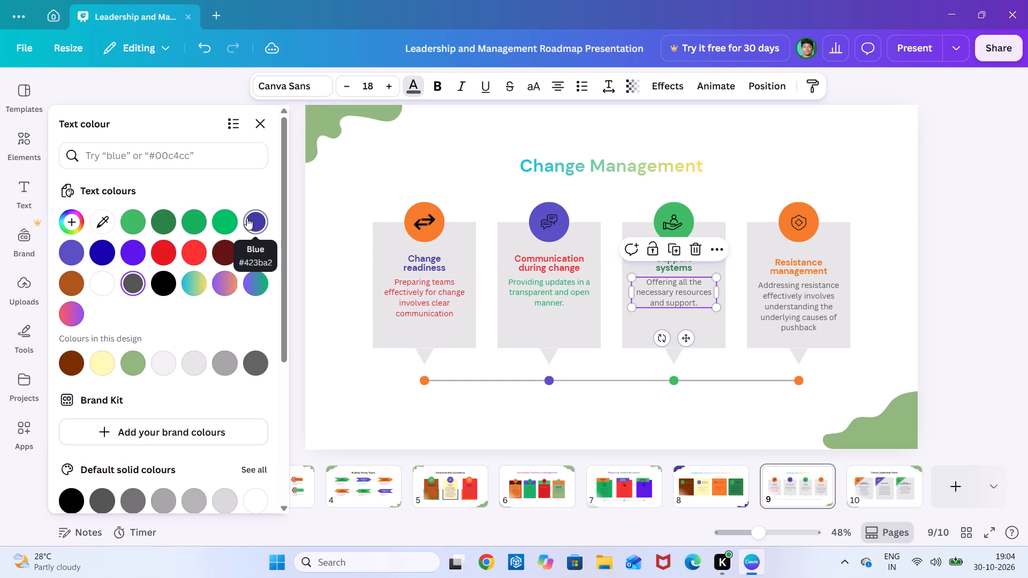
pyautogui.click(769, 295)
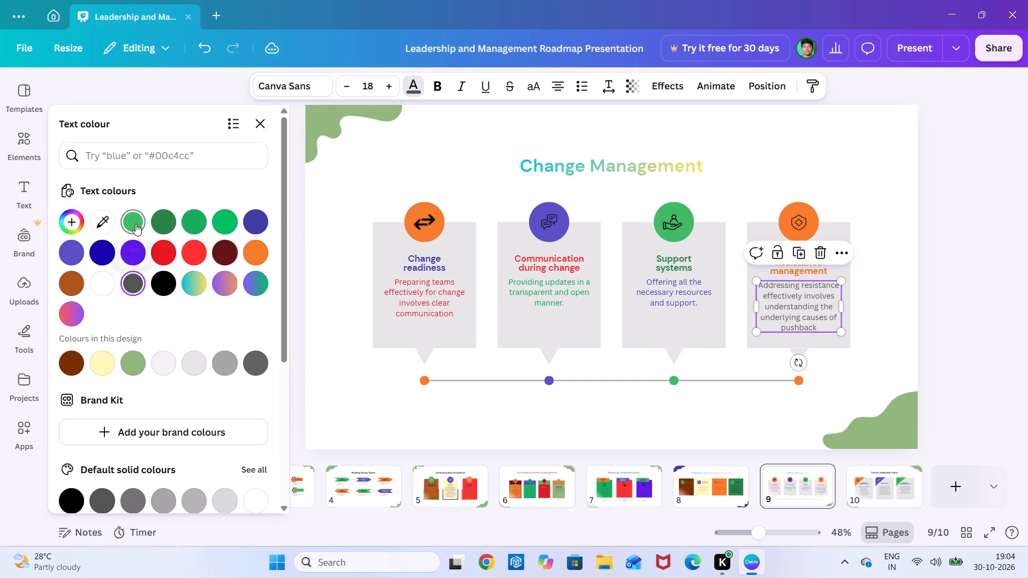
pyautogui.click(190, 293)
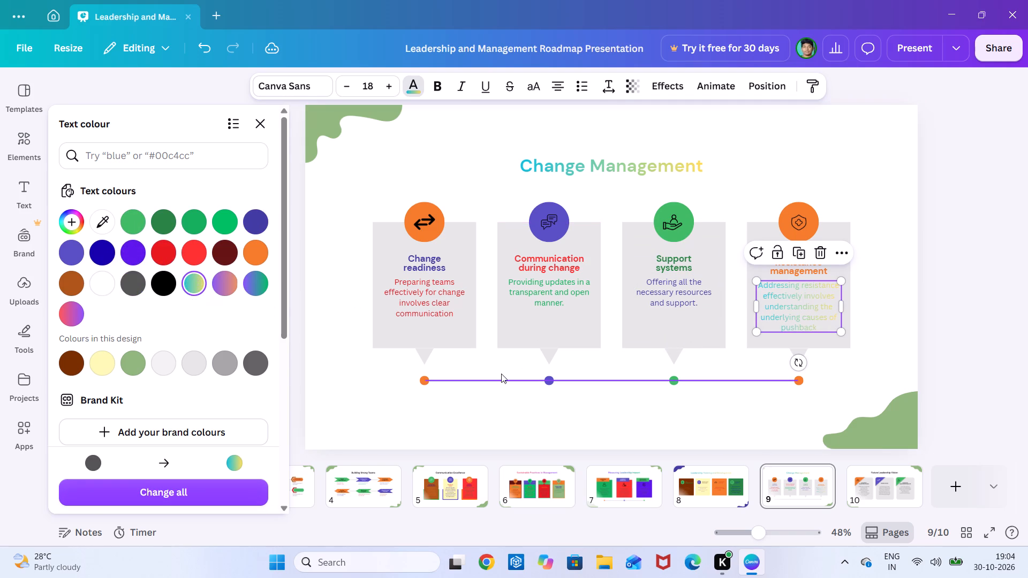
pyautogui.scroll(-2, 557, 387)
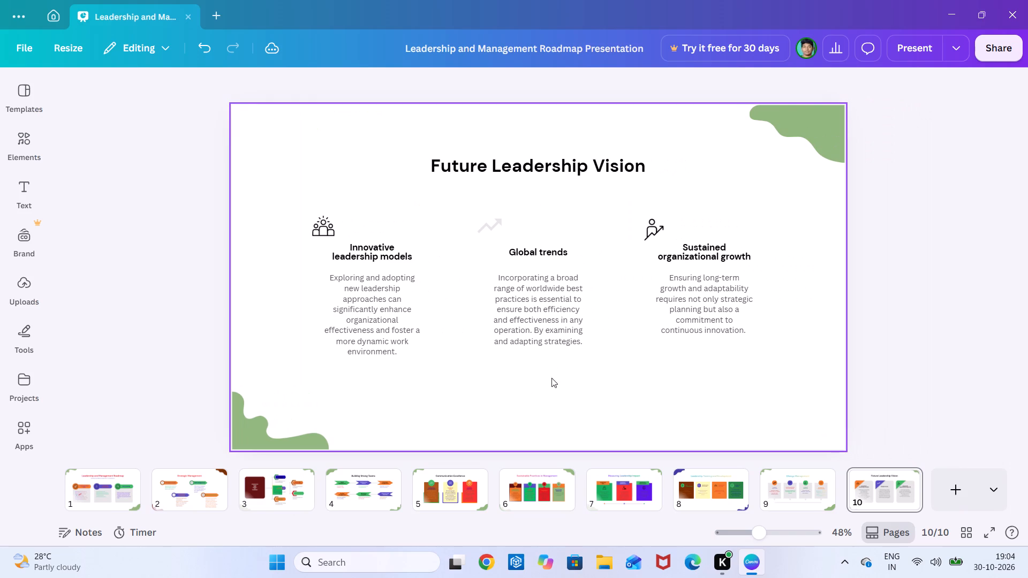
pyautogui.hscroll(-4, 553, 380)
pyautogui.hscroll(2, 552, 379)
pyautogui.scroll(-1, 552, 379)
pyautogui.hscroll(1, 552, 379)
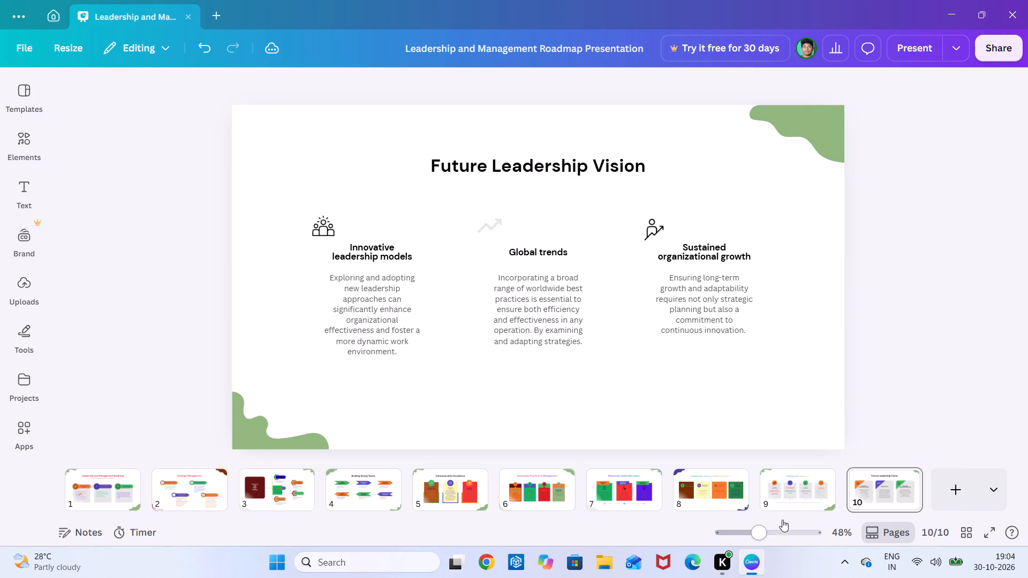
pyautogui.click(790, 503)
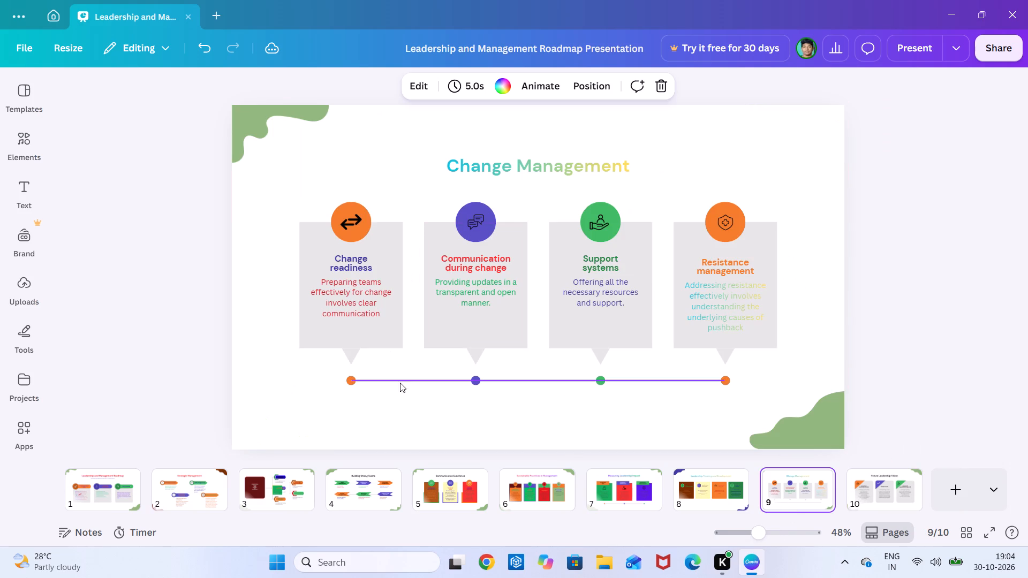
# Fill the "Change readiness" card on slide 9 with medium green, trying Violet #5e17eb first.
pyautogui.click(238, 402)
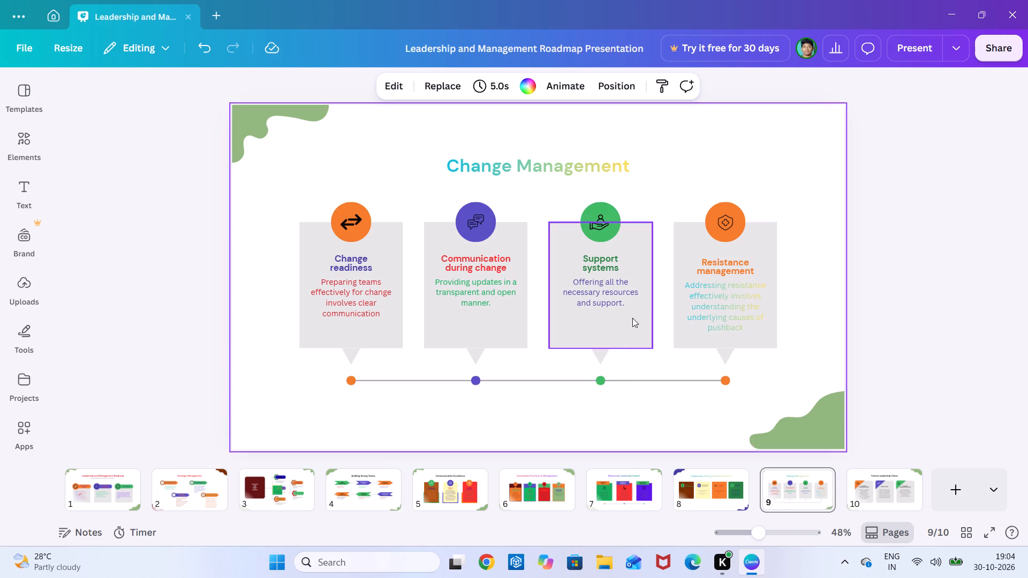
pyautogui.click(393, 269)
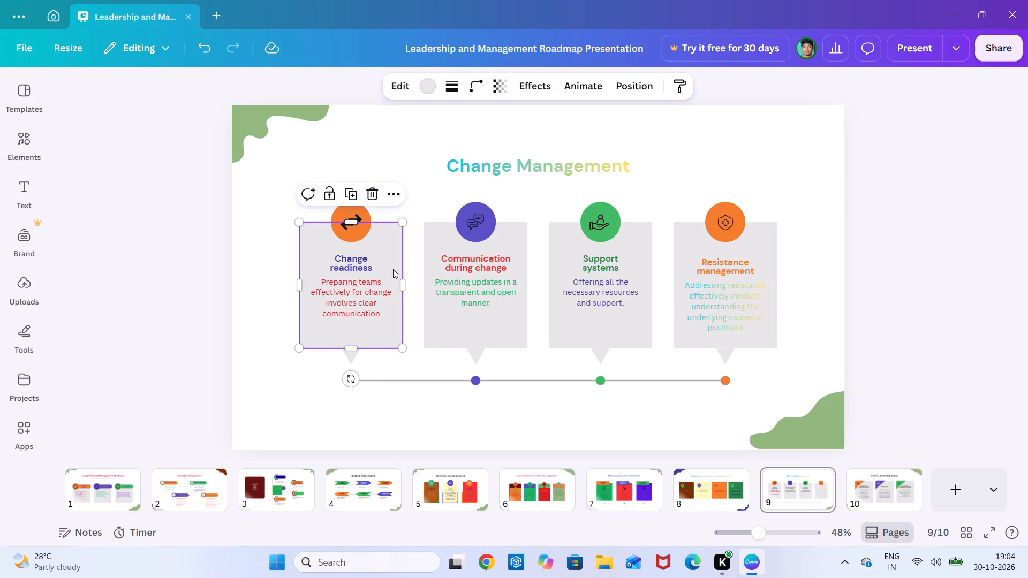
pyautogui.click(429, 83)
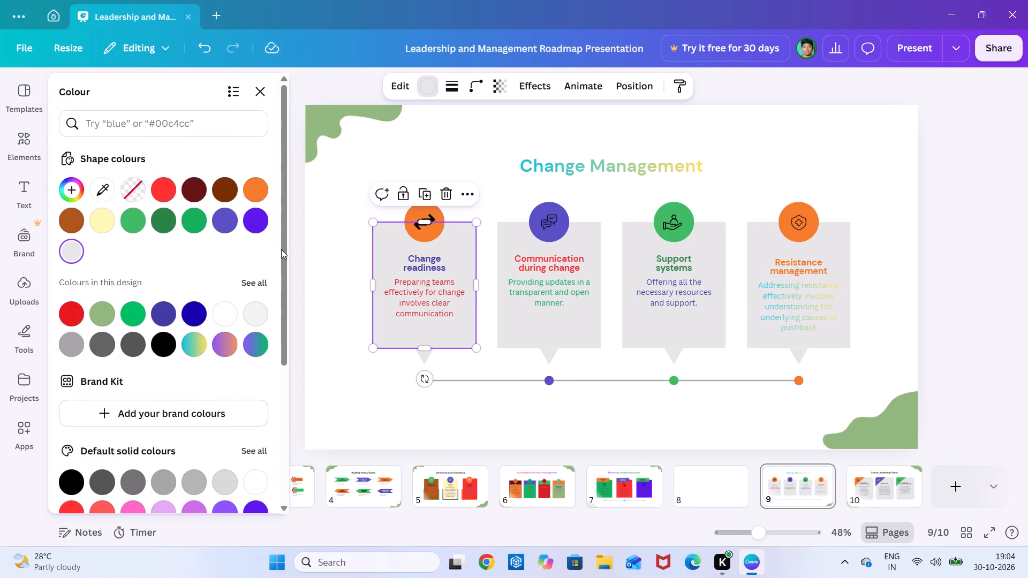
pyautogui.click(253, 225)
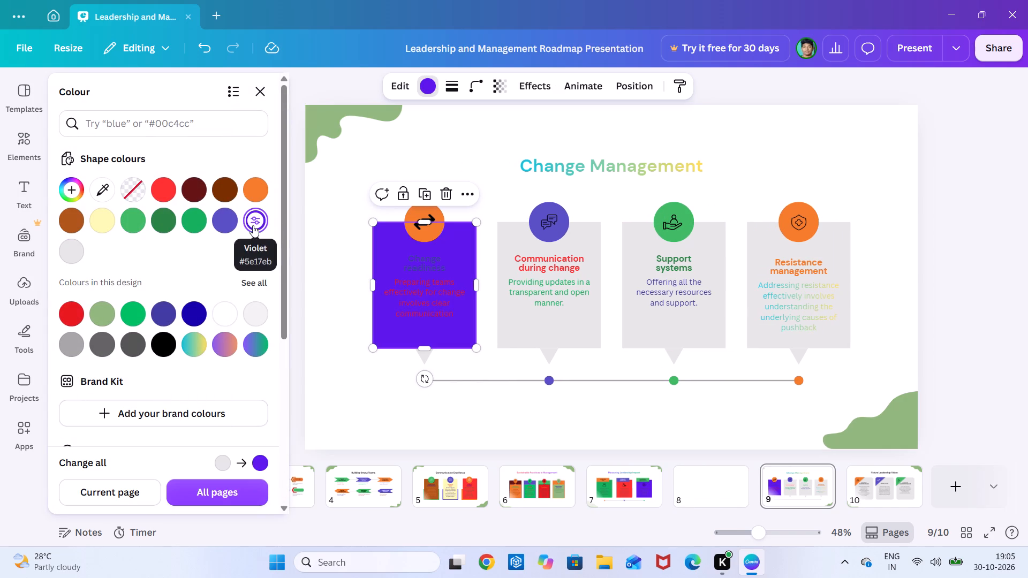
pyautogui.click(210, 222)
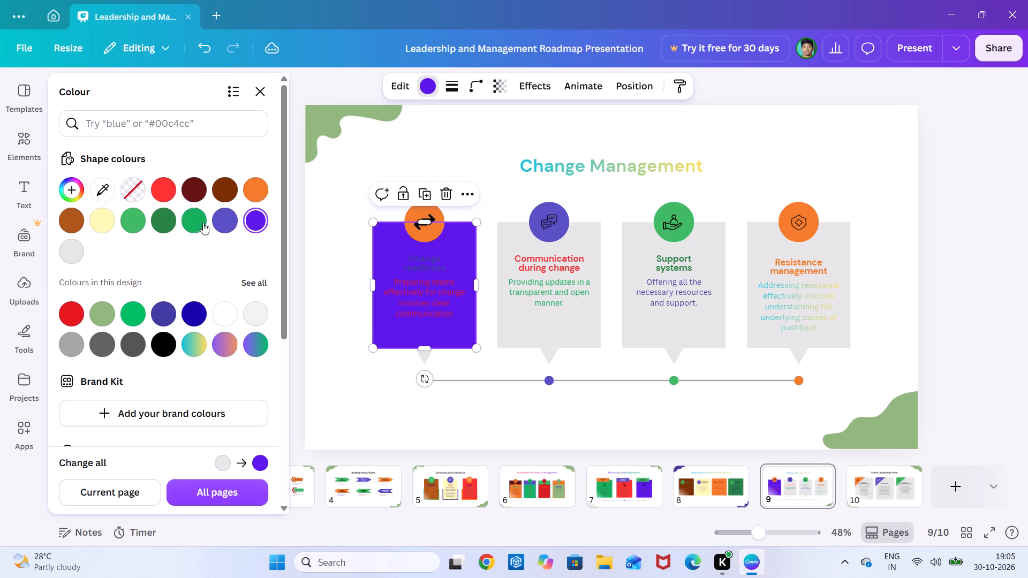
pyautogui.click(203, 223)
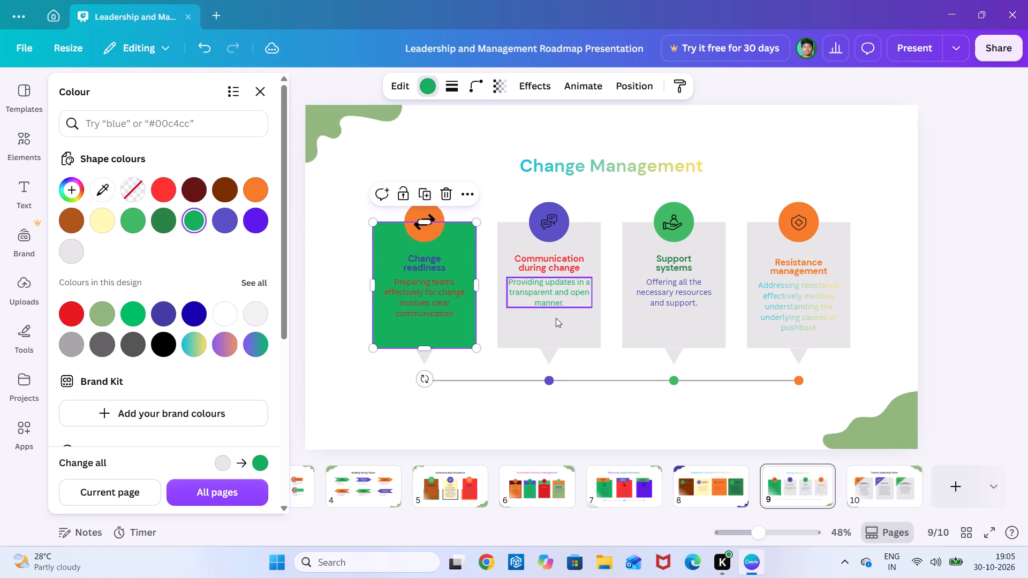
# Fill the "Communication during change" card dark maroon and the "Support systems" card Orange #f47c2a.
pyautogui.click(556, 318)
pyautogui.click(556, 318)
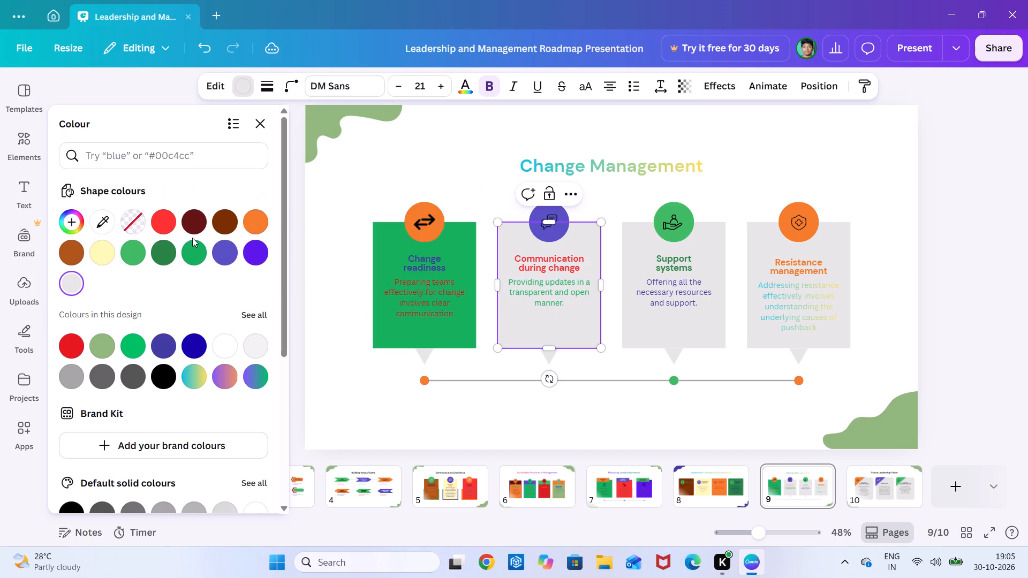
pyautogui.click(192, 219)
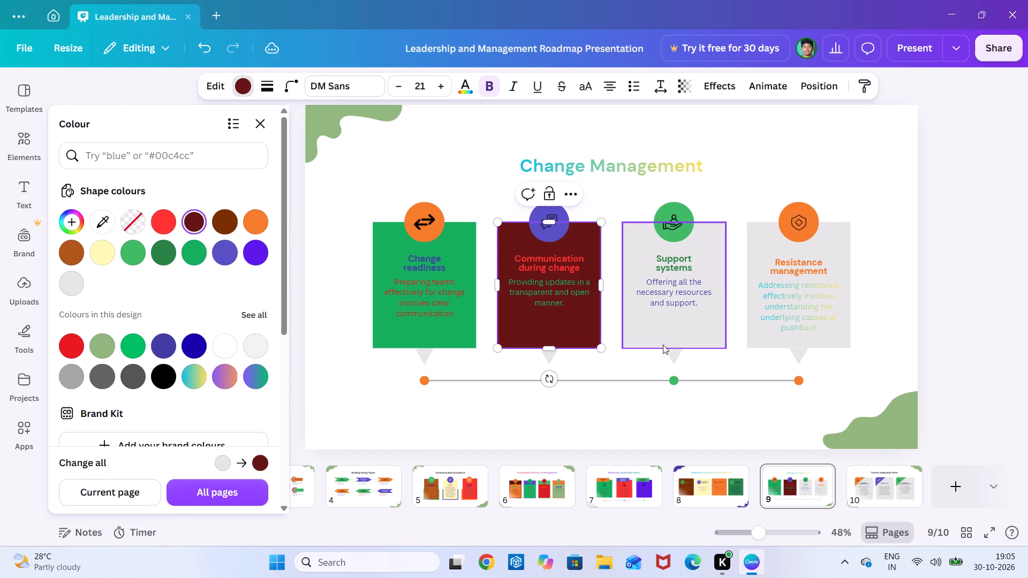
pyautogui.click(669, 332)
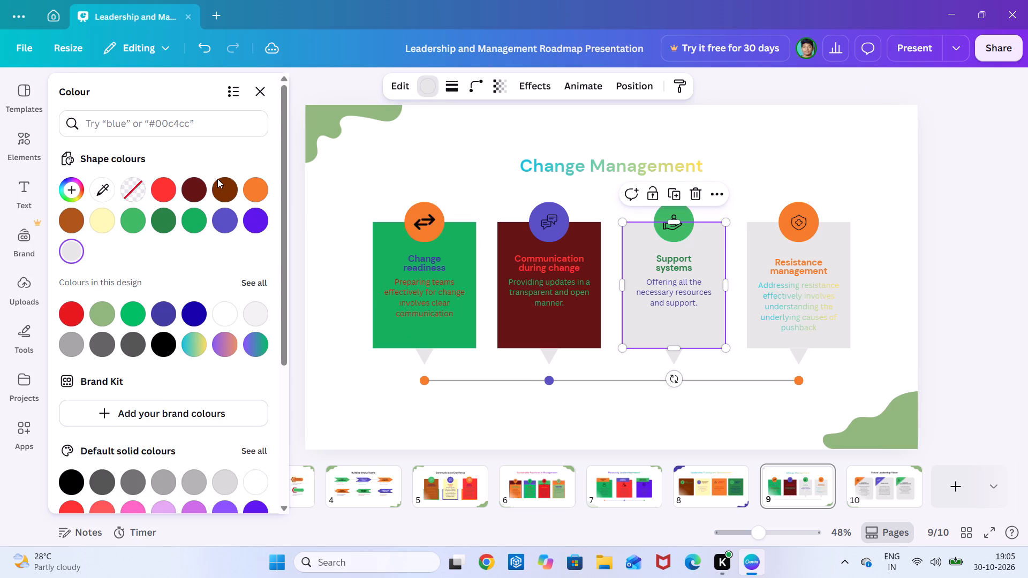
pyautogui.click(249, 189)
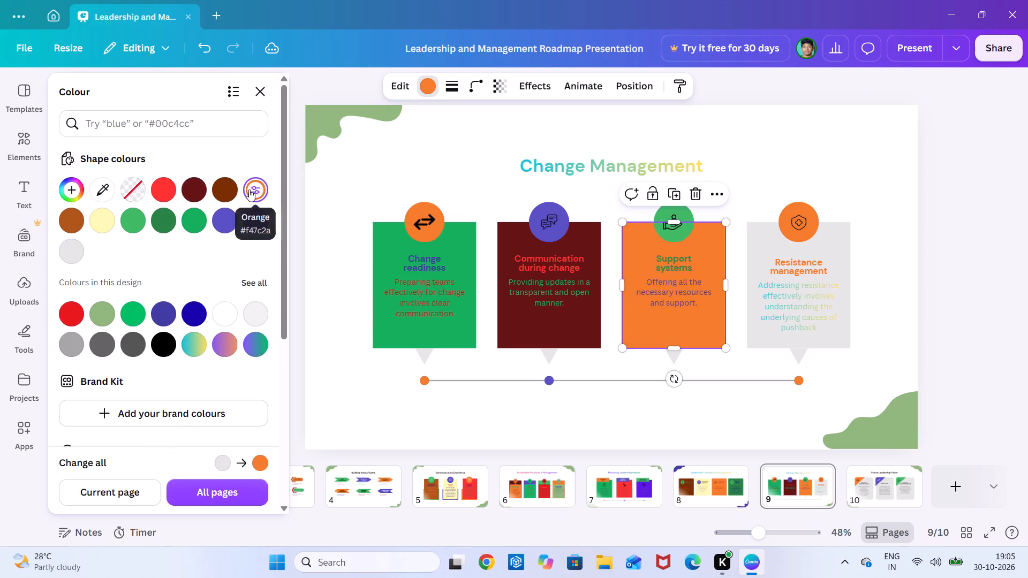
# Fill the "Resistance management" card with Lightyellow #fdf9b4.
pyautogui.click(764, 338)
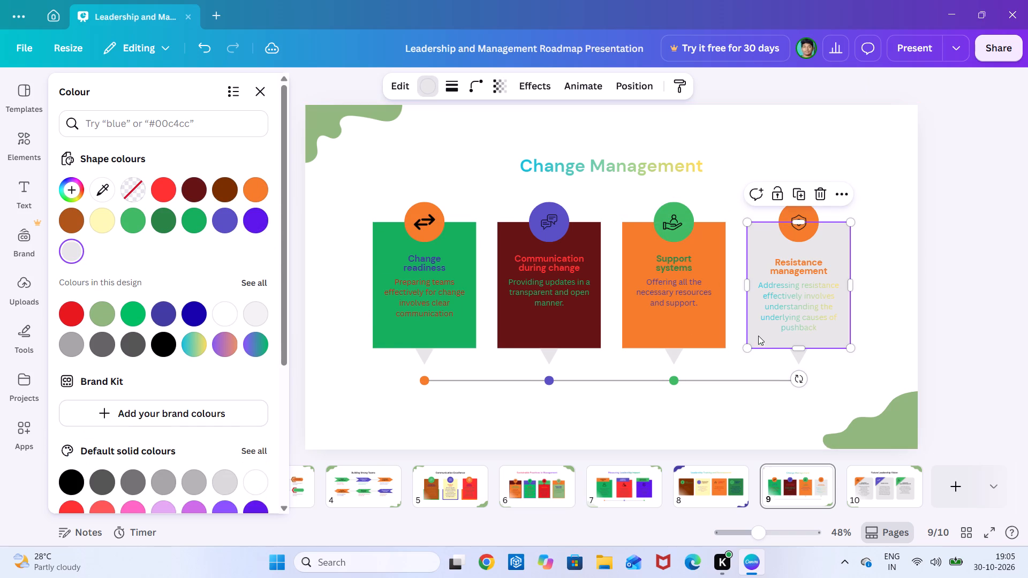
pyautogui.click(99, 227)
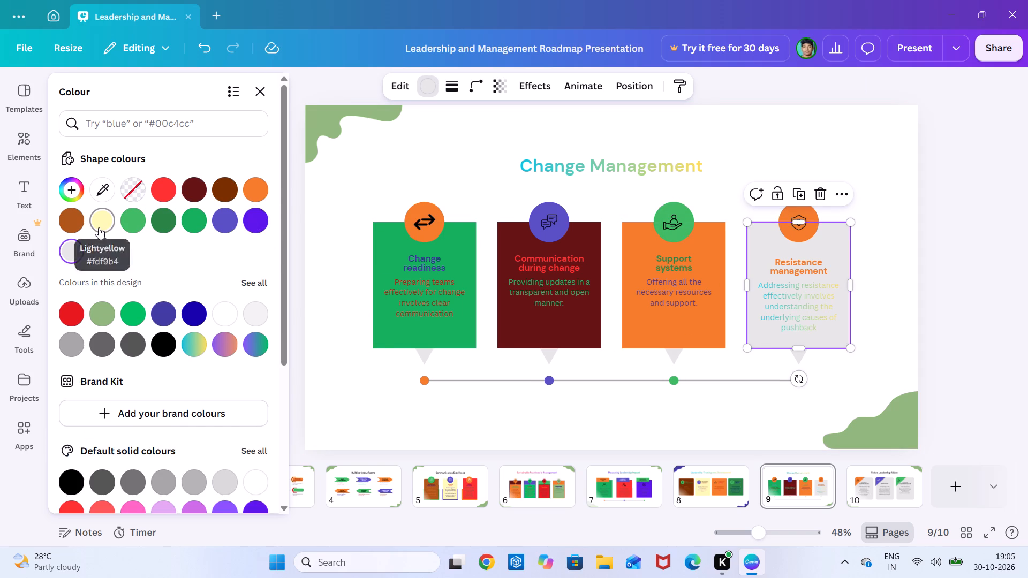
# On slide 10, recolour the "Innovative leadership models" card with a dark blue left half and a bright green right half.
pyautogui.scroll(-1, 547, 344)
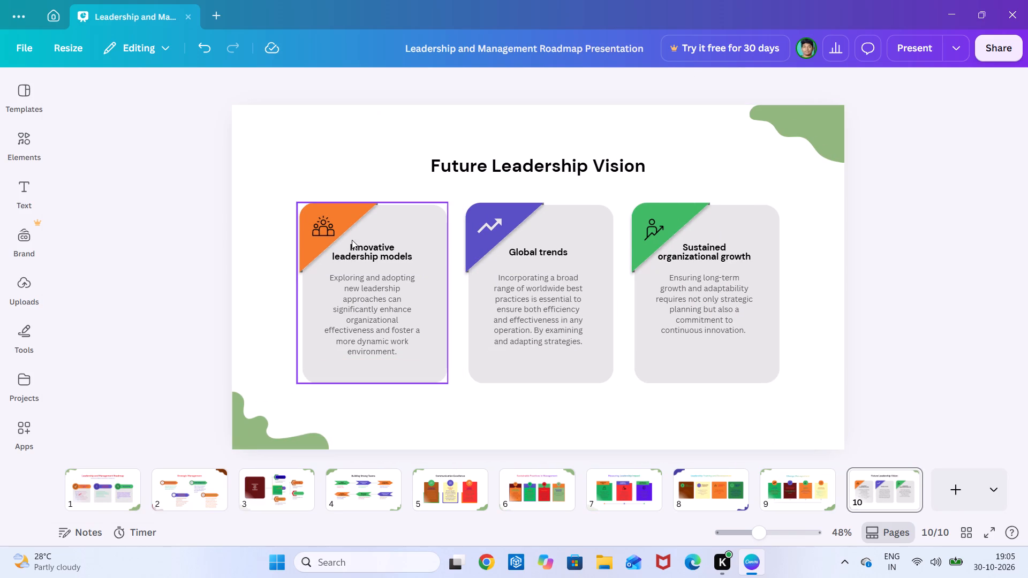
pyautogui.click(398, 235)
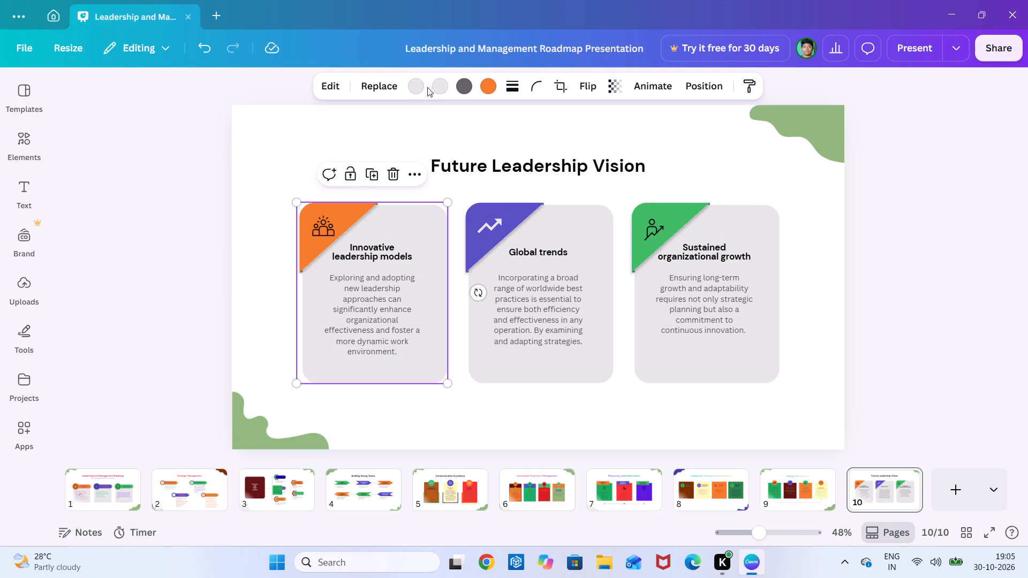
pyautogui.click(427, 87)
pyautogui.click(417, 84)
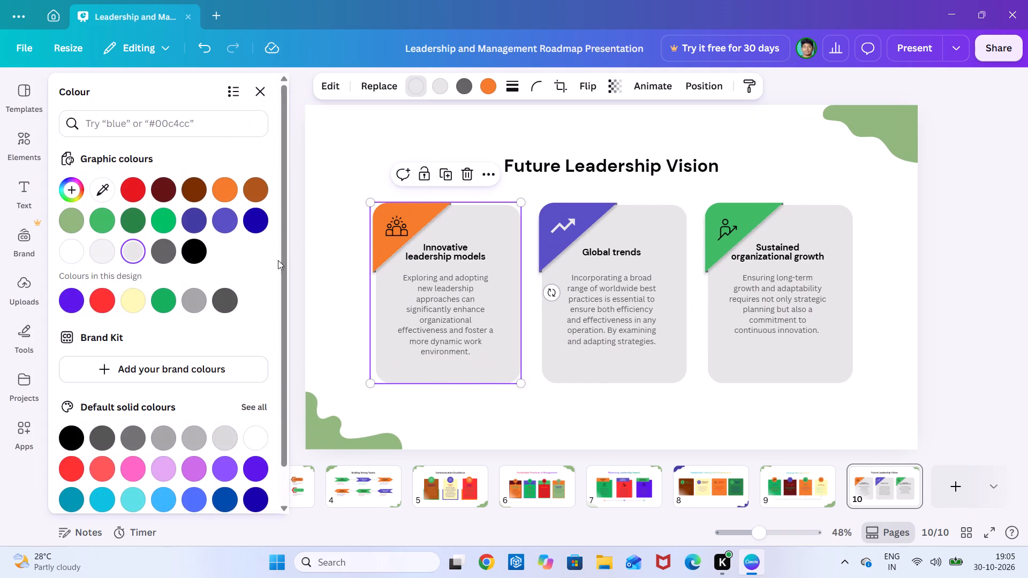
pyautogui.click(195, 218)
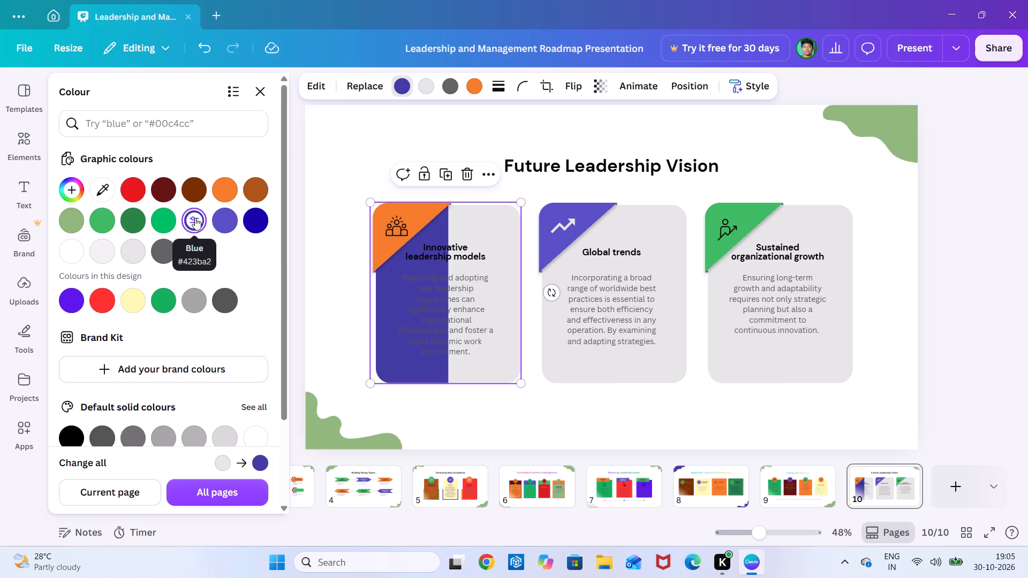
pyautogui.click(434, 86)
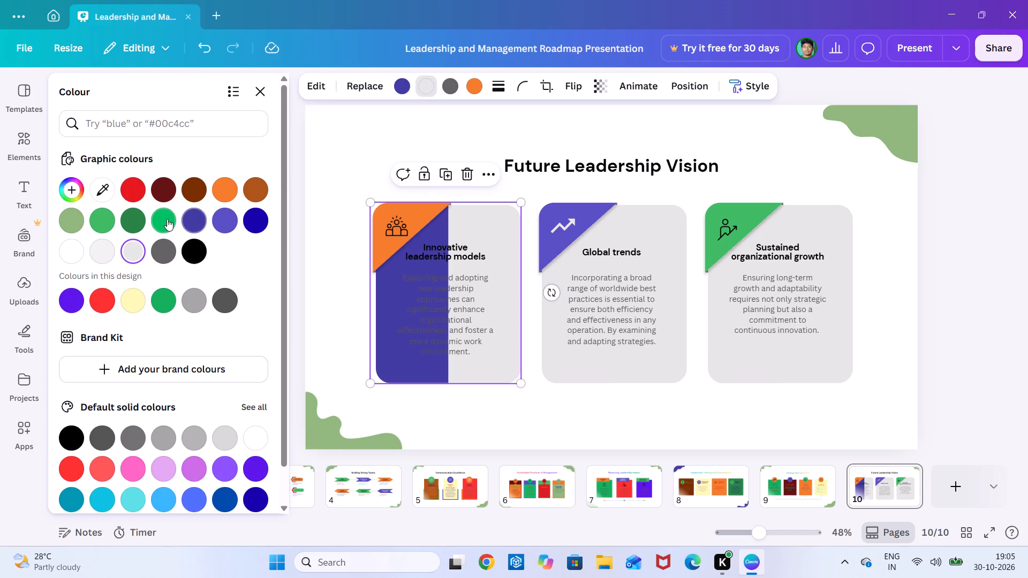
pyautogui.click(167, 219)
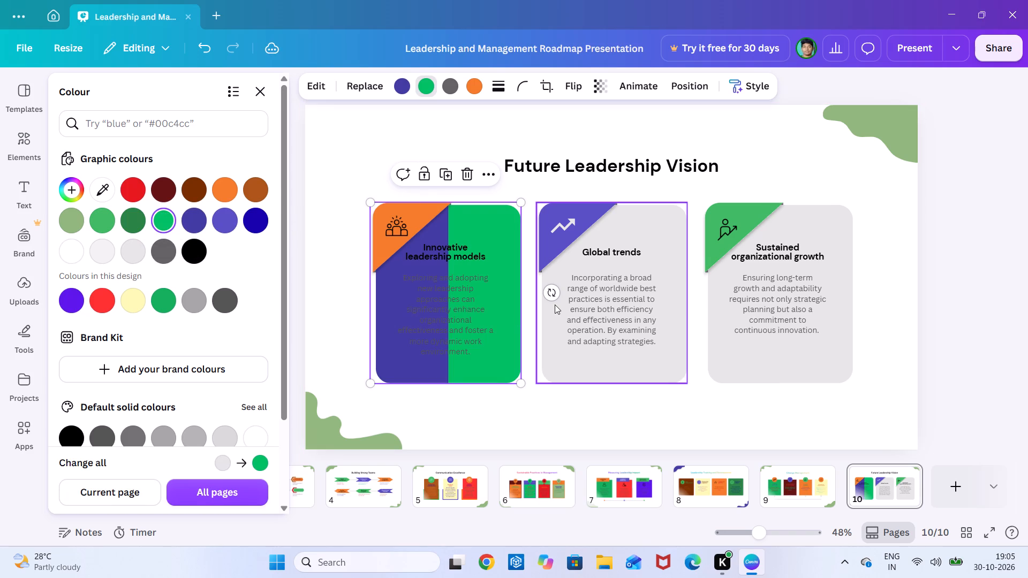
# Recolour the "Global trends" card with a brown left half, trying Orange #f47c2a first, and a red right half.
pyautogui.click(636, 239)
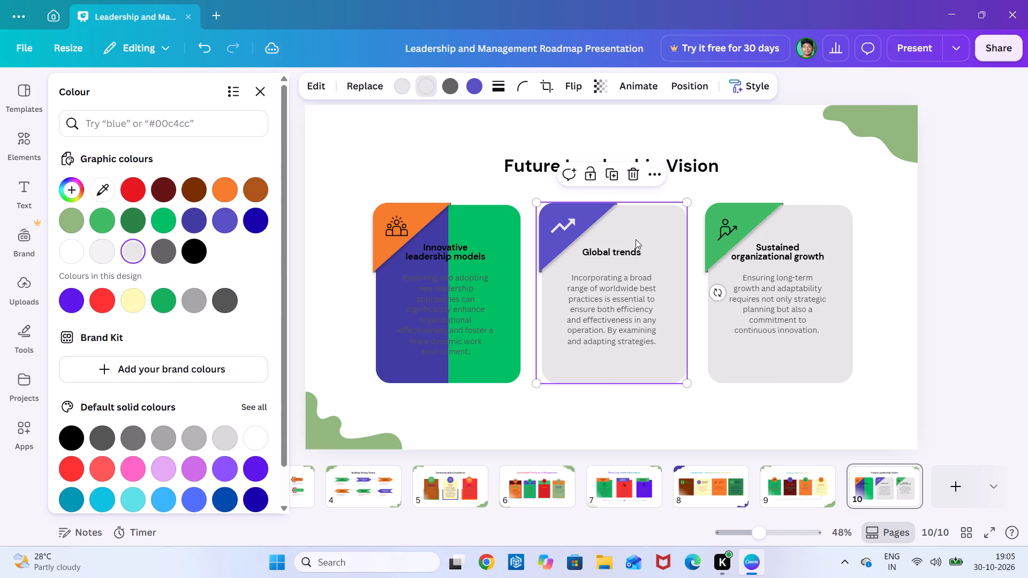
pyautogui.click(400, 90)
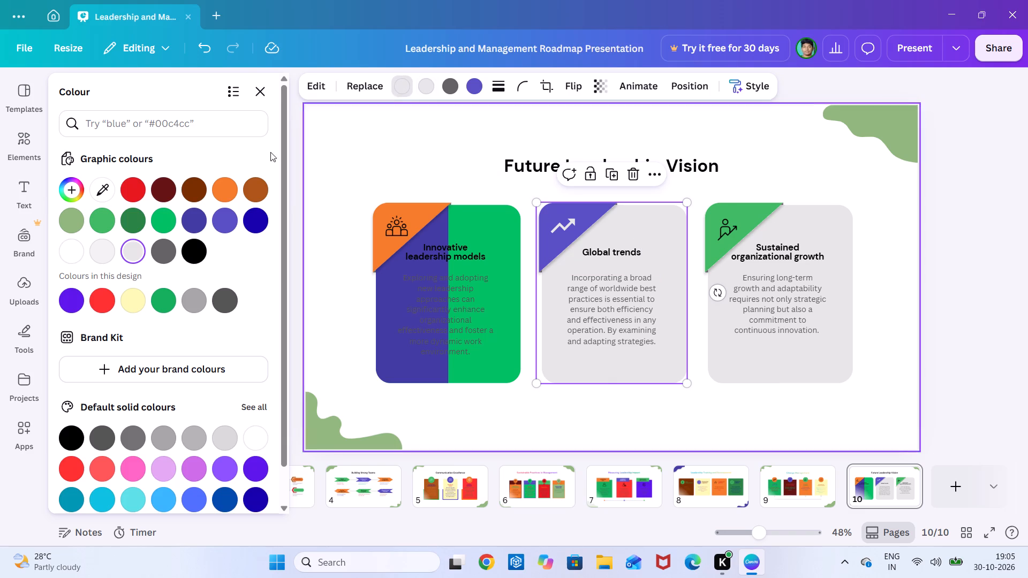
pyautogui.click(218, 188)
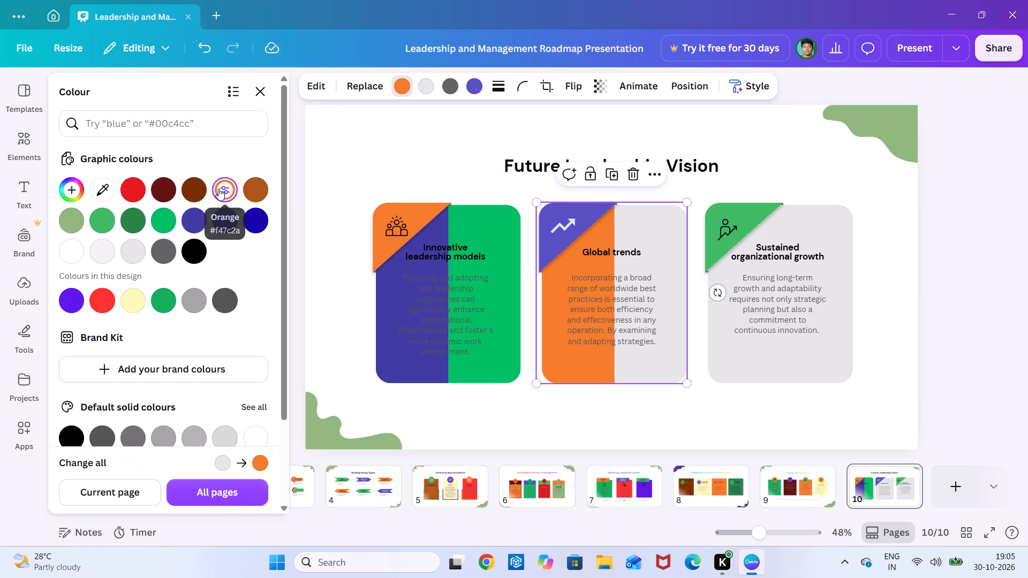
pyautogui.click(260, 193)
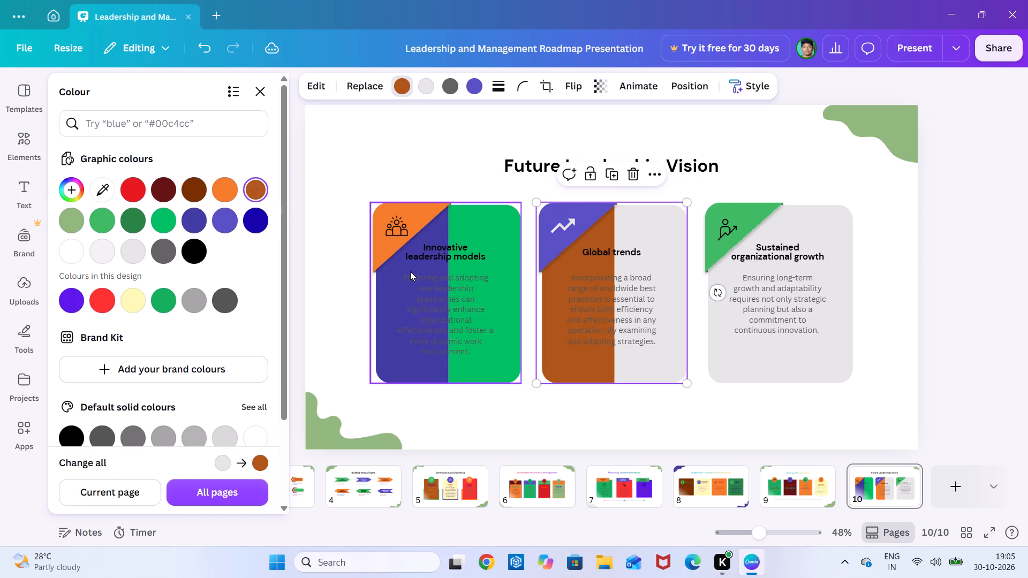
pyautogui.click(649, 240)
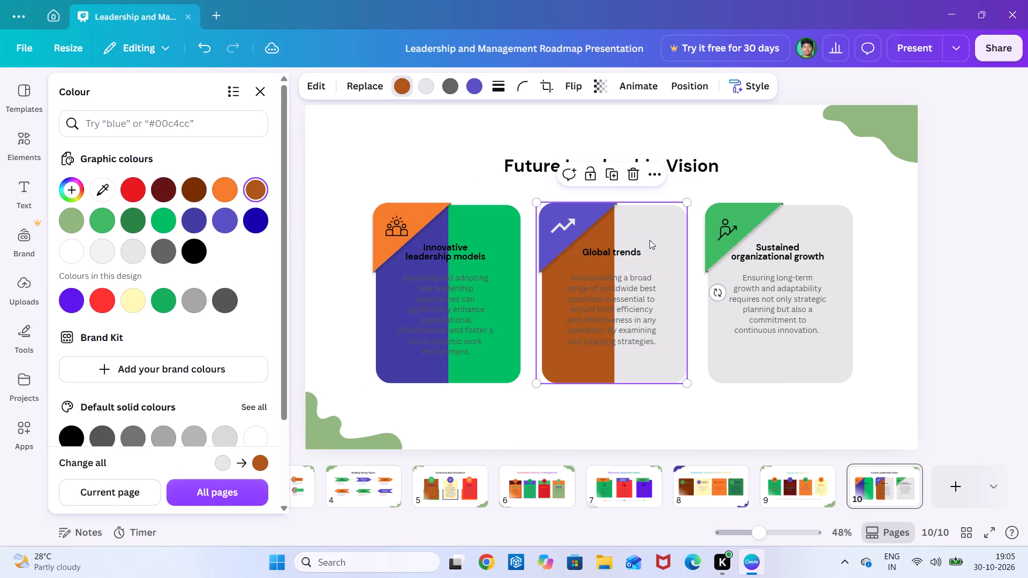
pyautogui.click(602, 238)
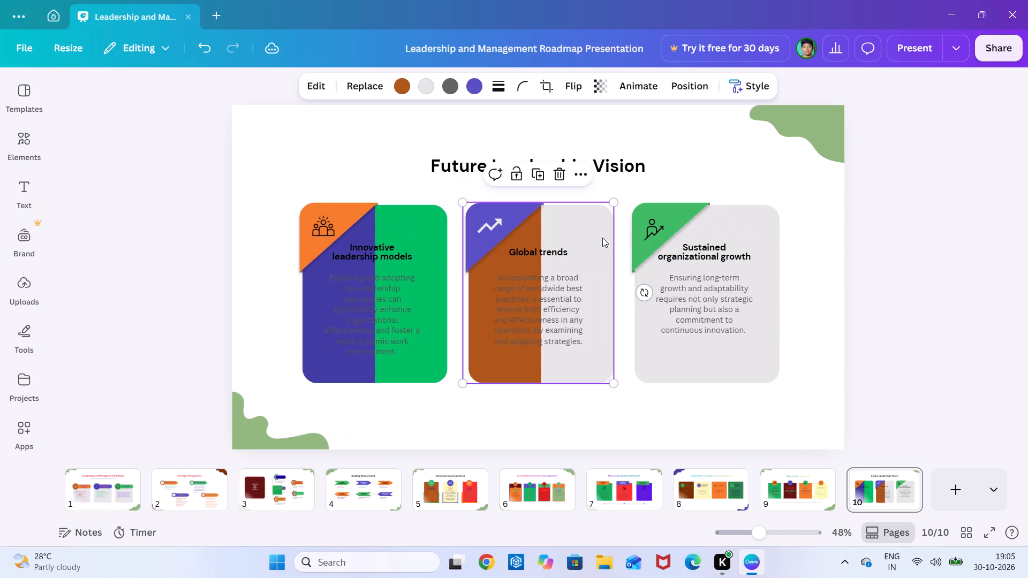
pyautogui.click(424, 87)
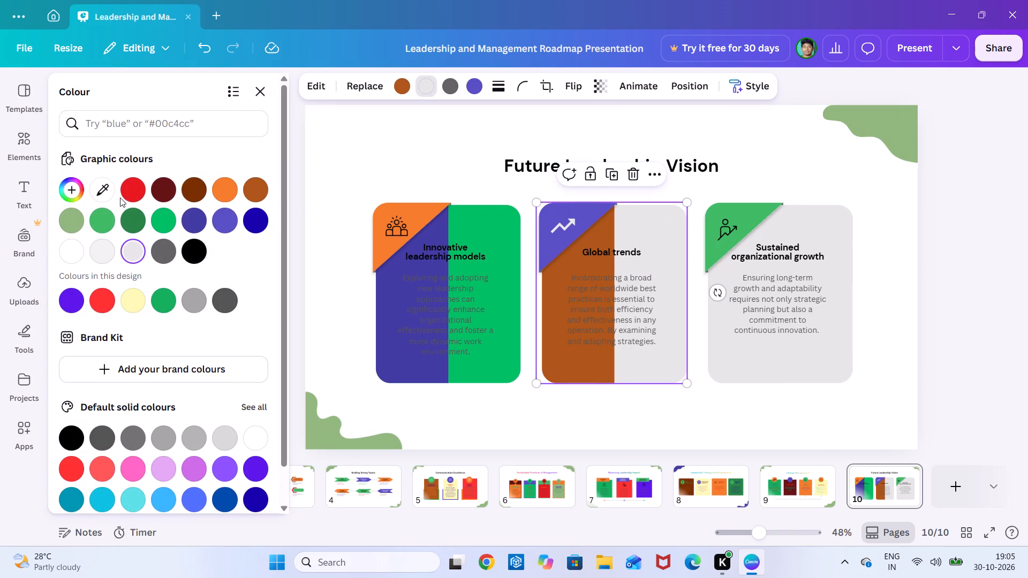
pyautogui.moveTo(120, 197); pyautogui.dragTo(132, 188)
pyautogui.click(132, 188)
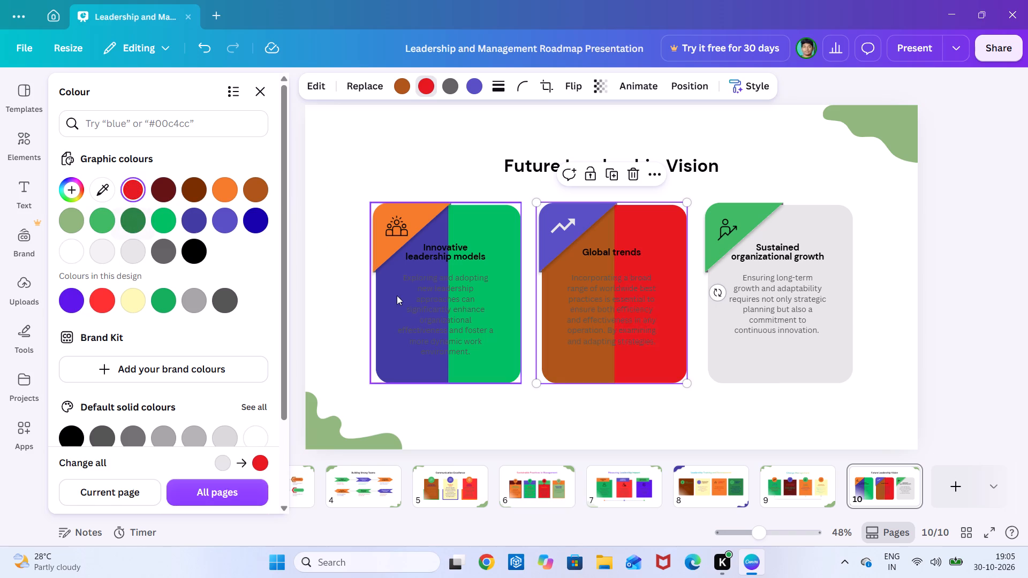
# Recolour the "Sustained organizational growth" card with a pink left half and a light purple right half.
pyautogui.click(754, 356)
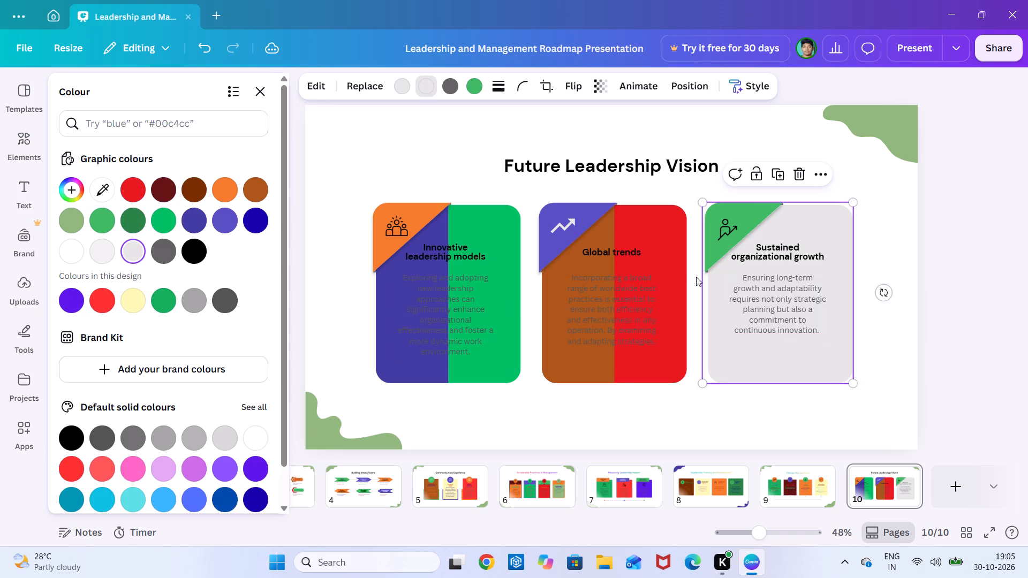
pyautogui.click(400, 90)
pyautogui.click(135, 463)
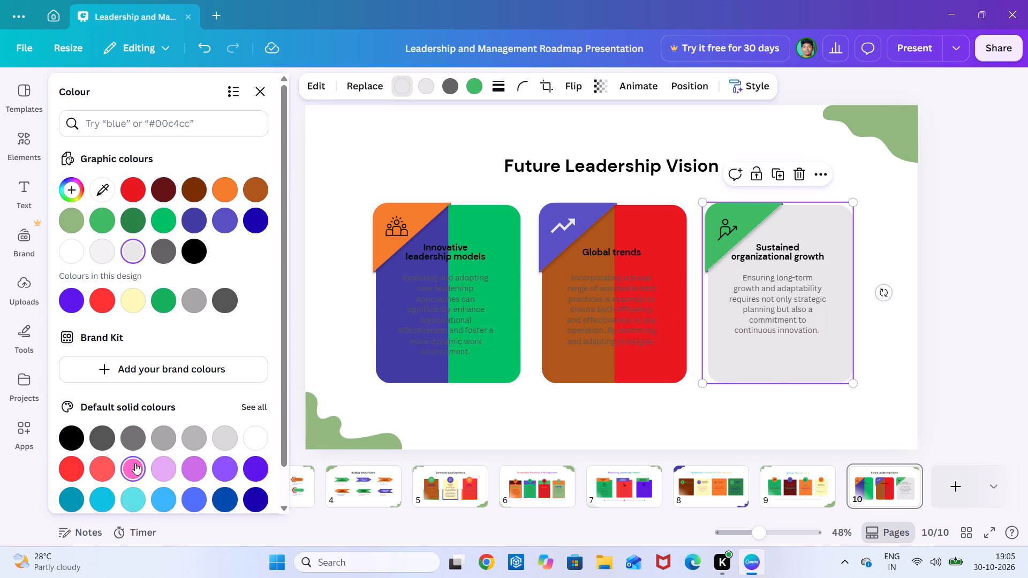
pyautogui.click(814, 339)
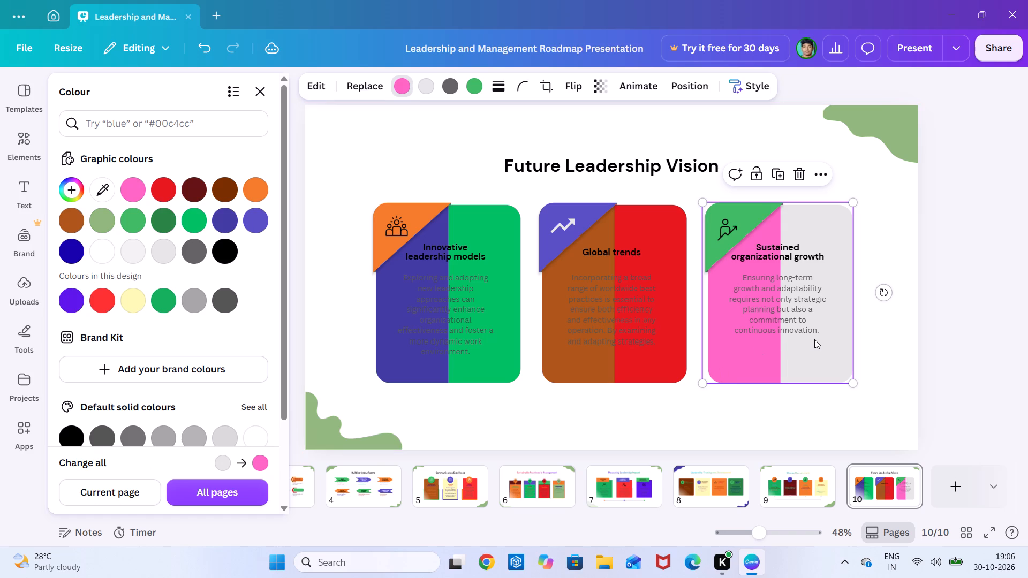
pyautogui.click(814, 339)
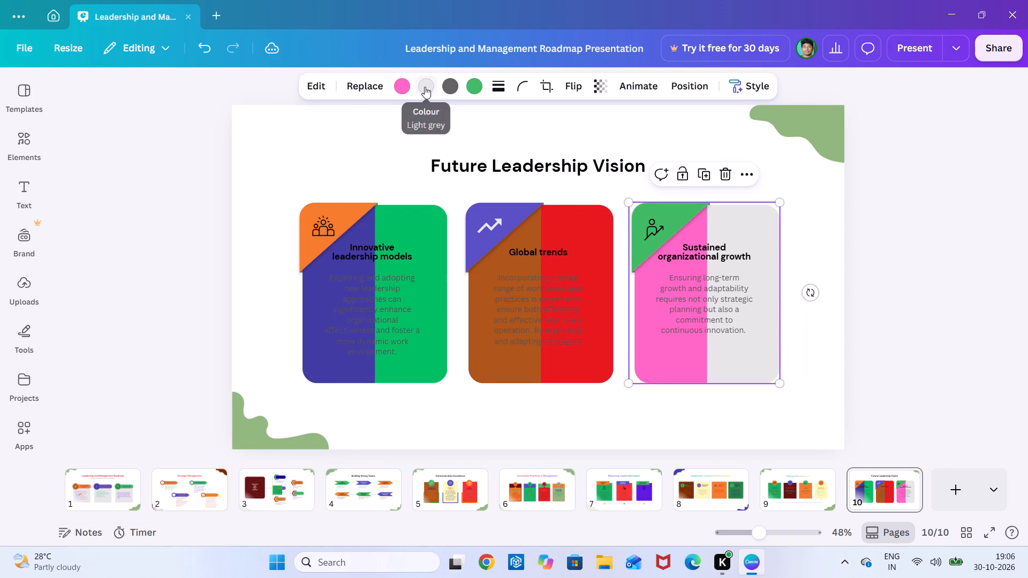
pyautogui.click(425, 87)
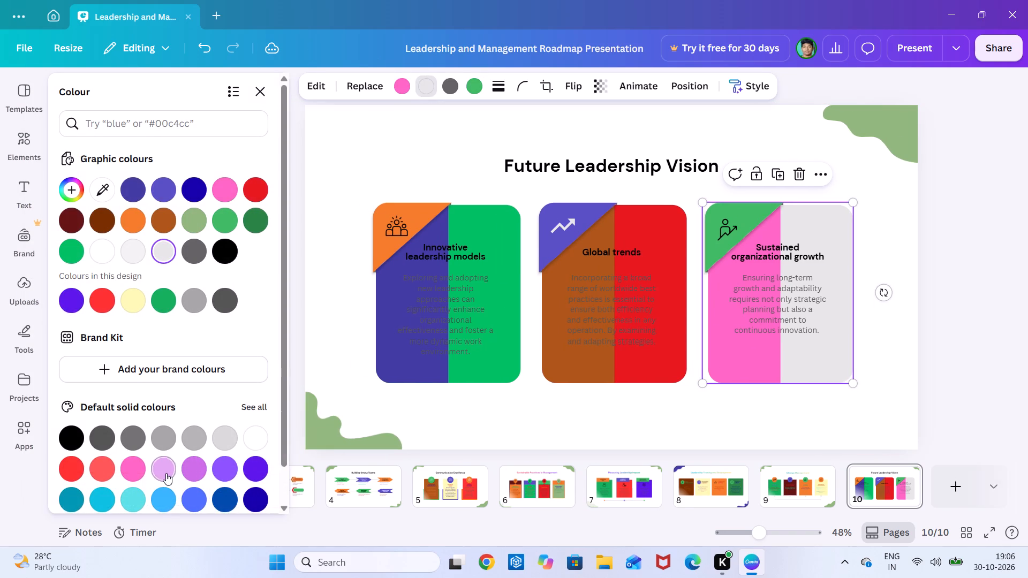
pyautogui.click(166, 473)
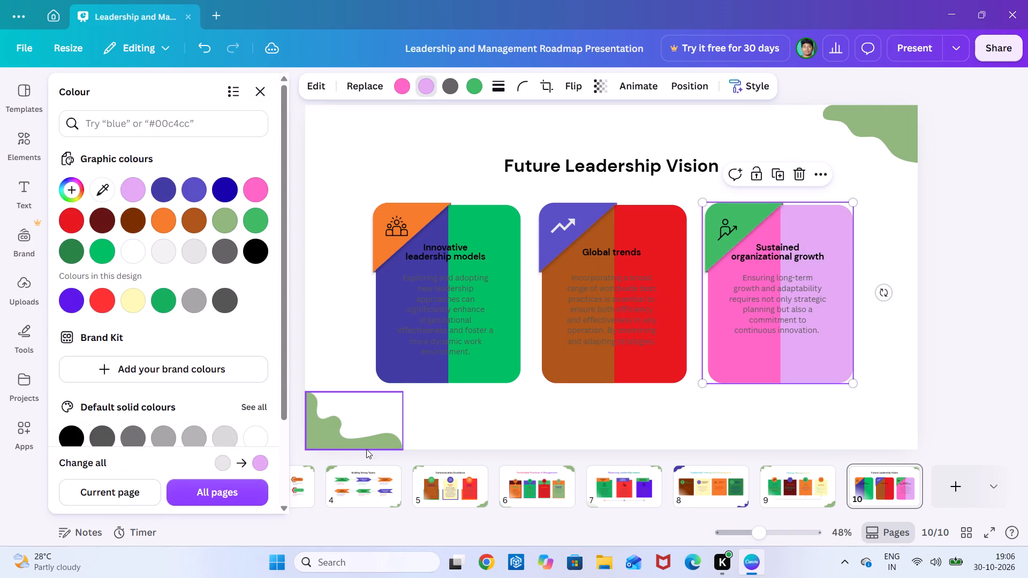
# Apply the #ff66c4 to #ffde59 linear gradient to the "Future Leadership Vision" title after trying other gradients, including #000000 to #c89116.
pyautogui.click(593, 159)
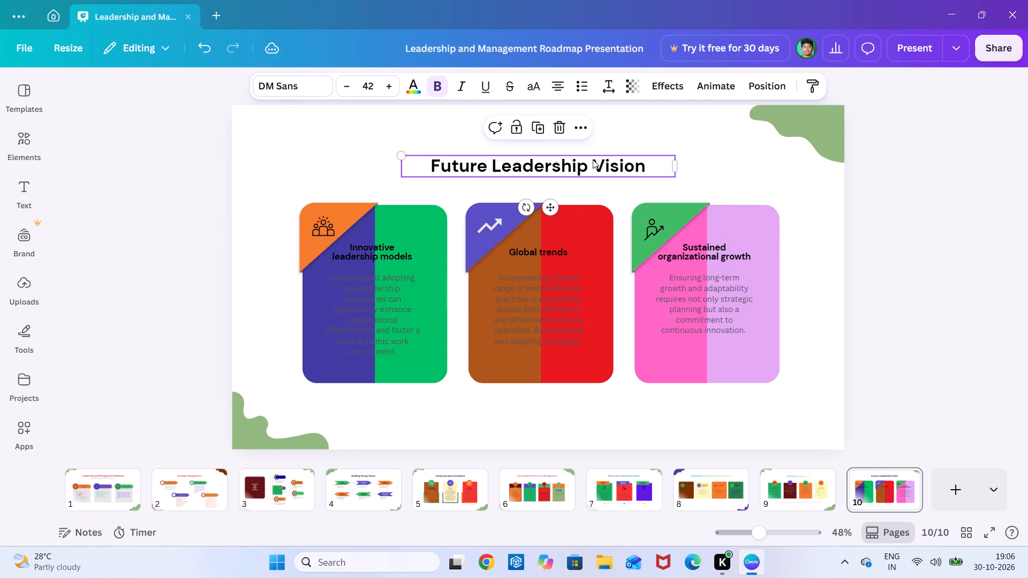
pyautogui.click(407, 89)
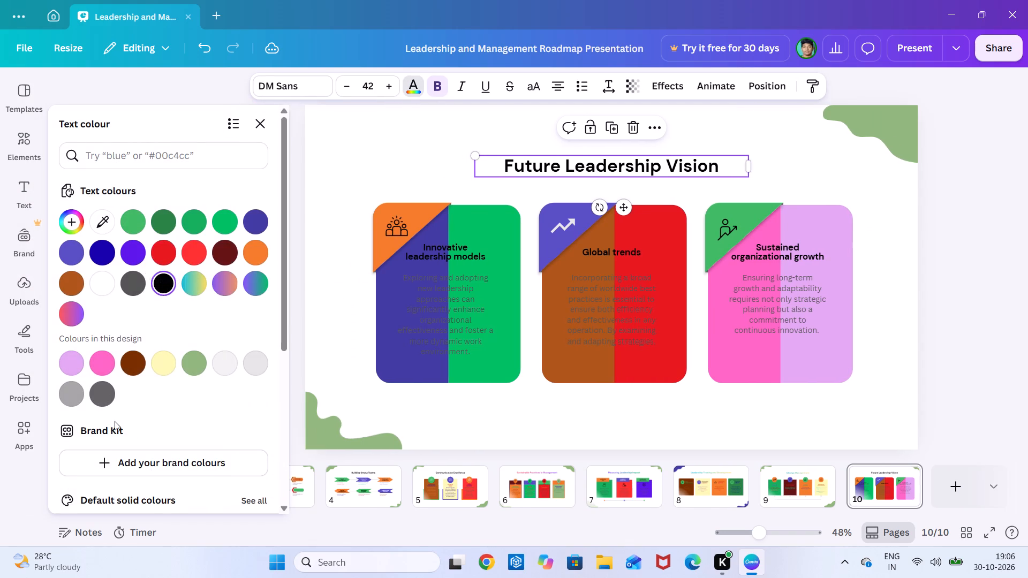
pyautogui.scroll(-3, 115, 421)
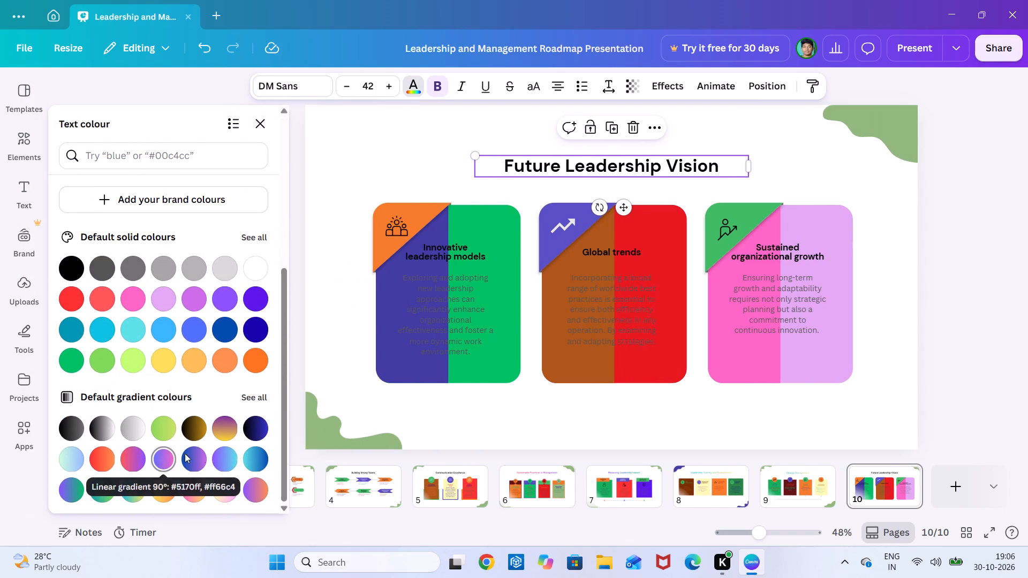
pyautogui.click(251, 425)
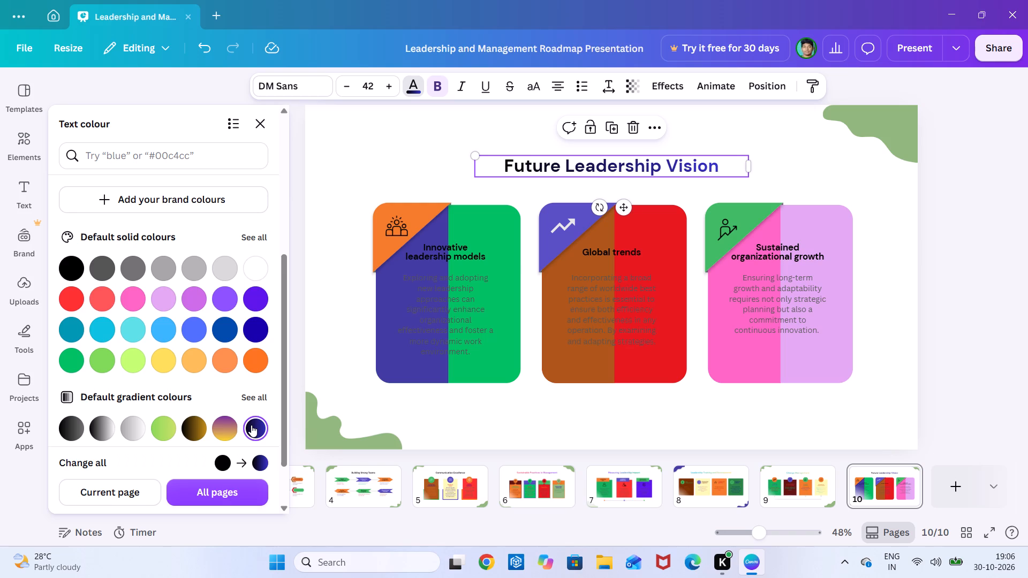
pyautogui.click(254, 430)
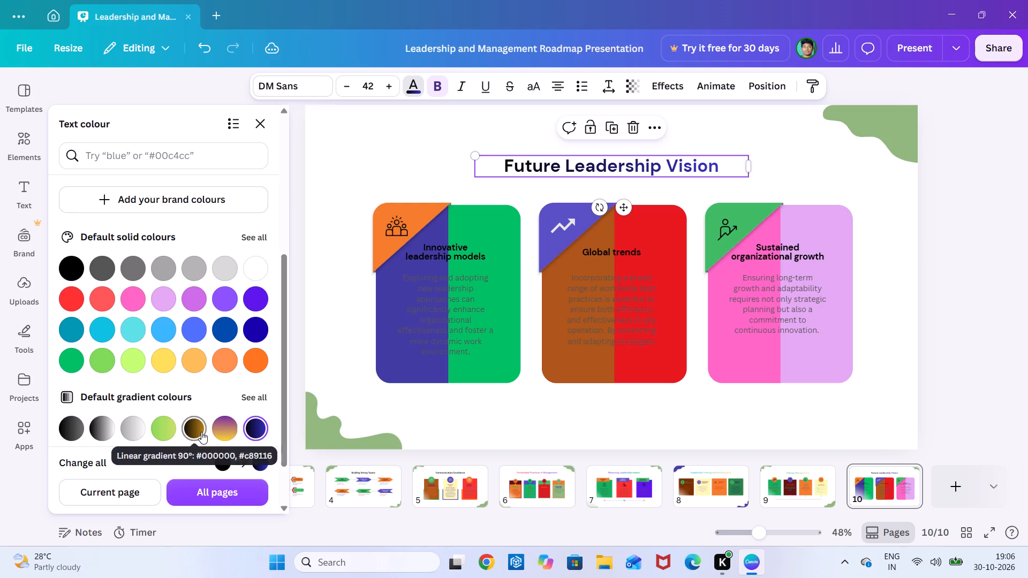
pyautogui.click(201, 432)
pyautogui.scroll(-2, 198, 432)
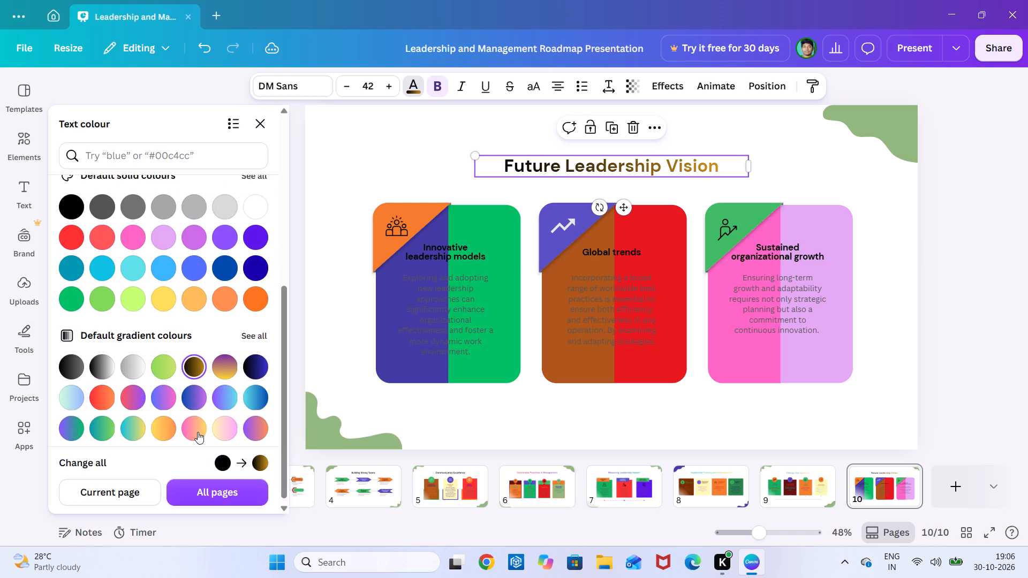
pyautogui.click(188, 436)
pyautogui.click(190, 427)
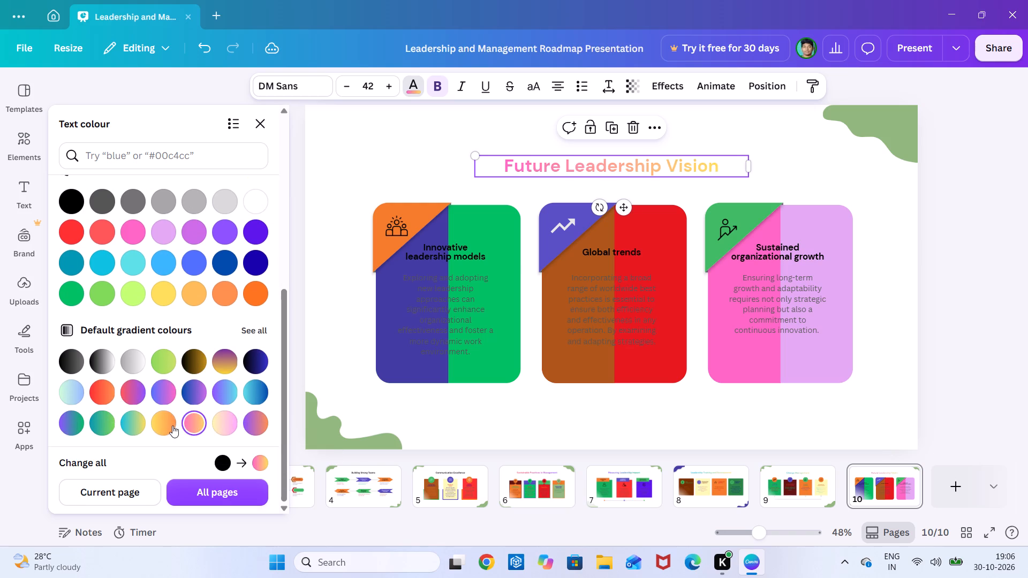
pyautogui.click(172, 425)
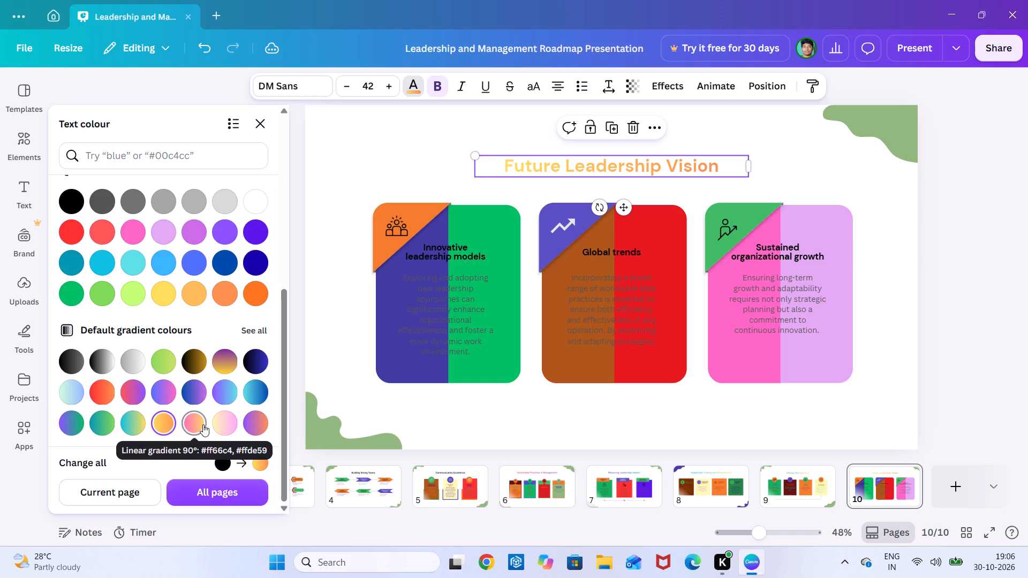
pyautogui.click(203, 424)
# Recolour the wavy decoration in slide 10's bottom-left corner bright red.
pyautogui.click(388, 202)
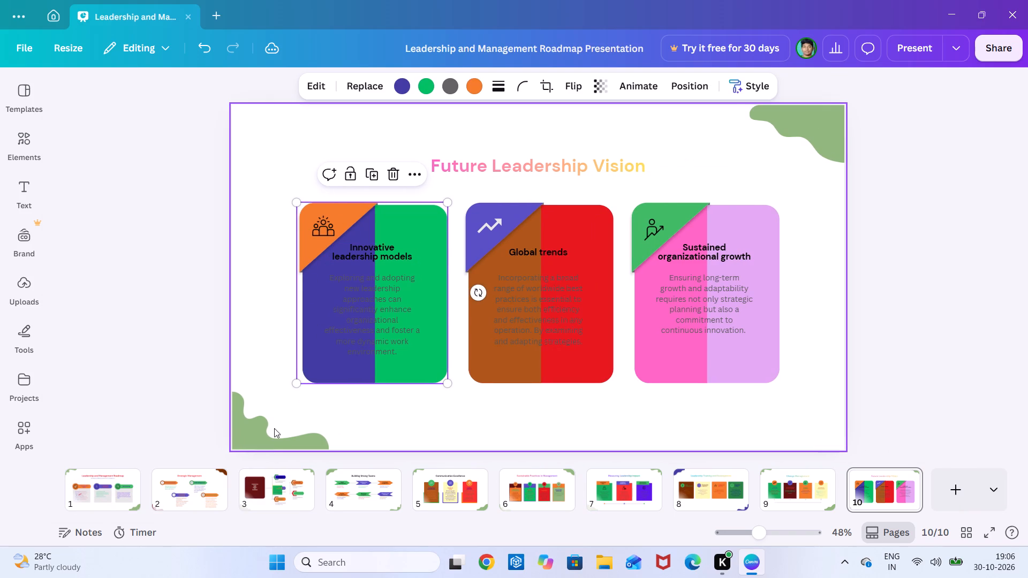
pyautogui.click(271, 439)
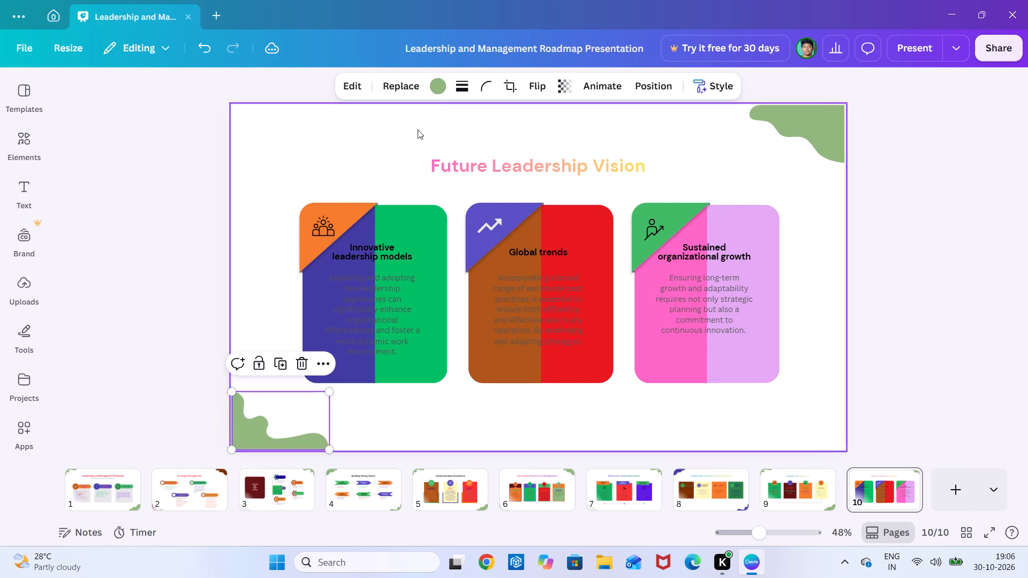
pyautogui.click(439, 91)
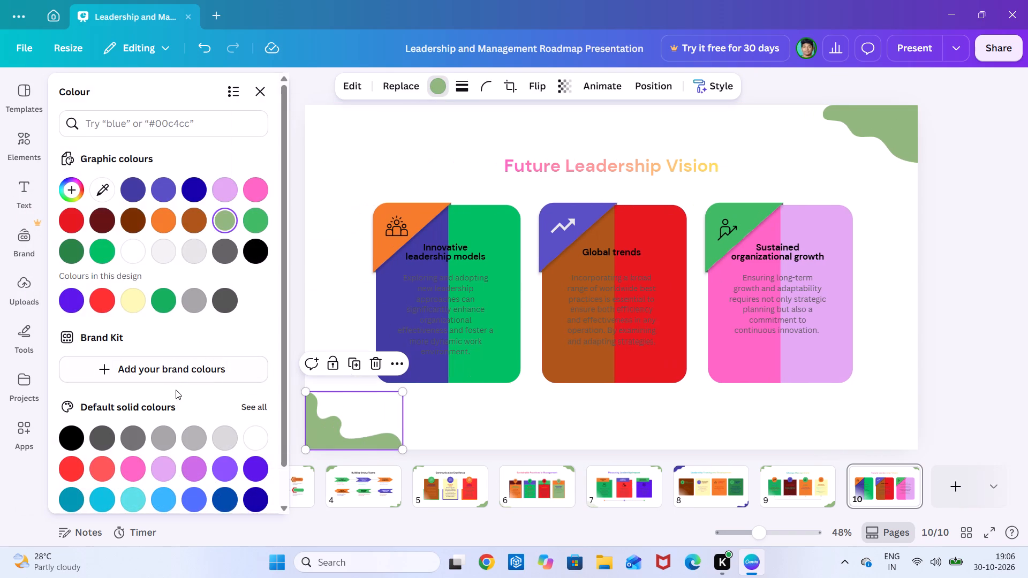
pyautogui.click(96, 295)
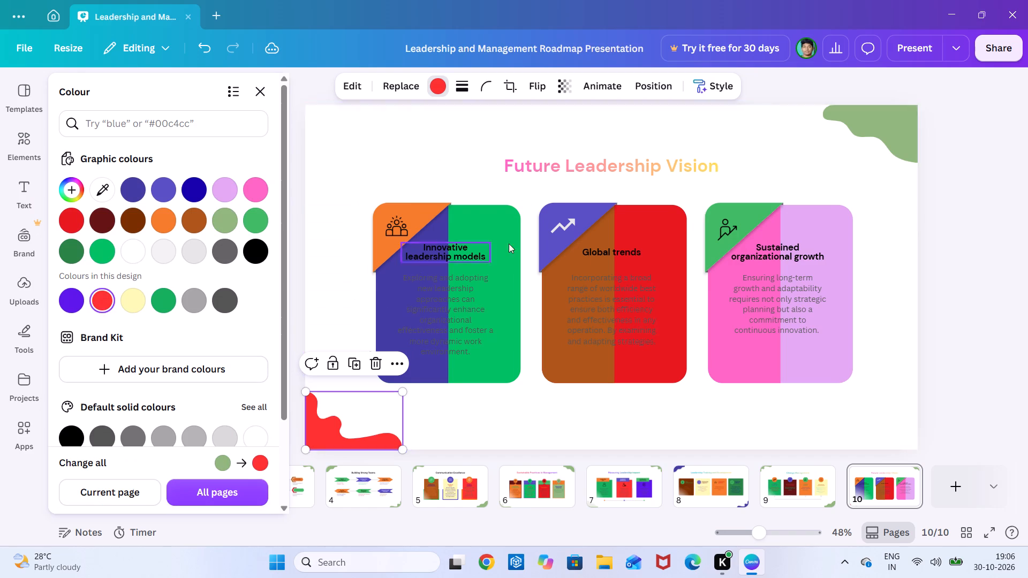
# Recolour both wavy corner decorations on slide 10, bottom-left and top-right, pale yellow from the colours in this design.
pyautogui.click(133, 309)
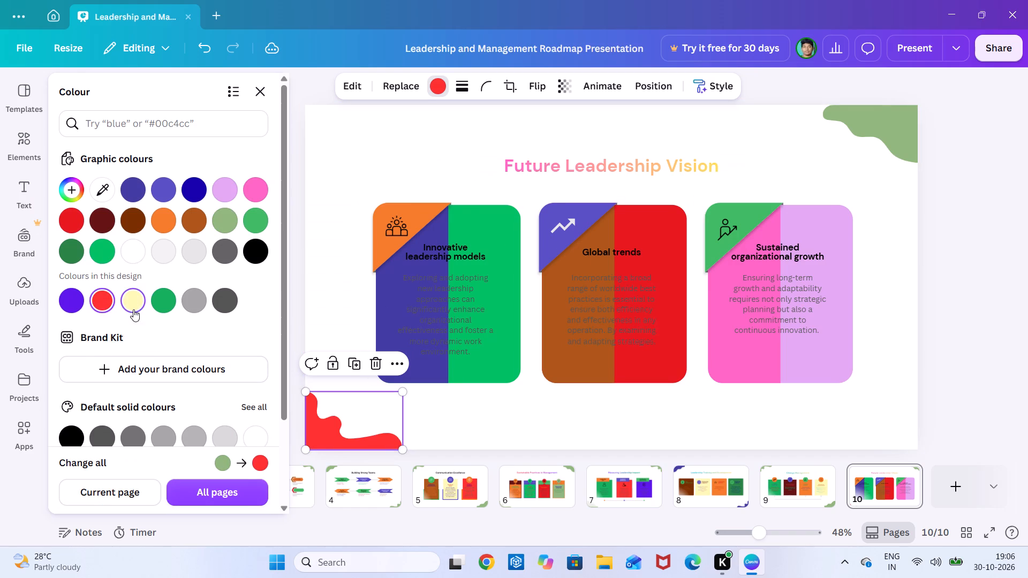
pyautogui.click(901, 137)
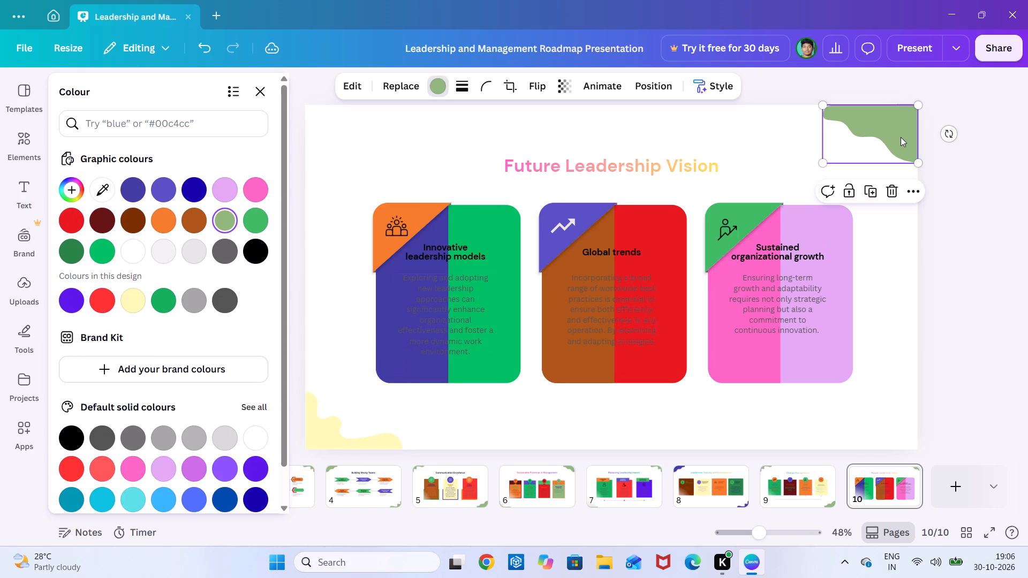
pyautogui.click(141, 303)
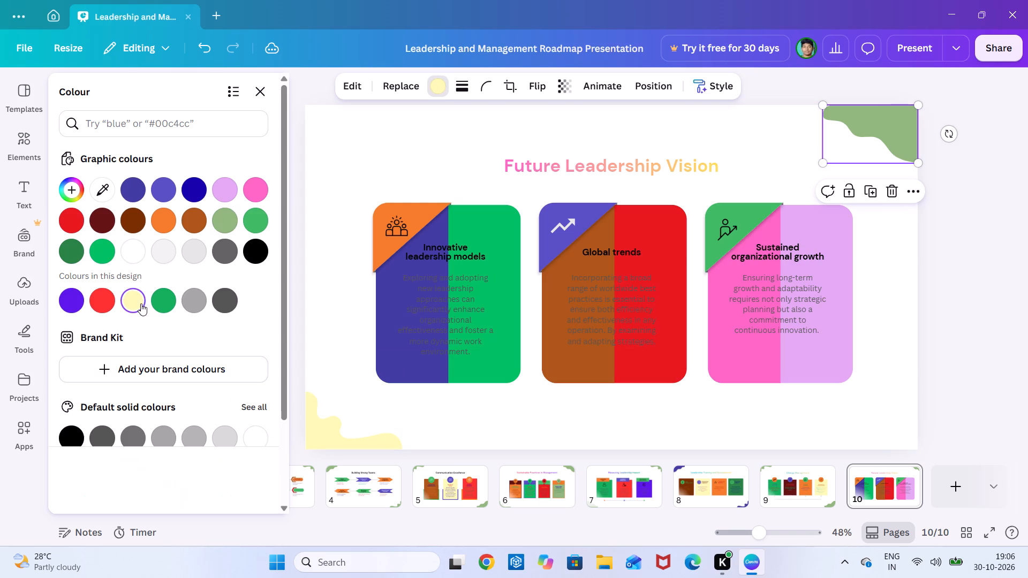
pyautogui.click(374, 180)
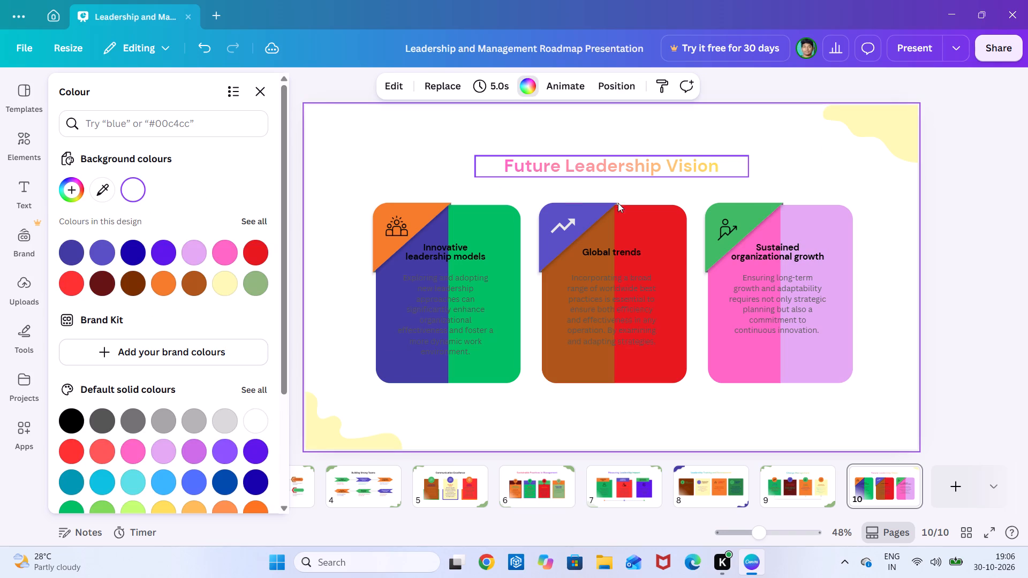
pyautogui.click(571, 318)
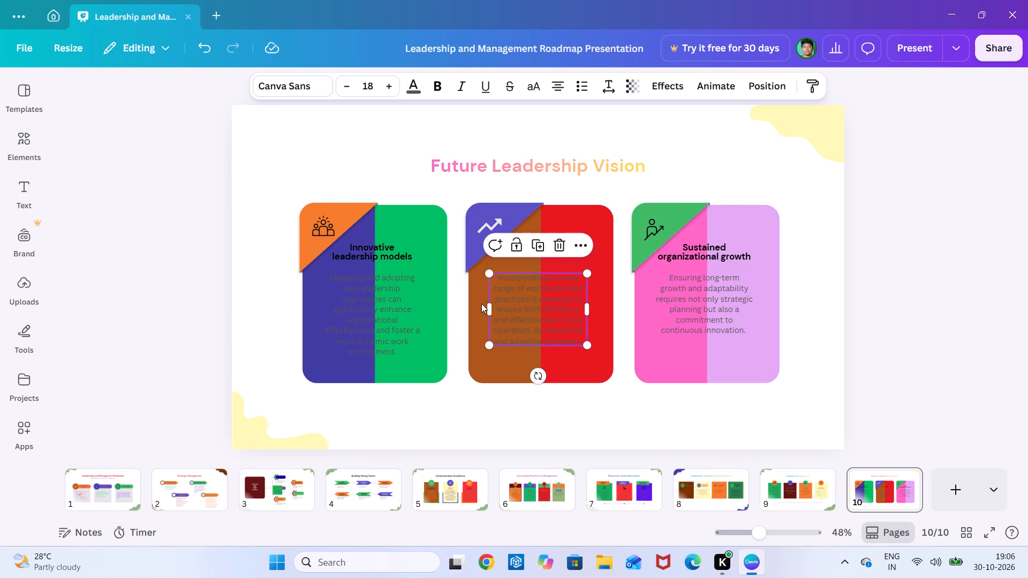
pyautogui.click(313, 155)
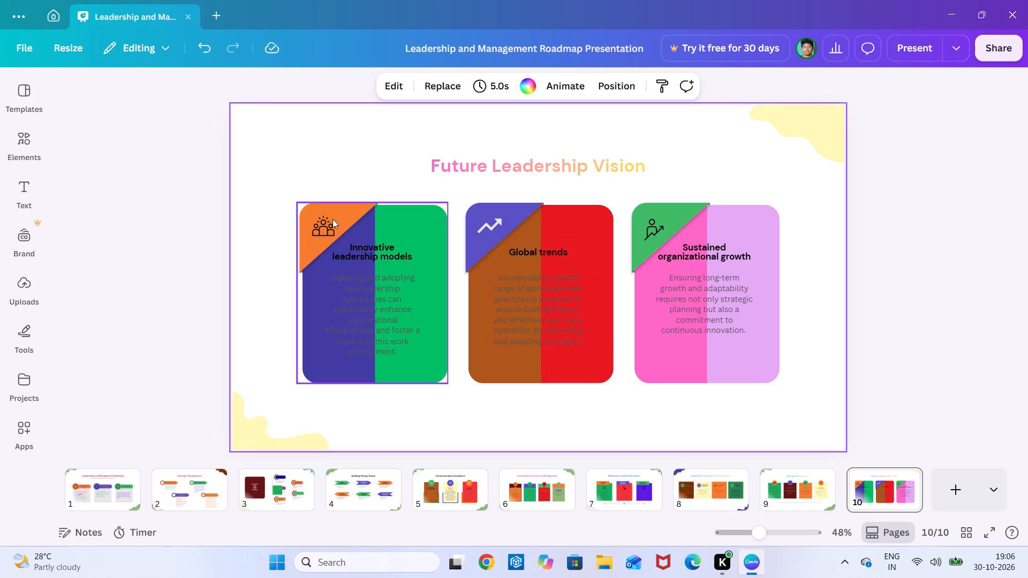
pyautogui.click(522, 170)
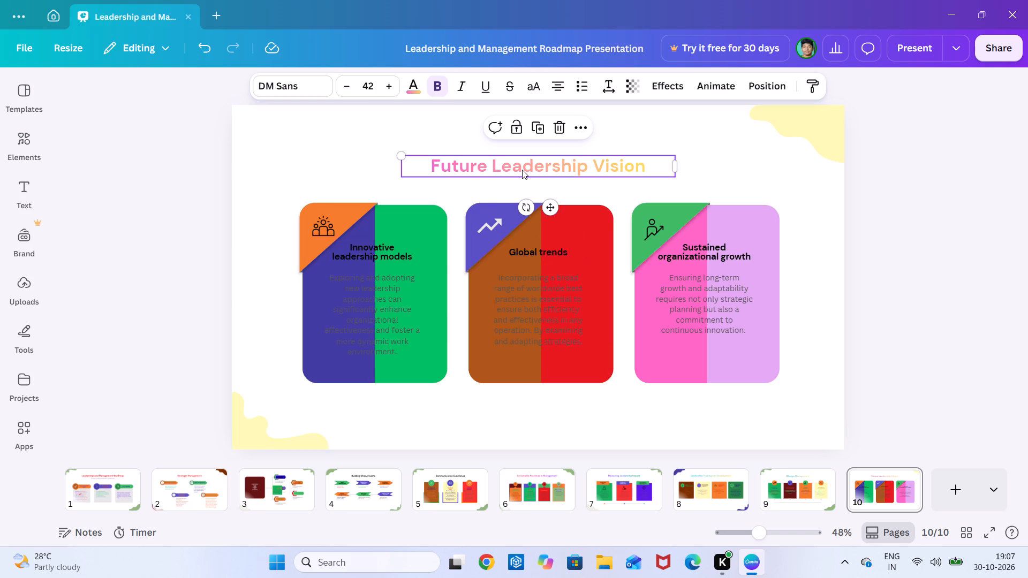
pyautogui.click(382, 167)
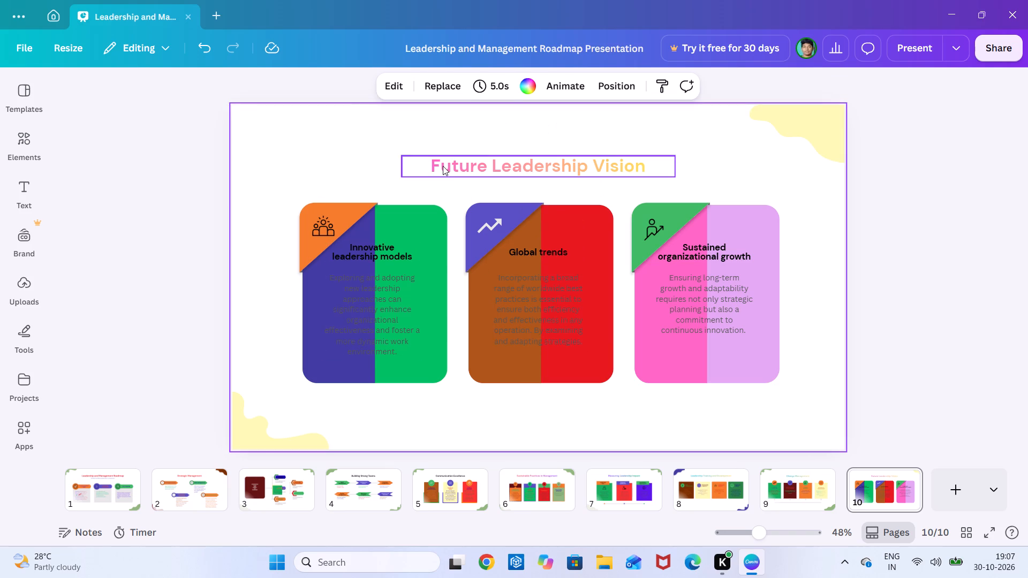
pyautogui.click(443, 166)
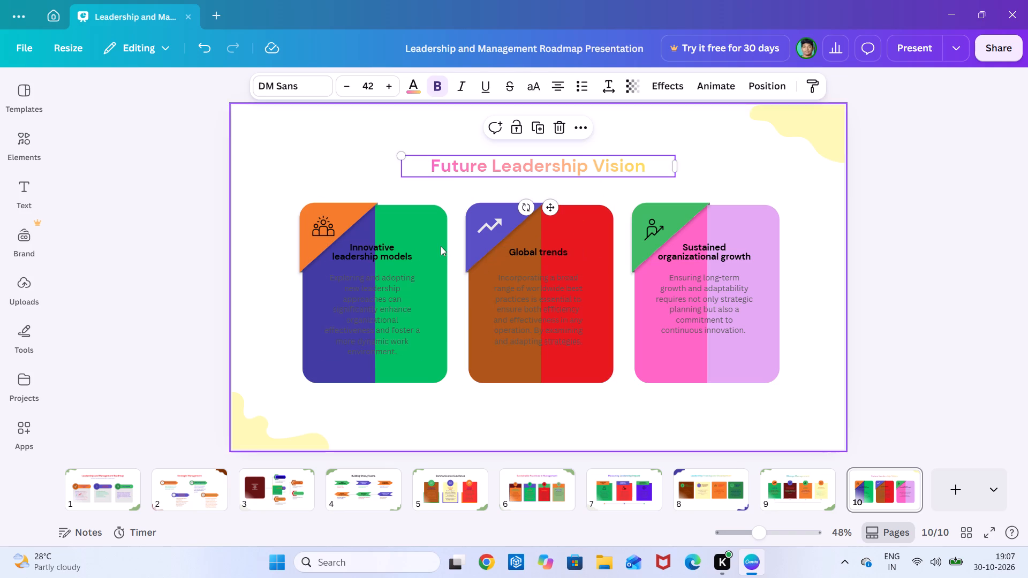